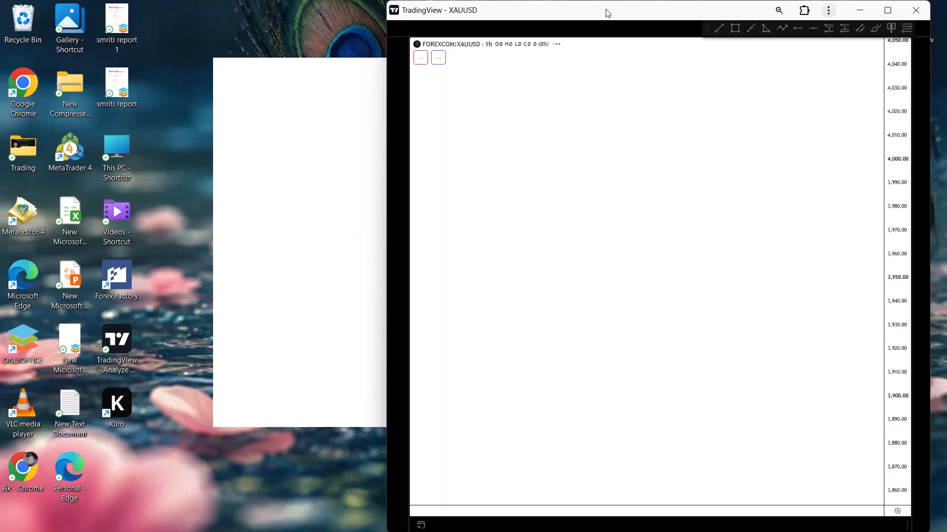
Maximize the XAUUSD chart window.
left_click(885, 1)
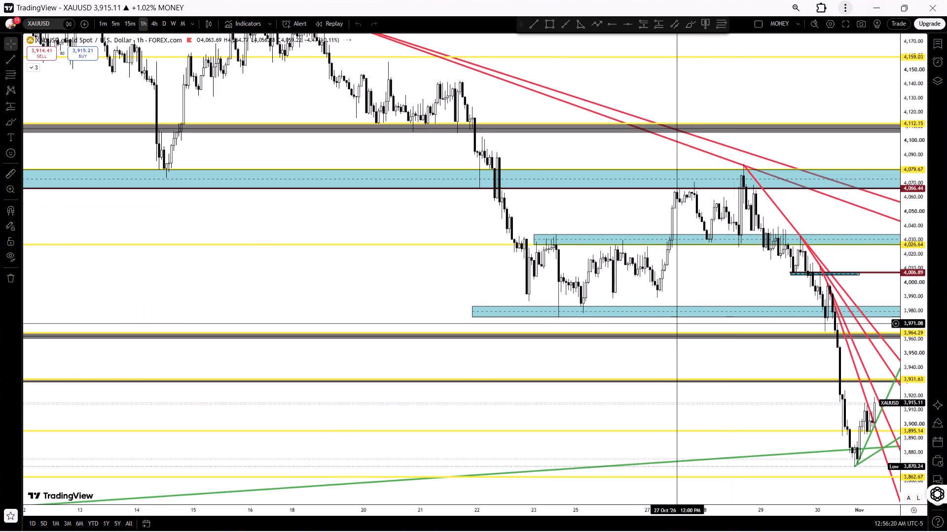
Examine the latest gold price action on the 1-hour XAUUSD chart against the marked zones, levels and trendlines.
left_click_drag(717, 399, 421, 313)
left_click_drag(496, 341, 405, 305)
left_click_drag(422, 317, 342, 287)
left_click_drag(355, 293, 311, 278)
left_click_drag(328, 277, 295, 269)
left_click_drag(295, 269, 249, 256)
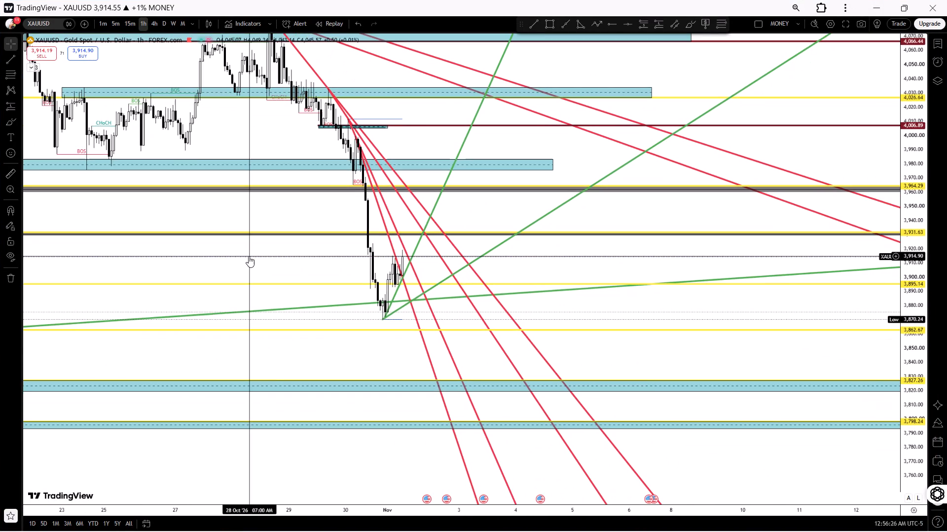
left_click(249, 256)
left_click_drag(249, 256, 204, 243)
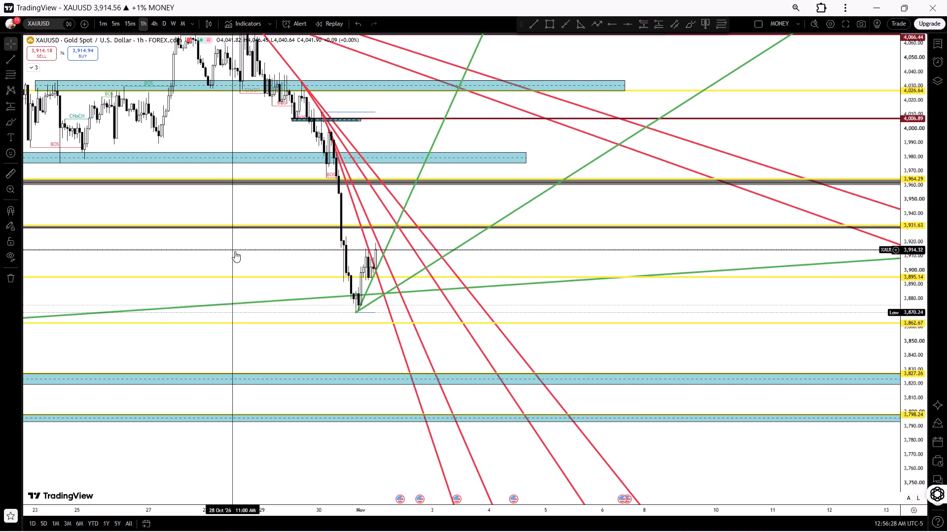
left_click_drag(248, 251, 241, 249)
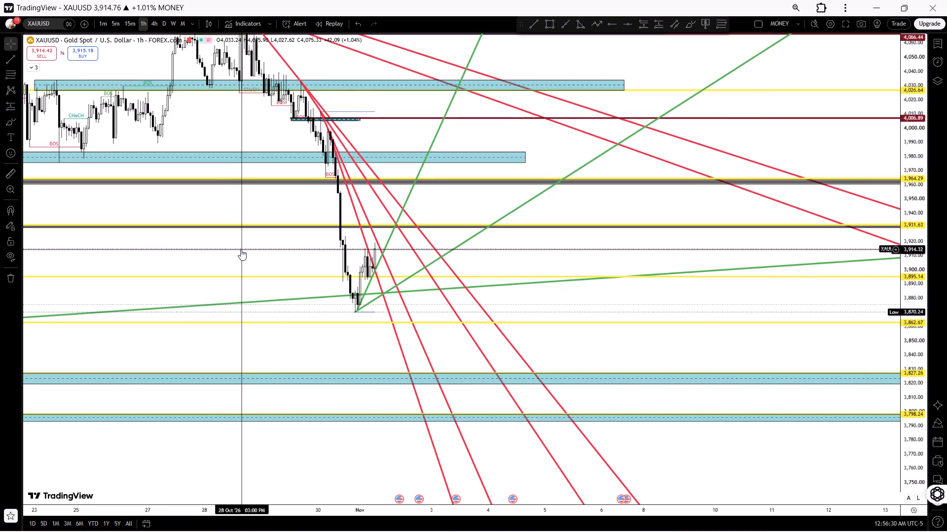
left_click_drag(246, 249, 236, 248)
left_click(236, 248)
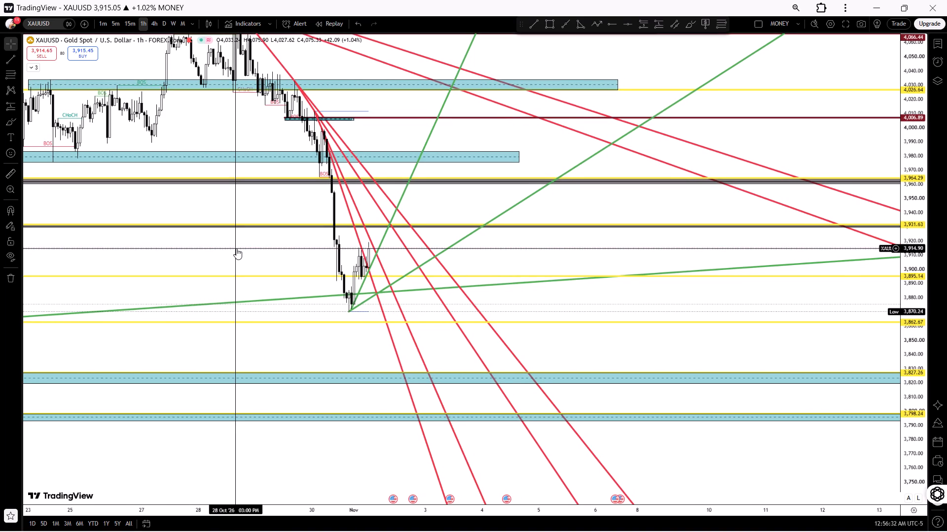
left_click_drag(236, 248, 223, 247)
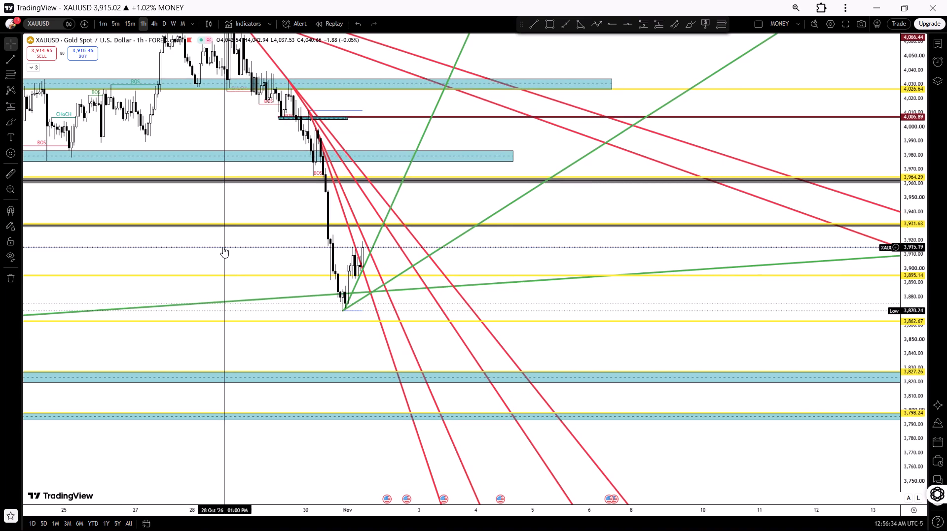
left_click_drag(223, 247, 210, 239)
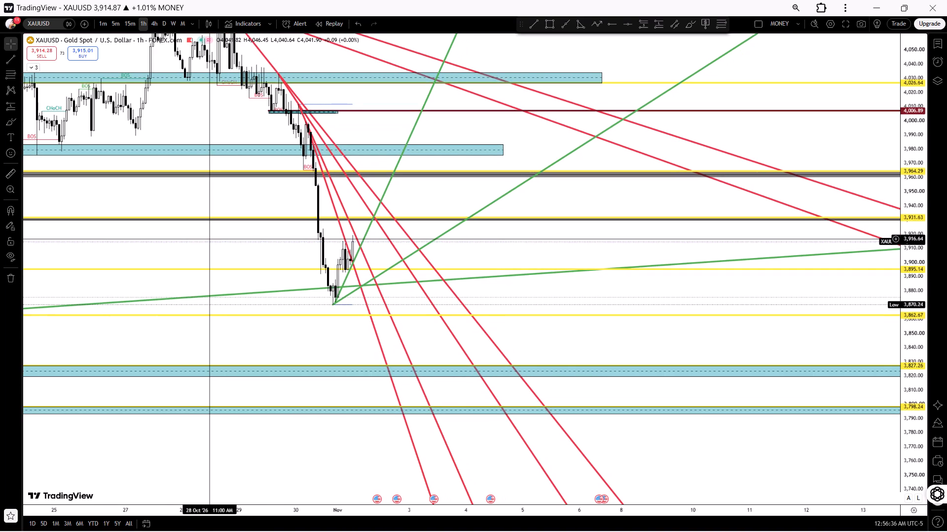
Switch the XAUUSD chart to the 5-minute timeframe and reset its view to show the latest candles.
left_click(113, 27)
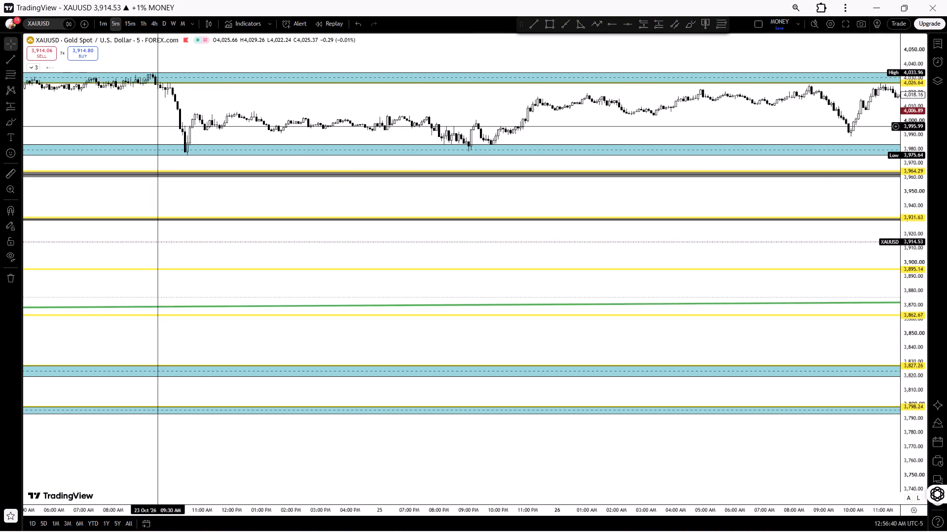
right_click(158, 126)
left_click(167, 131)
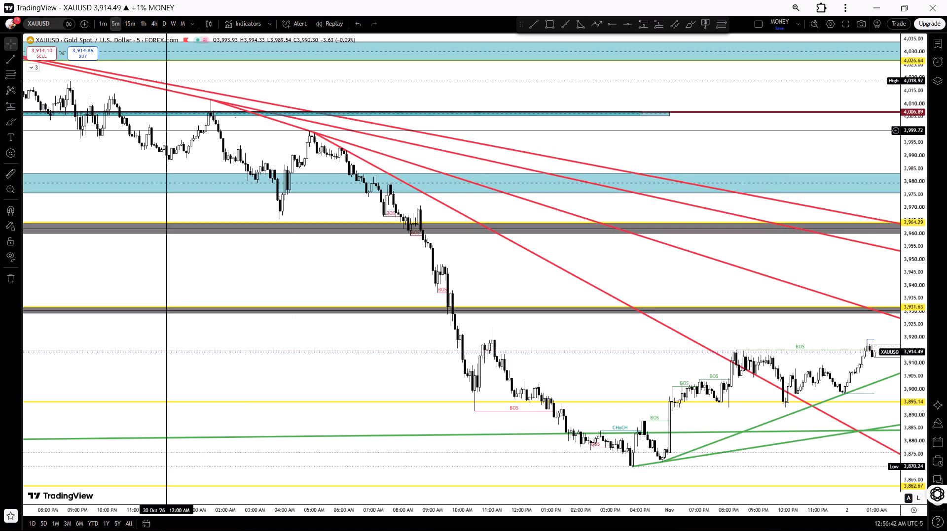
left_click_drag(298, 273, 164, 160)
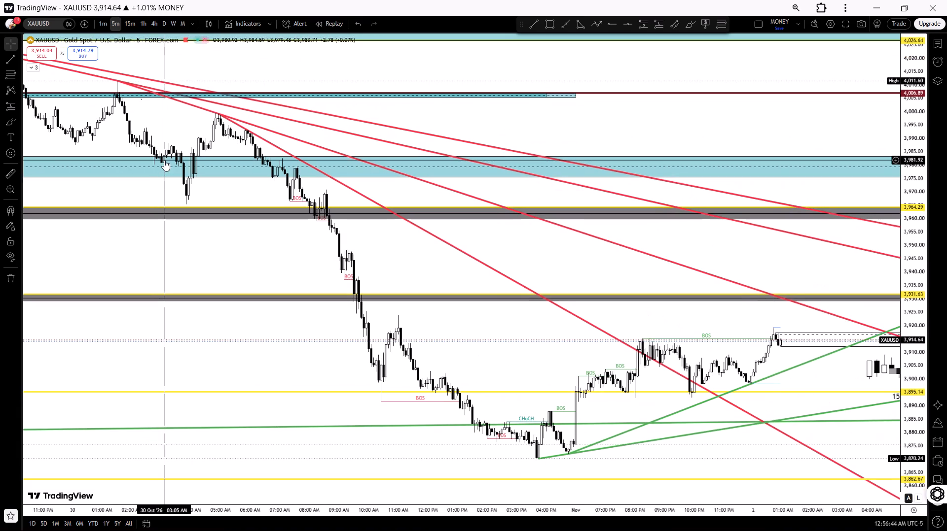
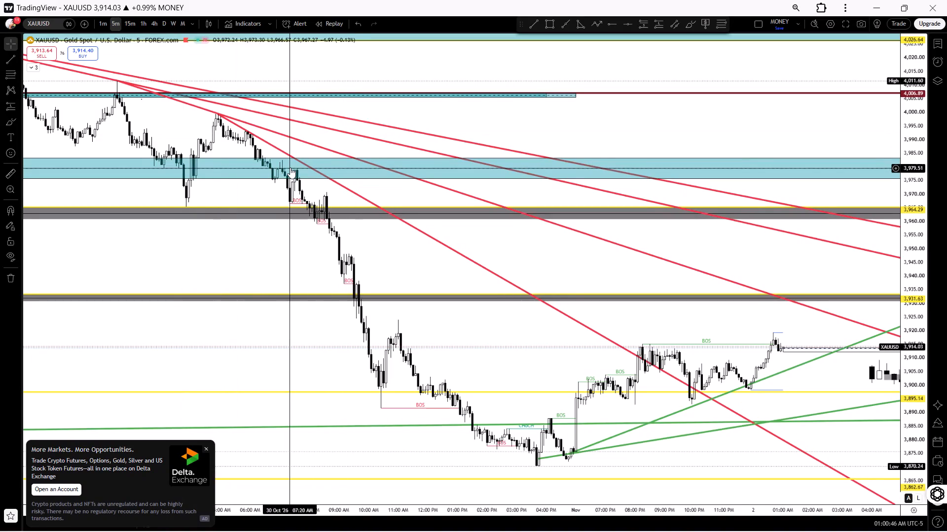
Re-anchor the steepest descending red trendline's lower end at about 3,910 near 09:55 PM on 01 Nov, keeping its 3,999.27 start and following the recent swing highs.
left_click_drag(267, 144, 595, 263)
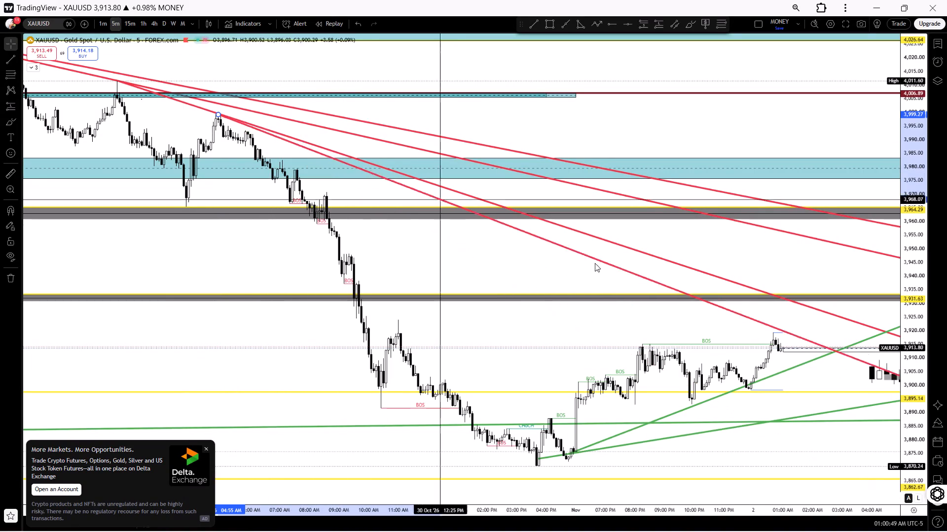
left_click_drag(595, 263, 690, 353)
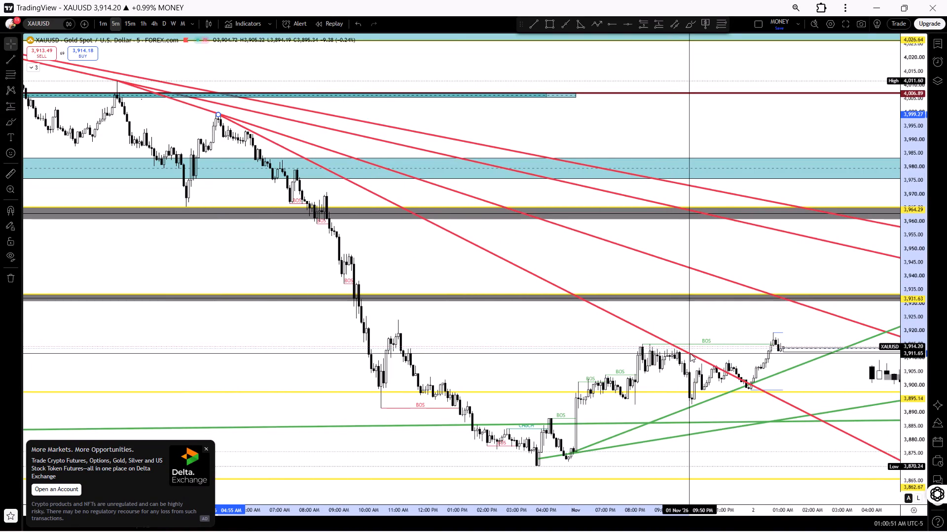
left_click_drag(690, 353, 691, 356)
left_click_drag(721, 354, 680, 339)
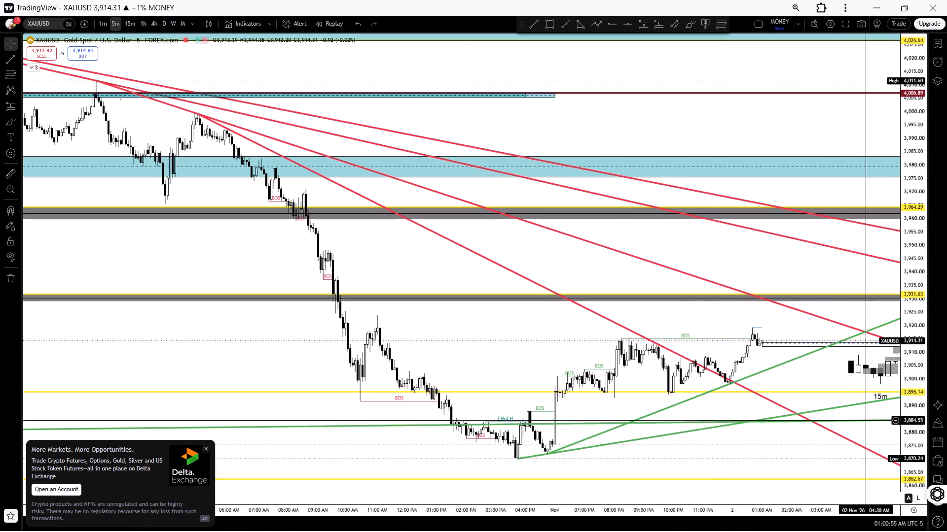
left_click_drag(915, 469, 849, 337)
left_click_drag(760, 415, 775, 407)
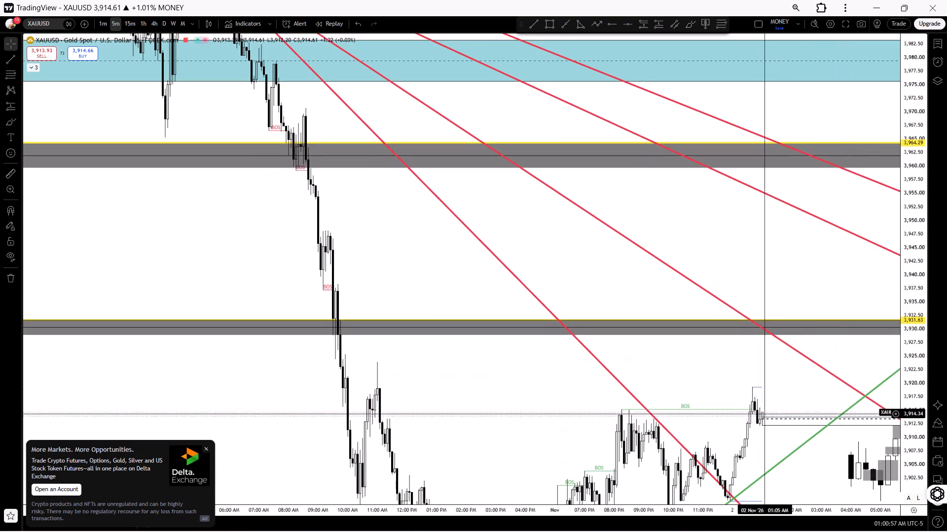
left_click_drag(775, 407, 778, 296)
left_click_drag(680, 514, 609, 503)
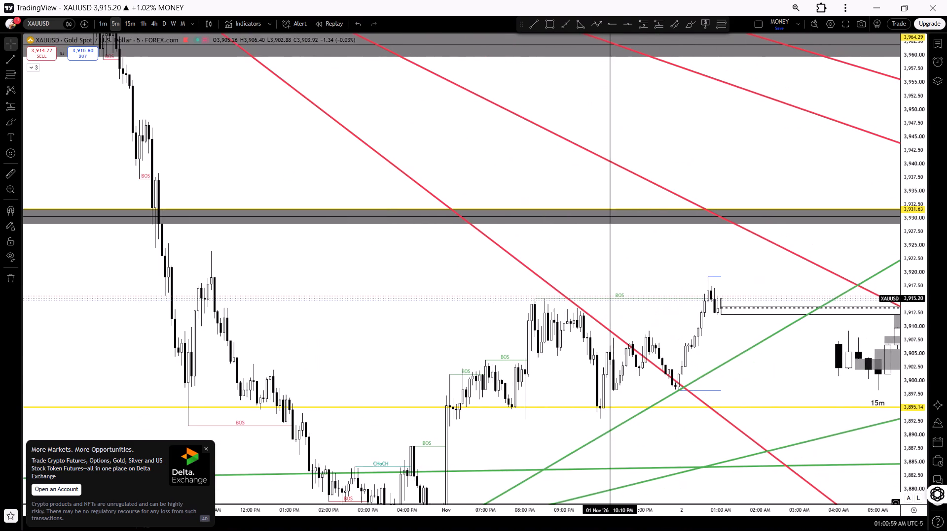
left_click(599, 322)
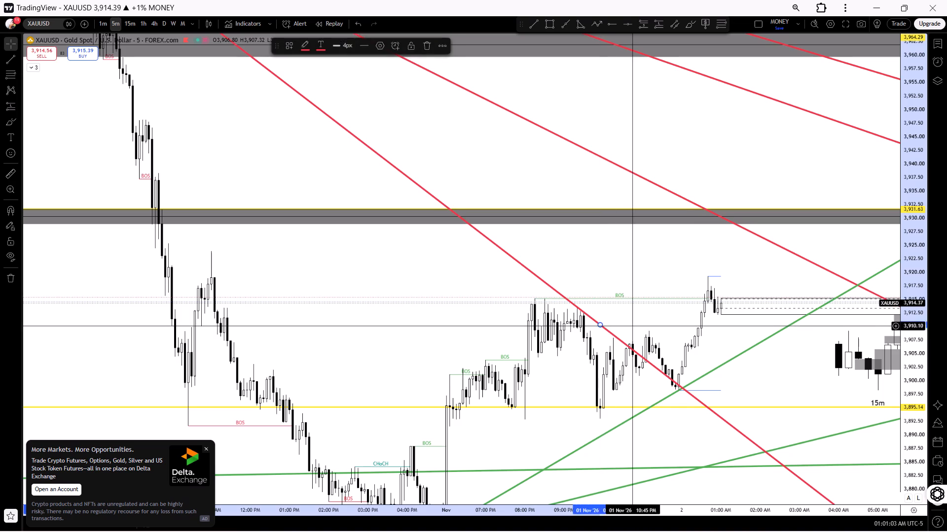
left_click_drag(631, 326, 612, 317)
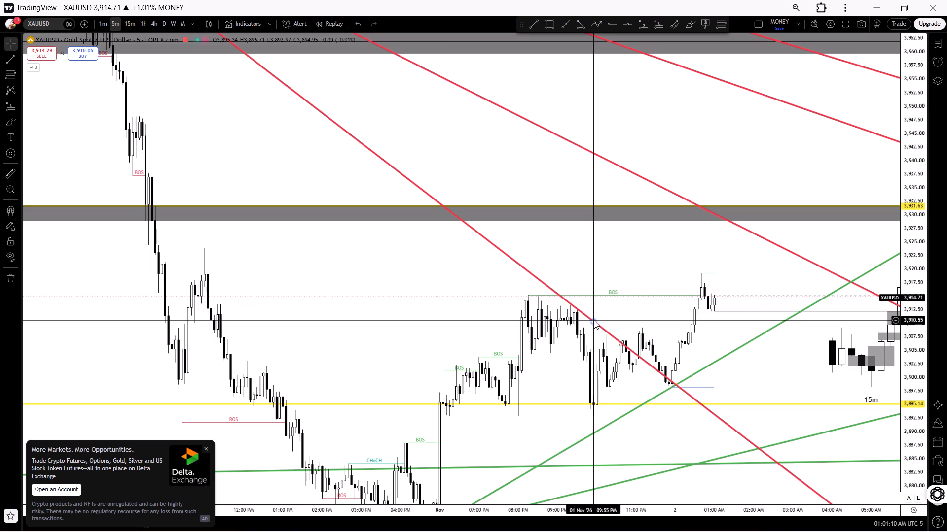
left_click(594, 320)
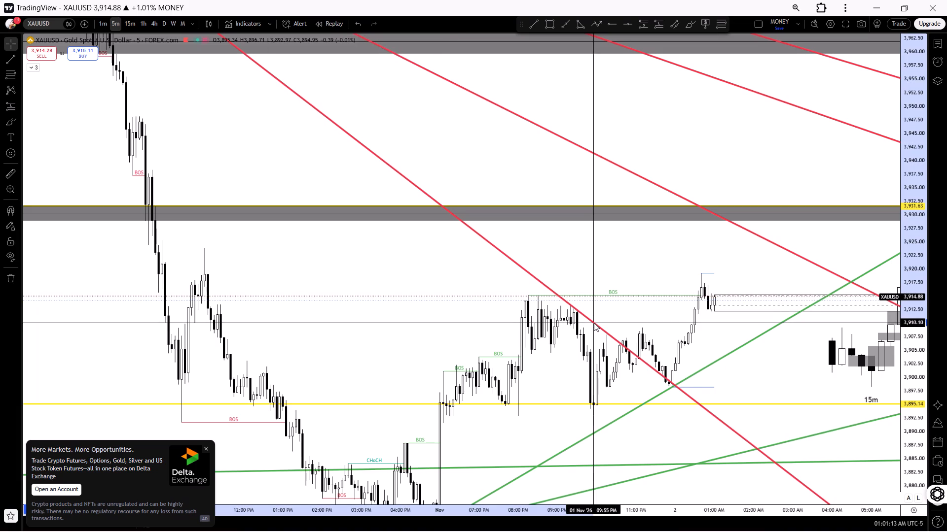
Review the latest 5-minute candles around the adjusted trendline and switch the XAUUSD chart to the 1-hour timeframe.
left_click_drag(656, 305, 601, 292)
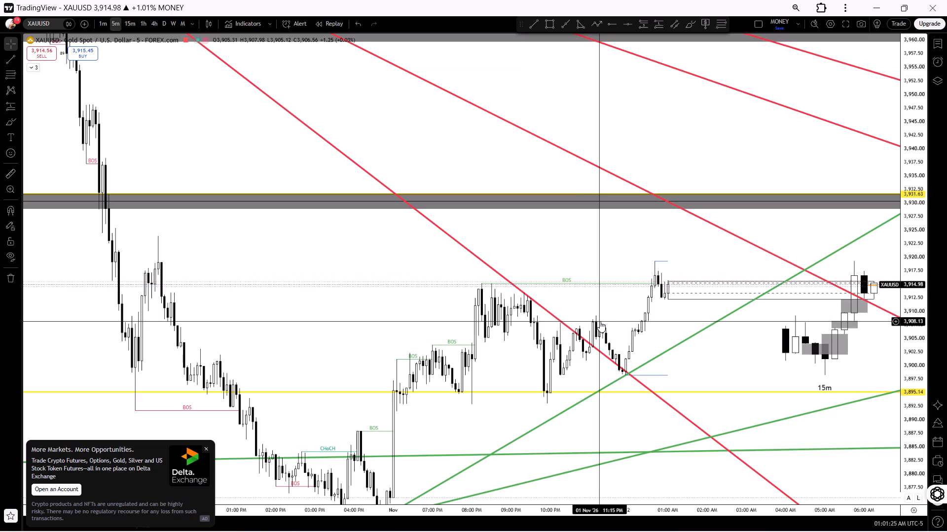
left_click_drag(655, 282, 585, 292)
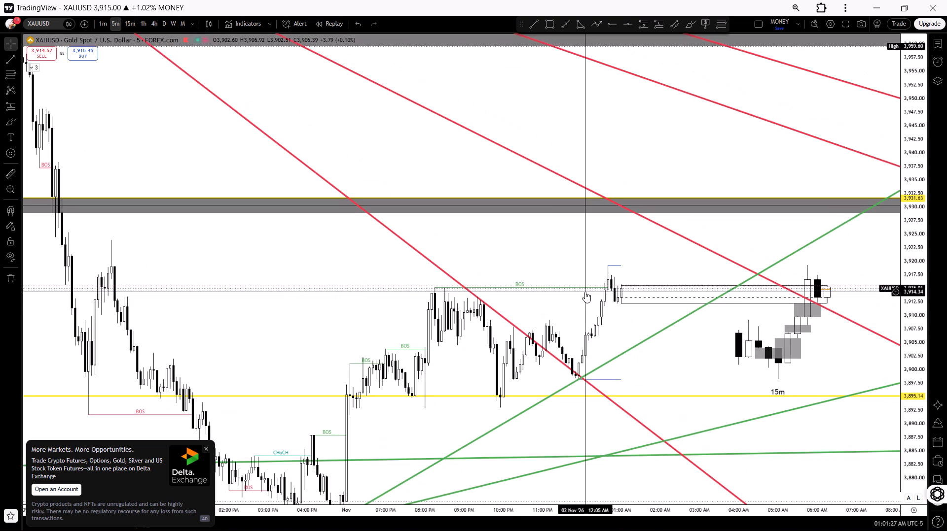
left_click(144, 23)
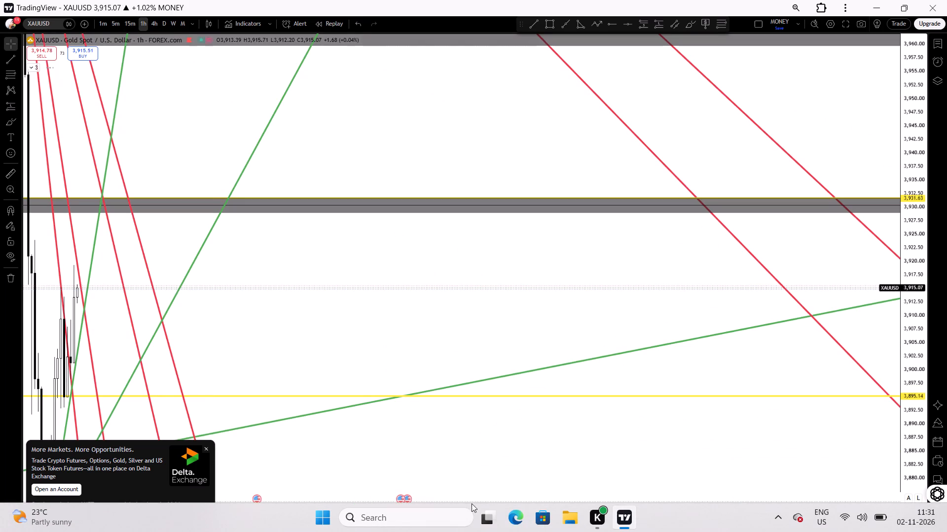
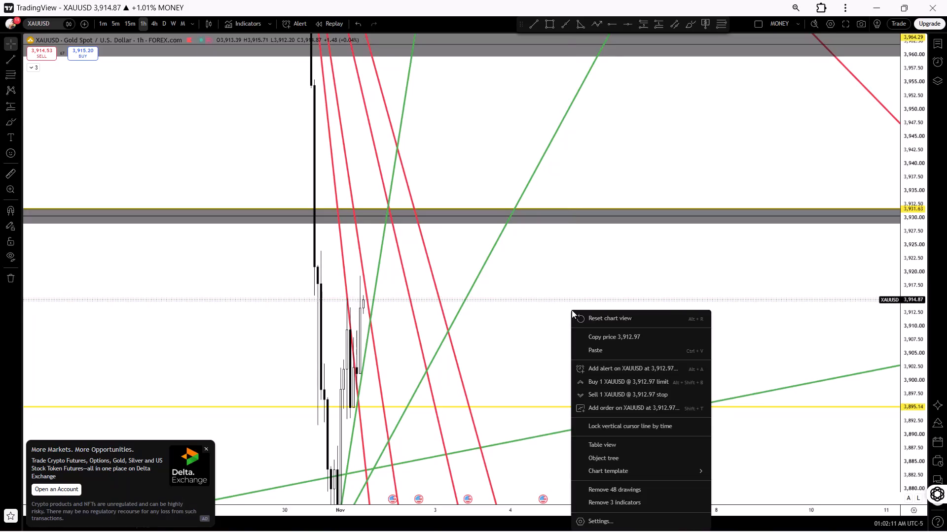
Reset the 1-hour chart view, dismiss the advertisement, and examine XAUUSD history back through June 2026 around the marked levels.
left_click(590, 320)
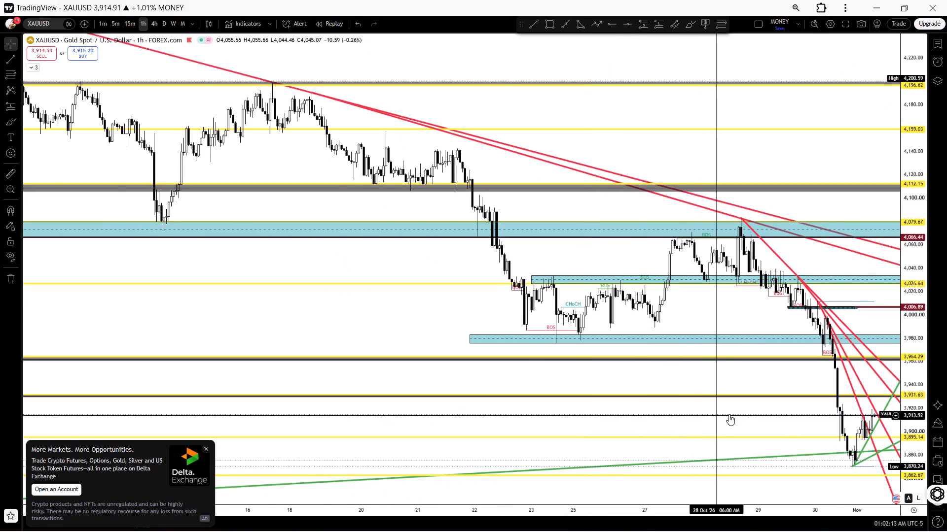
left_click_drag(729, 414, 487, 340)
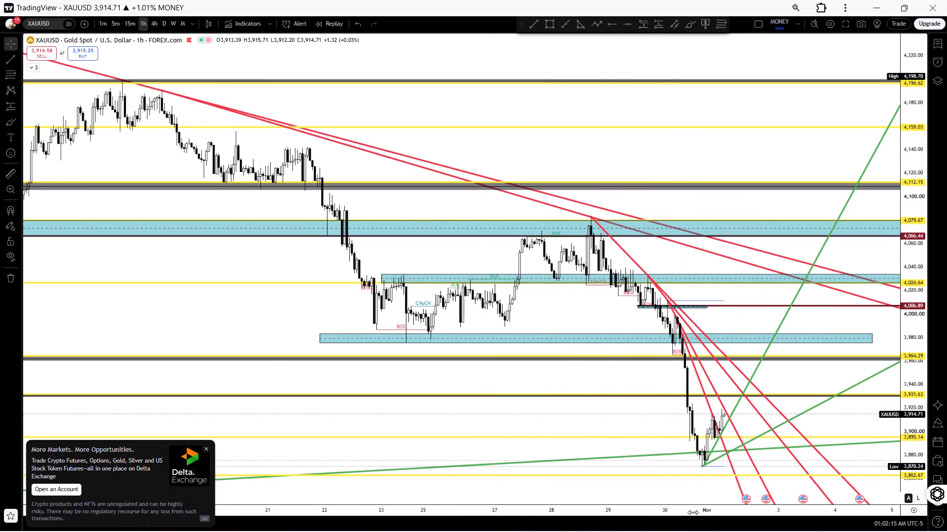
left_click_drag(693, 512, 416, 479)
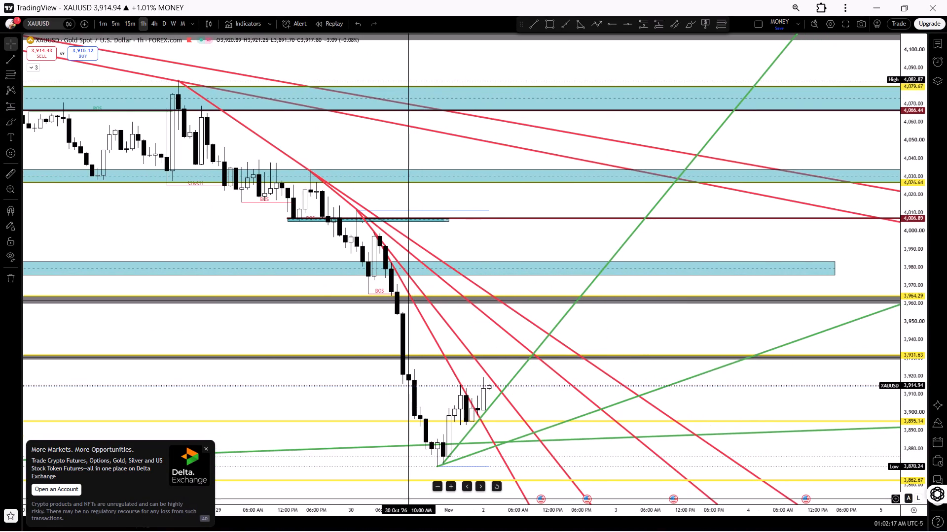
left_click_drag(397, 508, 796, 466)
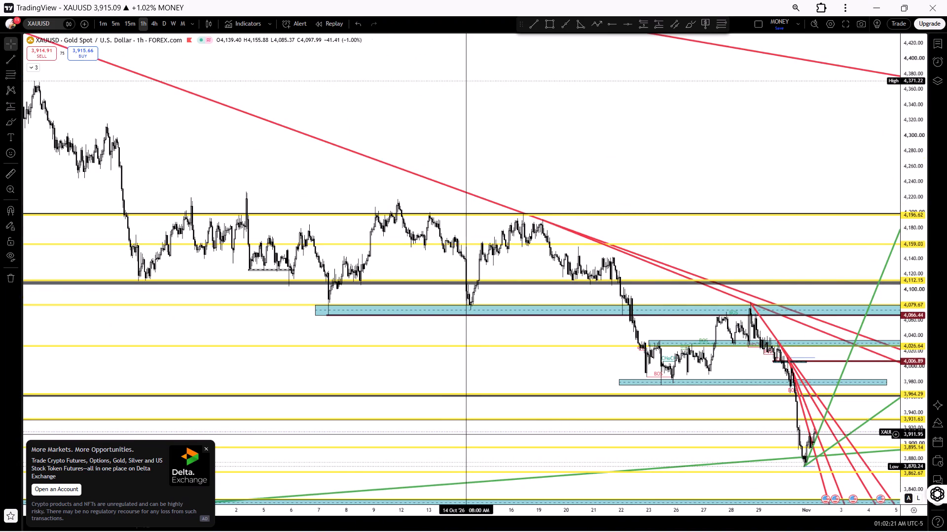
left_click_drag(412, 514, 493, 500)
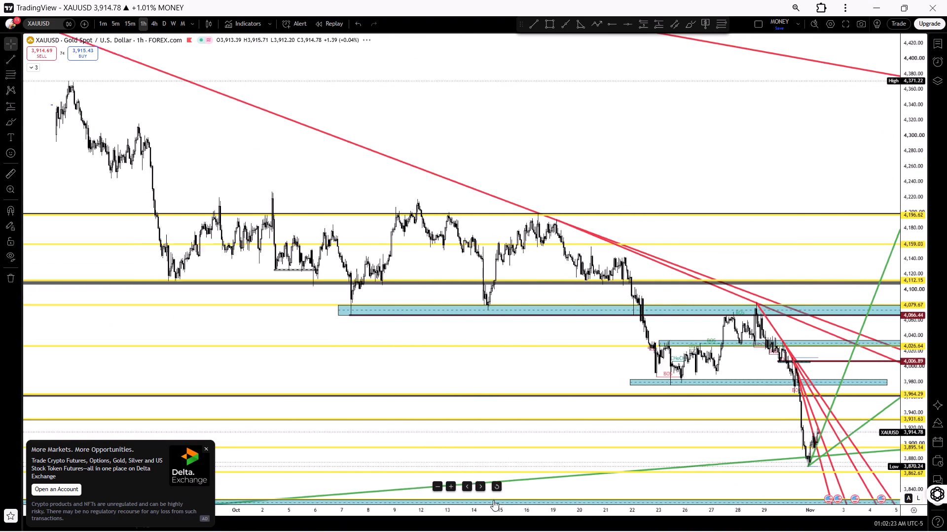
left_click_drag(493, 500, 730, 478)
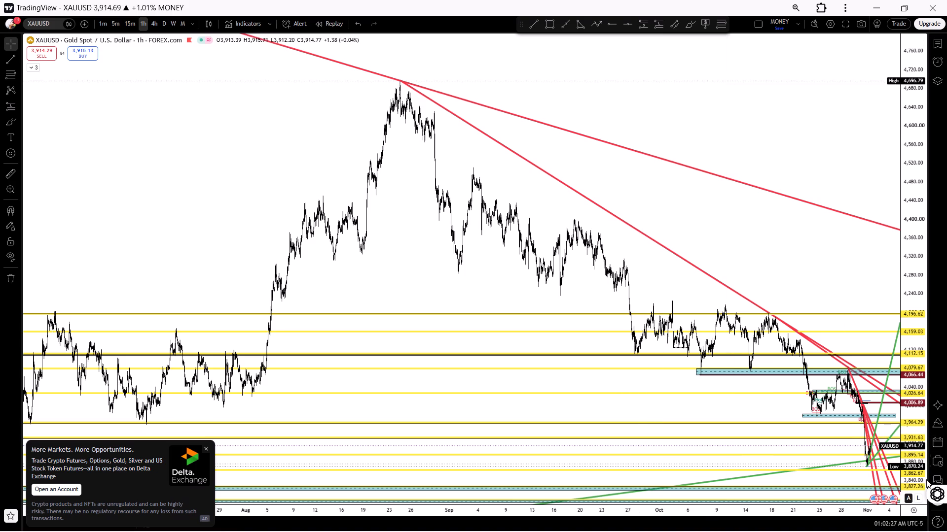
left_click_drag(920, 479, 786, 214)
left_click_drag(618, 359, 718, 0)
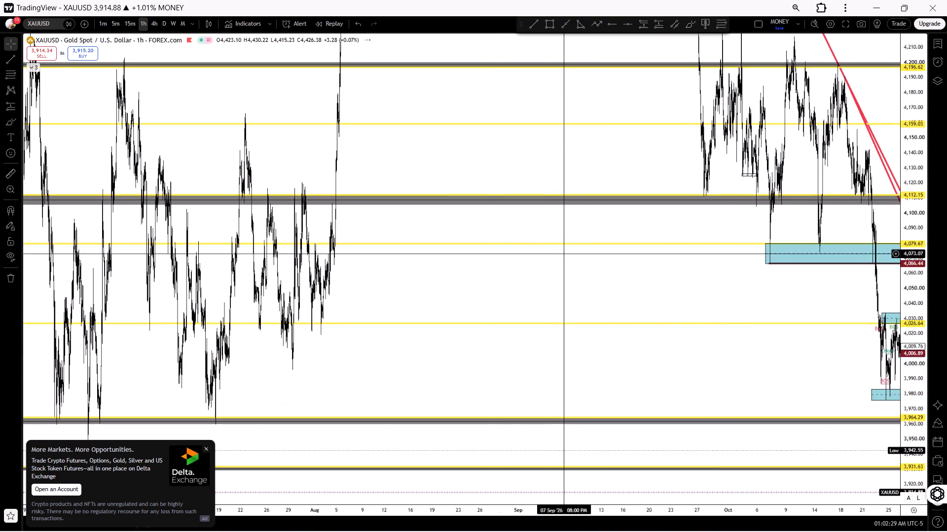
left_click_drag(458, 356, 722, 243)
left_click_drag(411, 346, 564, 341)
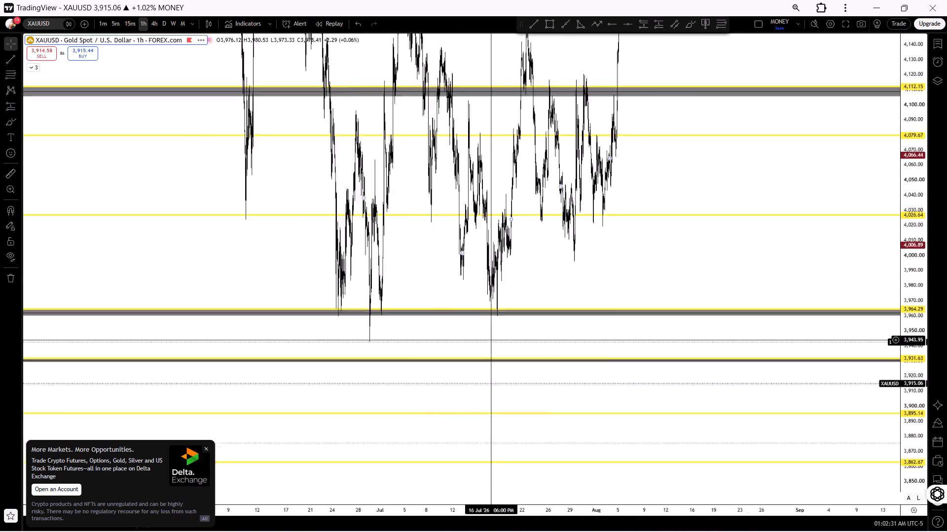
left_click_drag(564, 341, 656, 348)
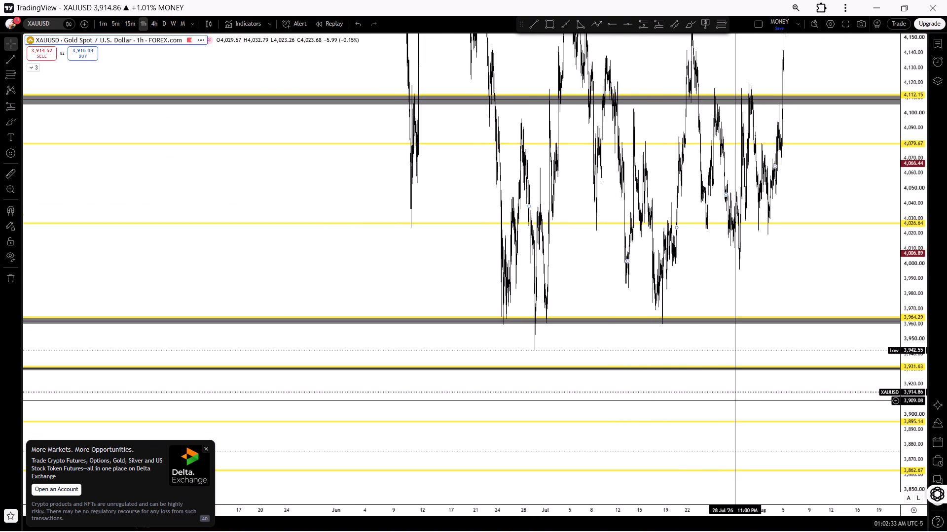
left_click_drag(629, 390, 833, 353)
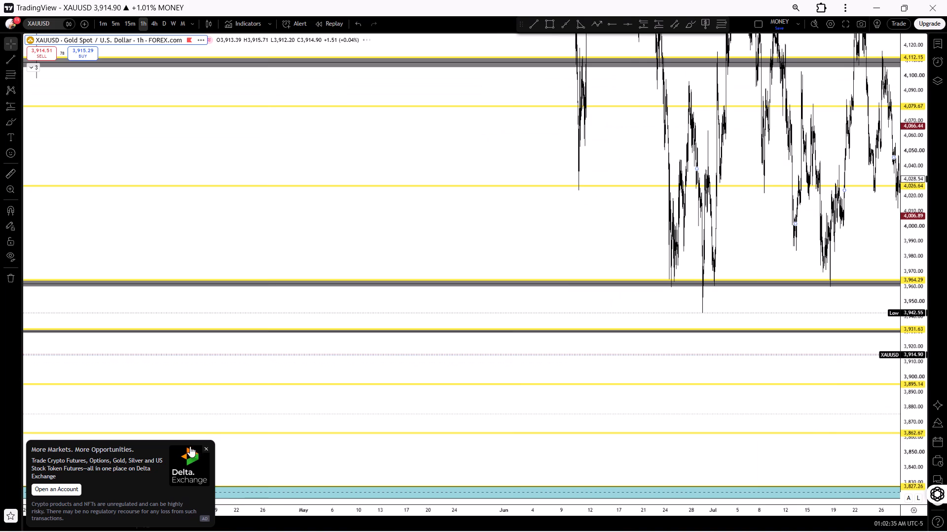
left_click(205, 448)
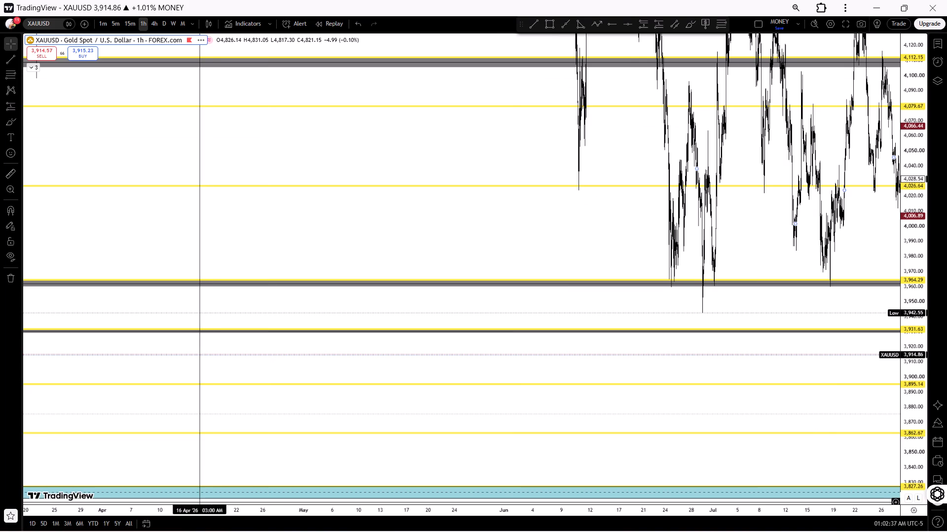
Examine the October and November 2025 hourly price action around the 3,931.63, 3,895.14 and 3,862.67 levels.
left_click_drag(200, 508, 469, 531)
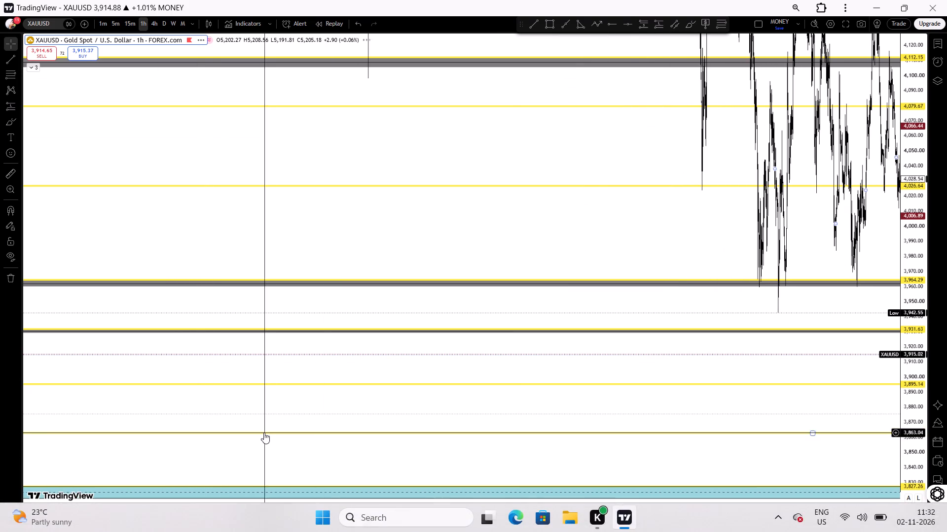
left_click_drag(150, 360, 720, 400)
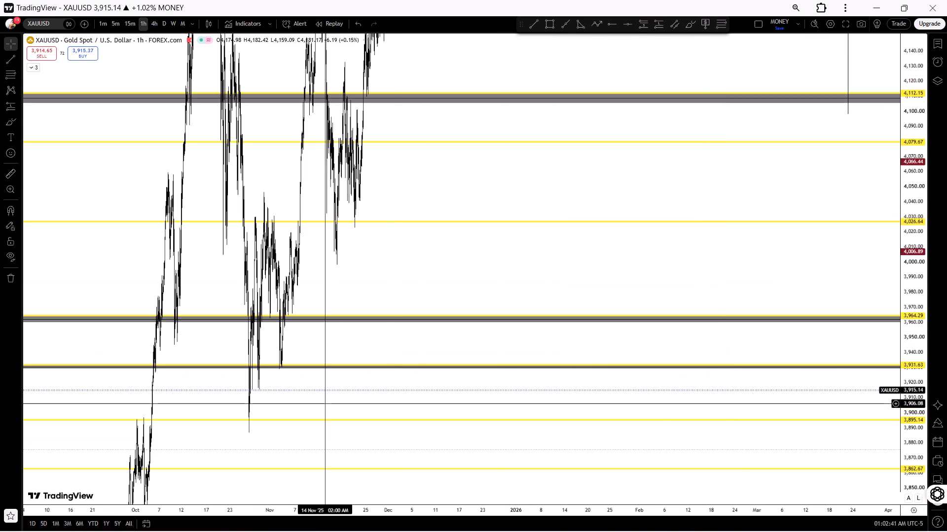
left_click_drag(325, 403, 613, 394)
left_click_drag(917, 473, 740, 238)
left_click_drag(593, 436, 672, 227)
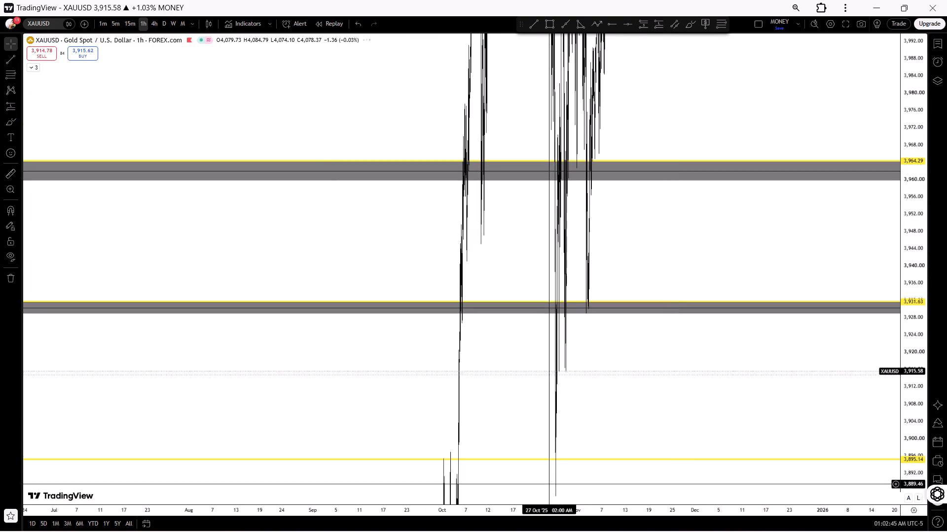
left_click_drag(558, 510, 354, 464)
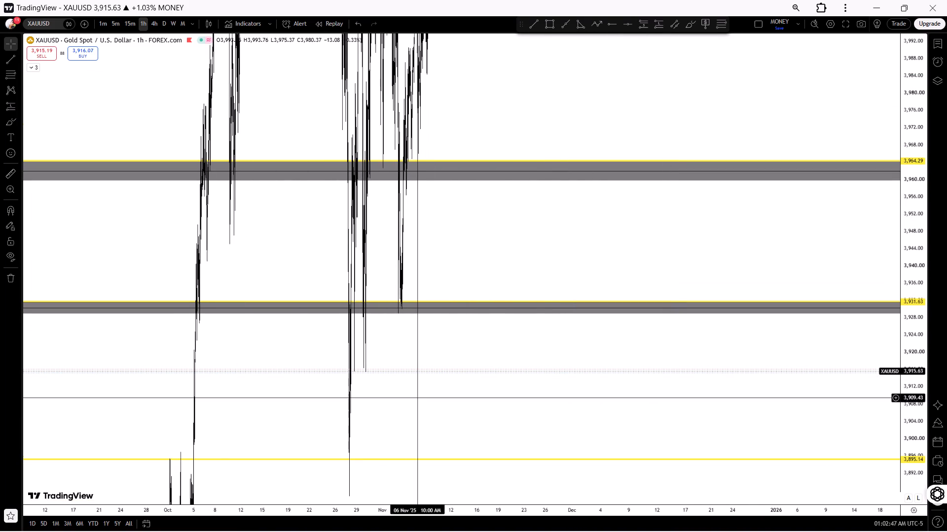
left_click_drag(427, 506, 333, 478)
left_click_drag(274, 401, 603, 325)
left_click_drag(534, 350, 627, 322)
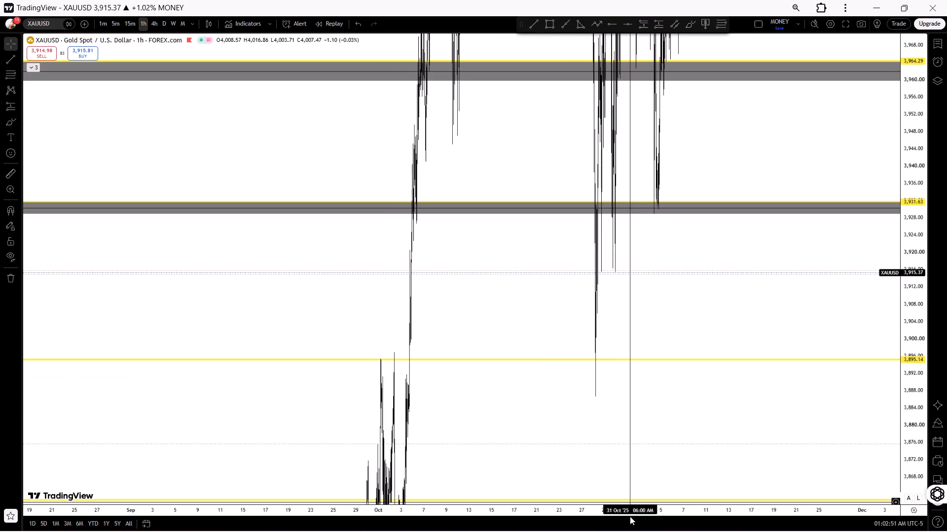
left_click_drag(630, 517, 643, 510)
left_click_drag(643, 510, 402, 438)
left_click_drag(295, 419, 623, 400)
left_click_drag(536, 402, 580, 366)
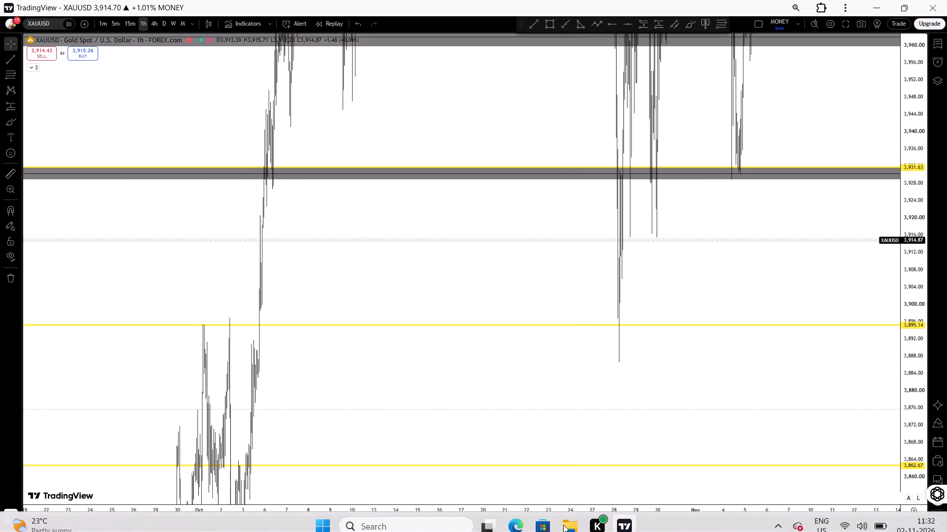
Move the yellow horizontal line just below 3,900 up to 3,896.69, aligning it with the 28 October 2025 candle-body low.
left_click_drag(603, 509, 460, 486)
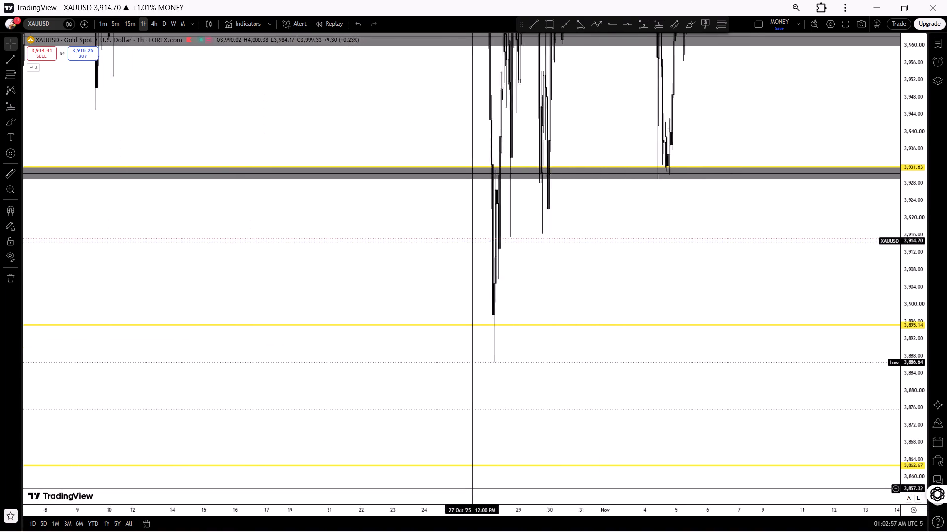
left_click_drag(460, 486, 334, 462)
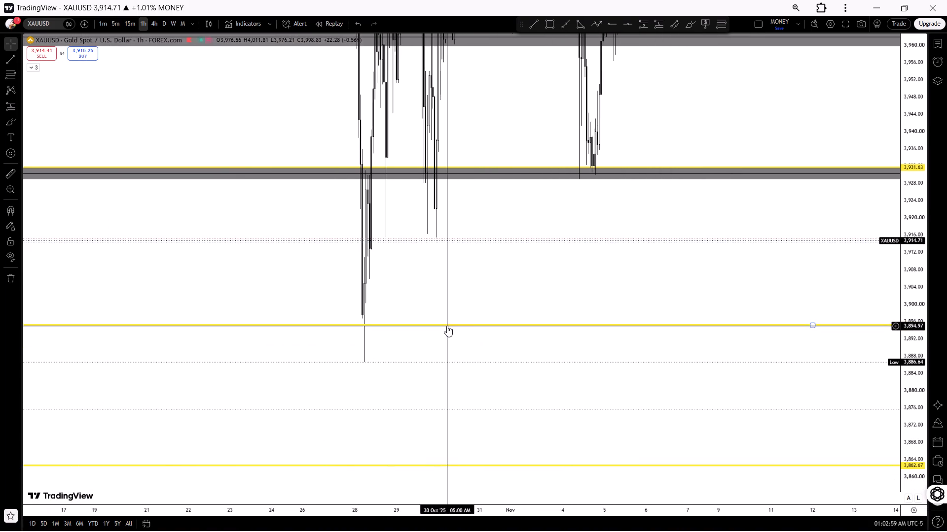
left_click_drag(447, 326, 457, 319)
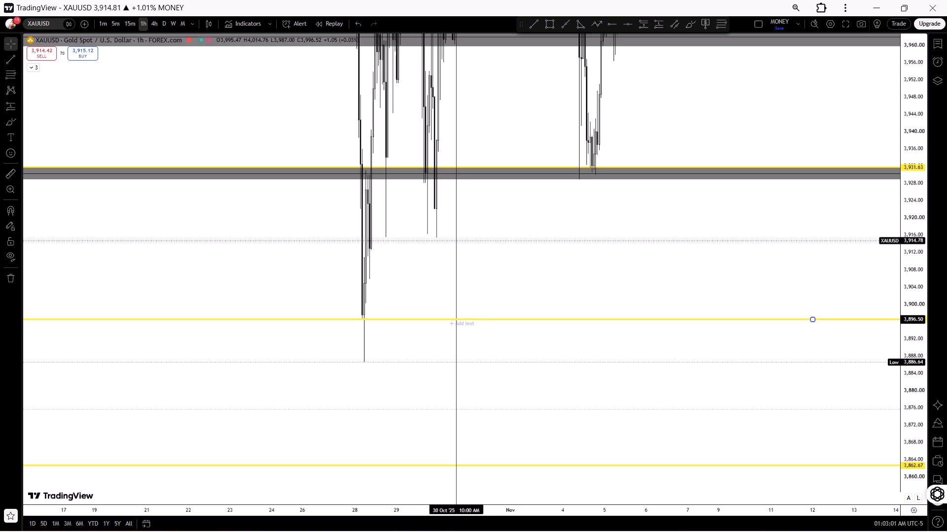
left_click_drag(457, 319, 458, 318)
left_click(423, 355)
Check the adjusted 3,896.69 level against the early October 2025 highs and examine price around 3,862.67.
left_click_drag(349, 365, 594, 383)
left_click_drag(300, 379, 735, 374)
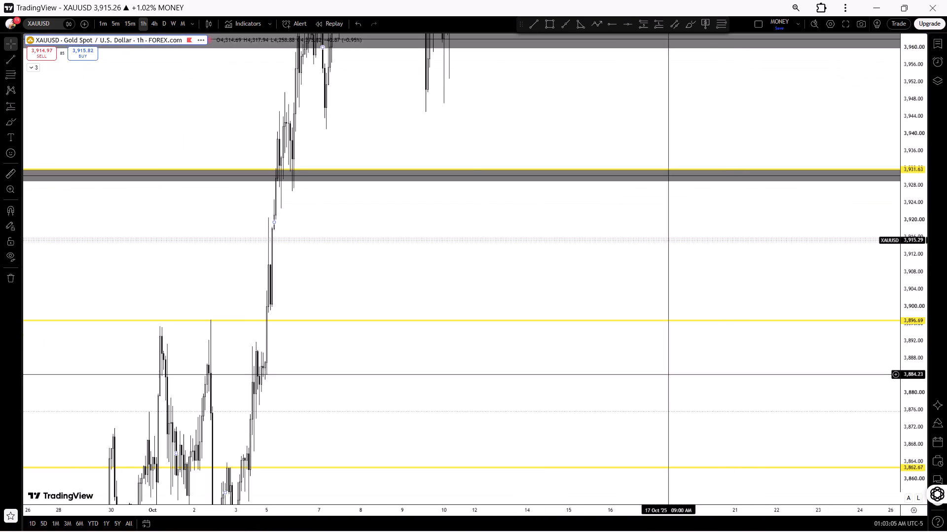
left_click_drag(482, 378, 490, 376)
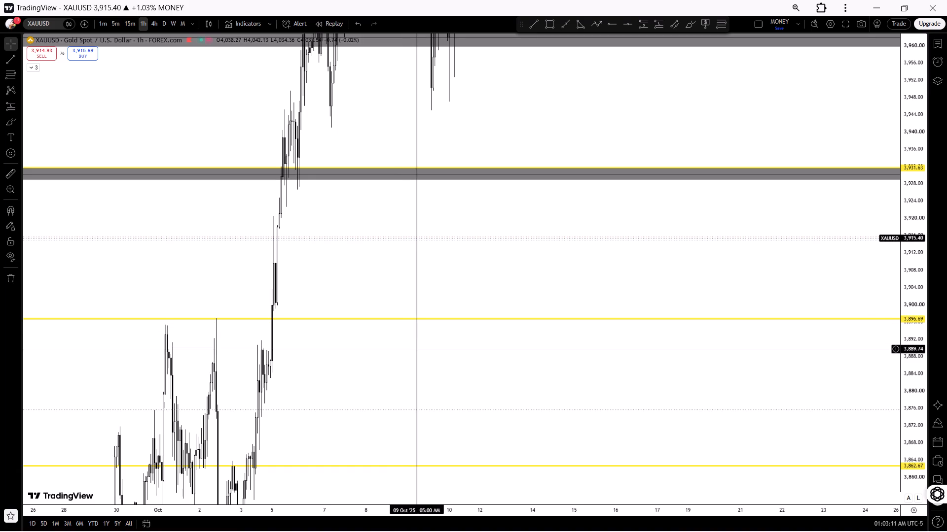
left_click_drag(416, 349, 411, 232)
left_click_drag(348, 366, 356, 355)
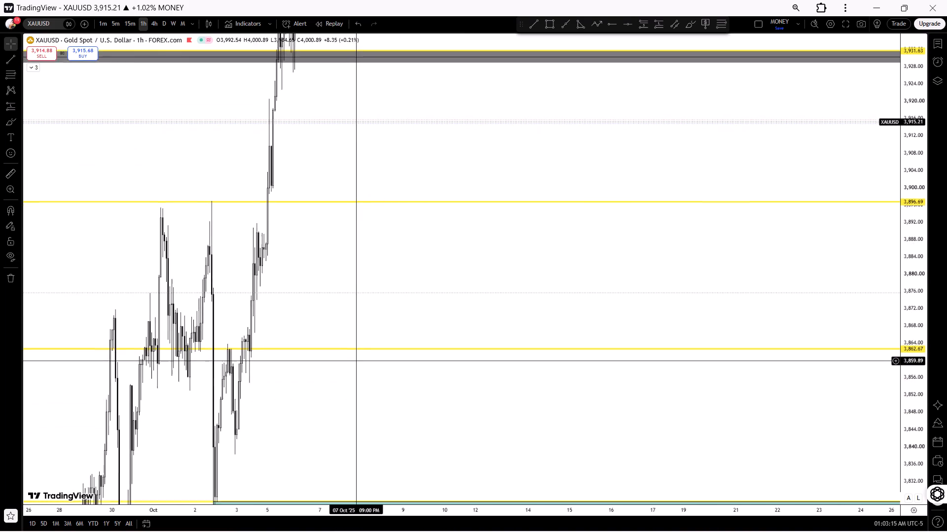
left_click_drag(356, 355, 356, 346)
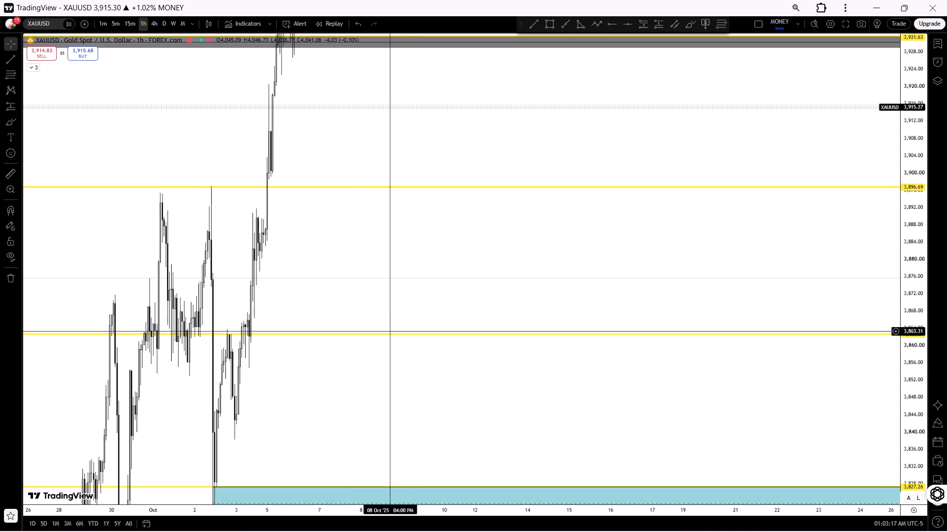
left_click_drag(411, 281, 282, 440)
left_click_drag(326, 293, 263, 288)
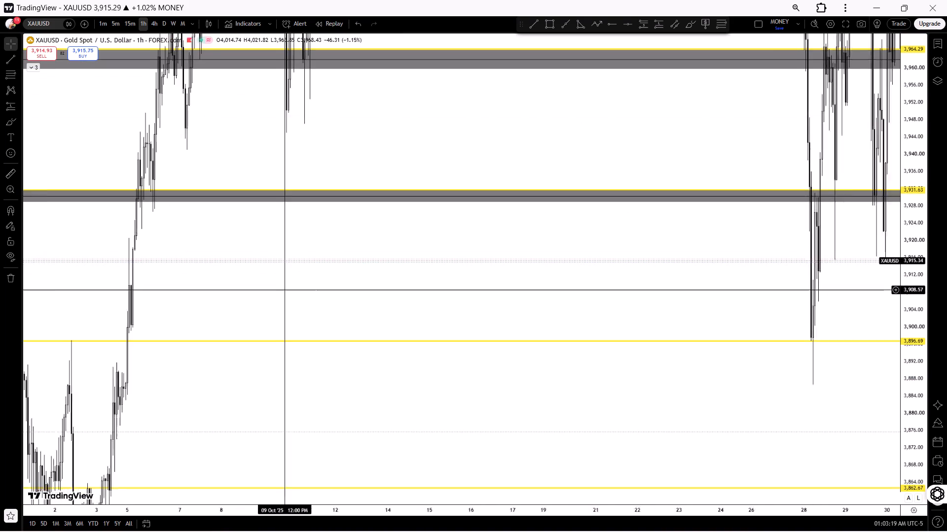
left_click_drag(263, 288, 238, 288)
right_click(308, 287)
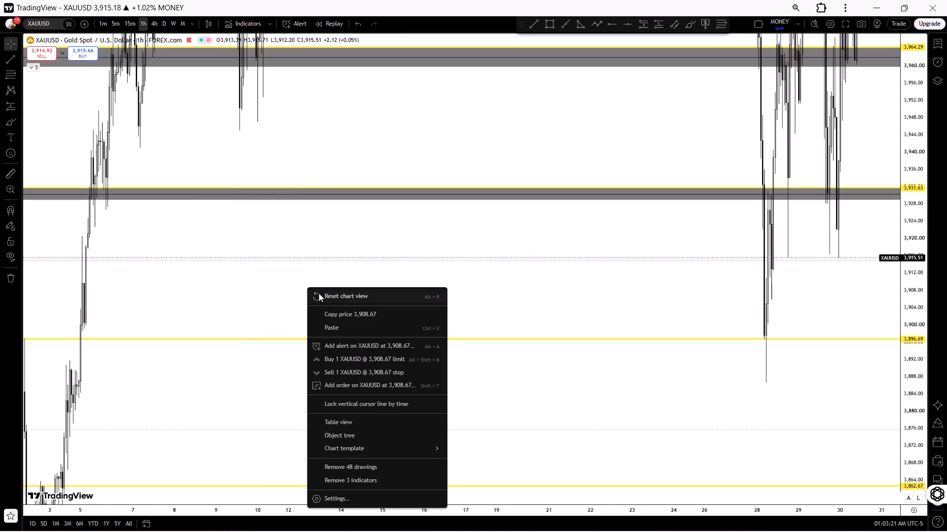
Draw a horizontal ray at 3,922.03 starting from the 29 October 2025 candles, at the bottom of the candle body.
left_click_drag(422, 285, 131, 255)
left_click_drag(418, 238, 47, 220)
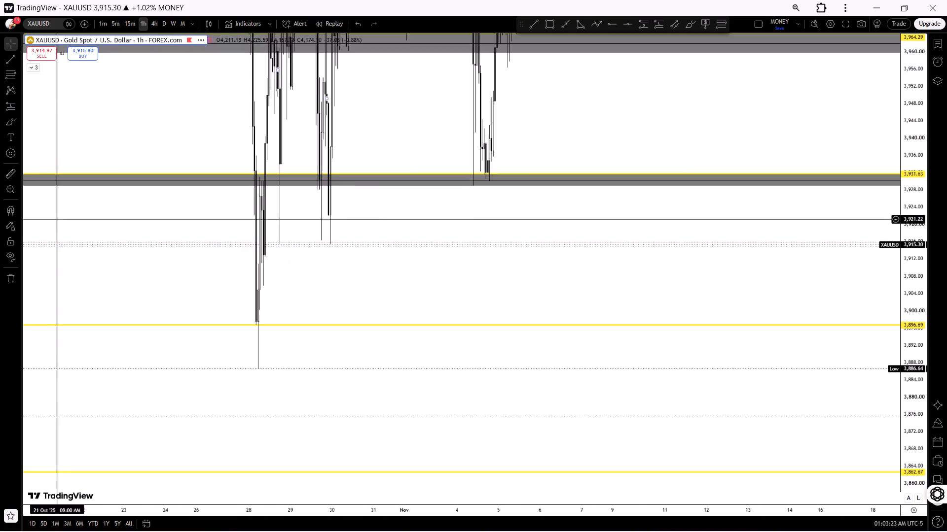
left_click_drag(298, 231, 231, 240)
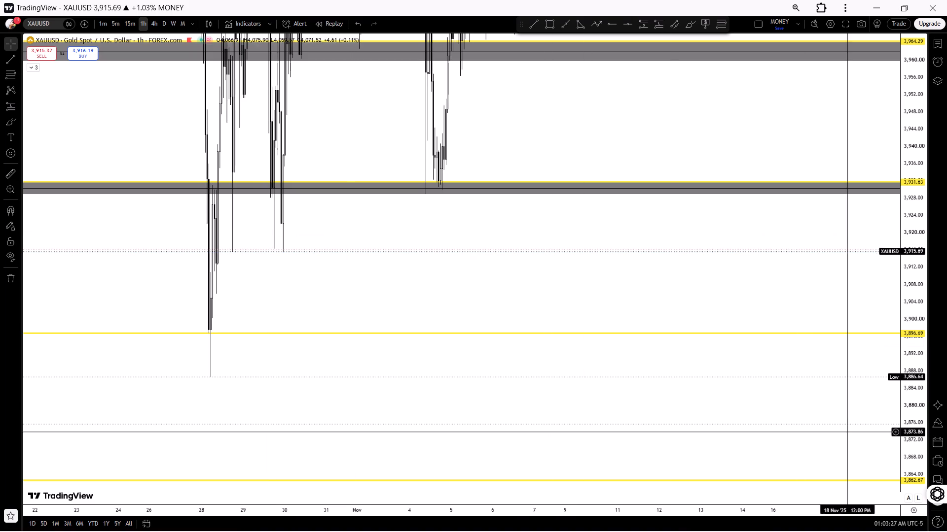
left_click_drag(908, 461, 729, 25)
left_click_drag(496, 222, 548, 361)
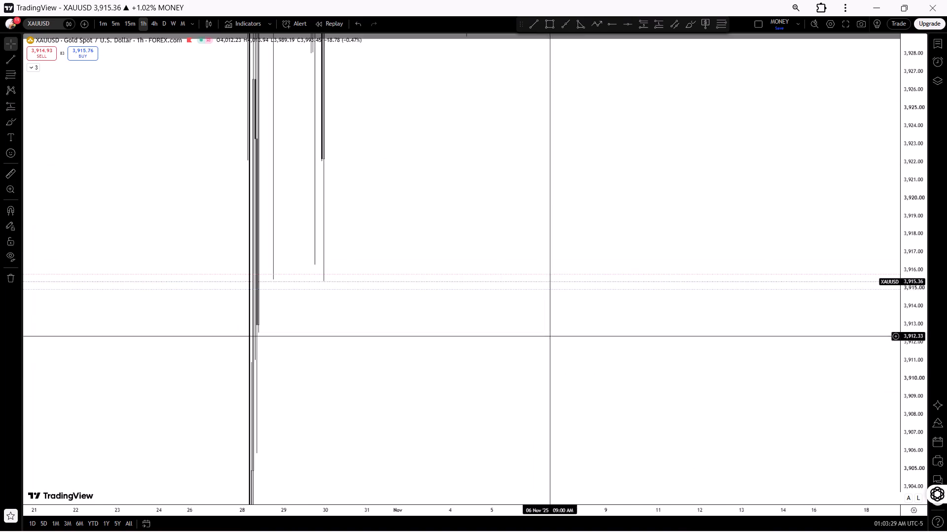
left_click(609, 24)
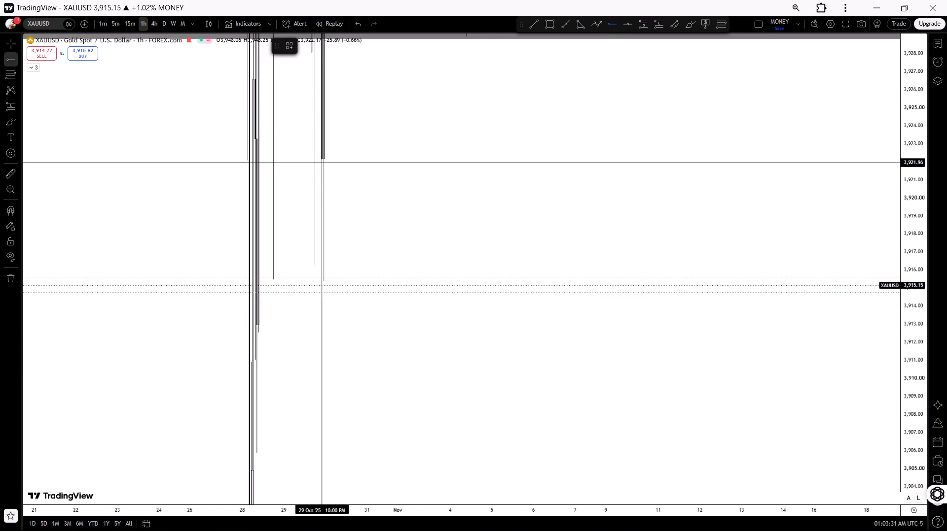
left_click(315, 161)
left_click(410, 251)
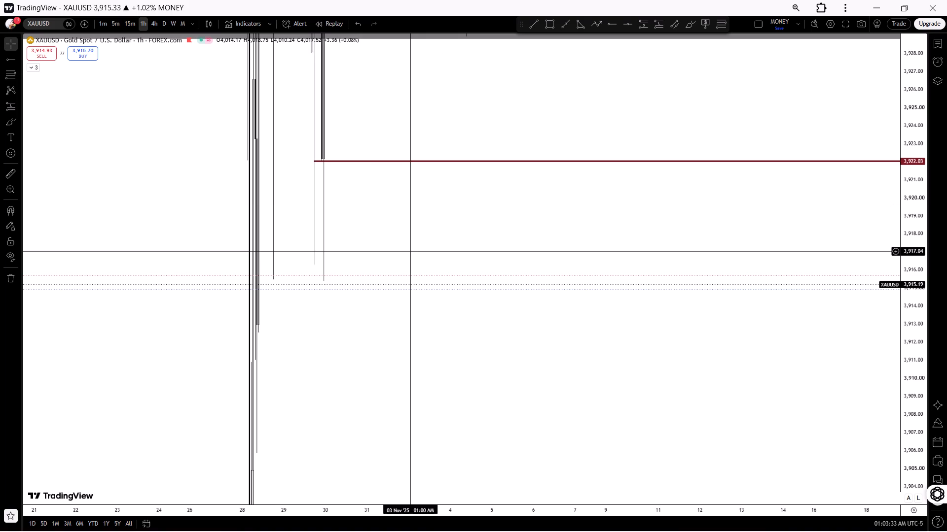
Reset the chart view, switch XAUUSD to the 5-minute timeframe and bring that chart back to its default view.
right_click(410, 251)
left_click(436, 266)
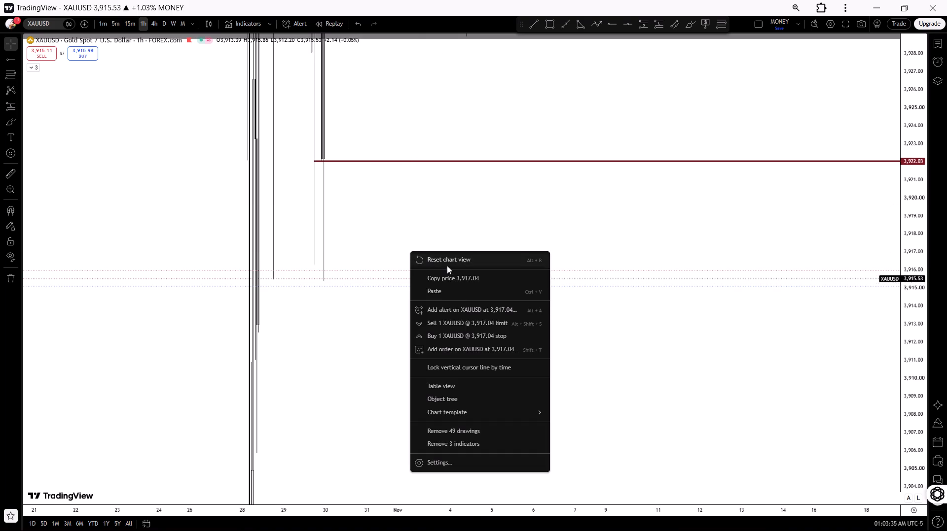
left_click(447, 266)
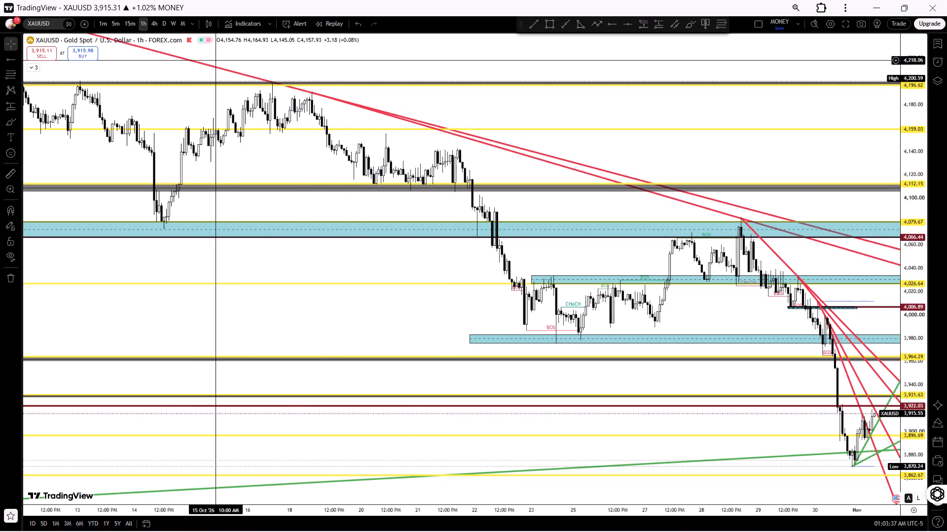
left_click(117, 22)
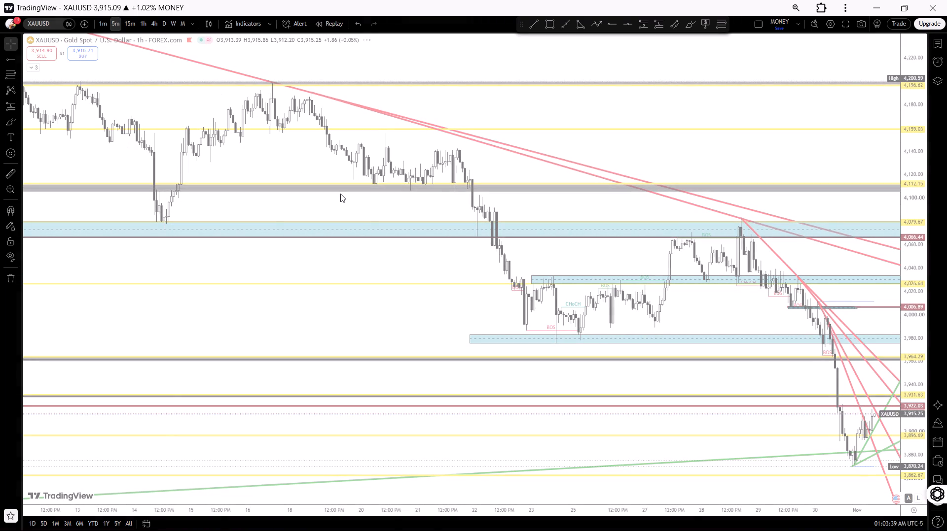
right_click(340, 194)
left_click(351, 201)
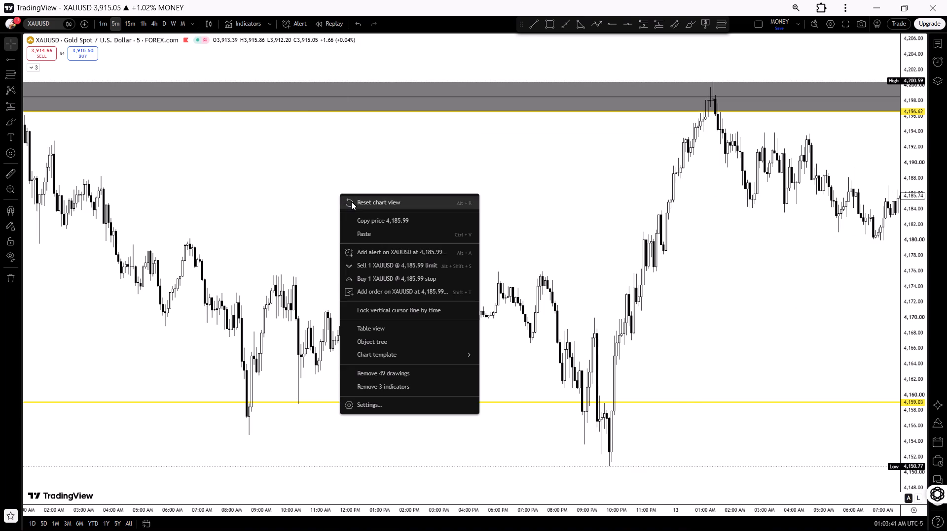
Examine the latest 5-minute price action between the 3,896.69 line and the 3,922.03 ray, from the 30 October drop onward.
left_click_drag(605, 360, 412, 347)
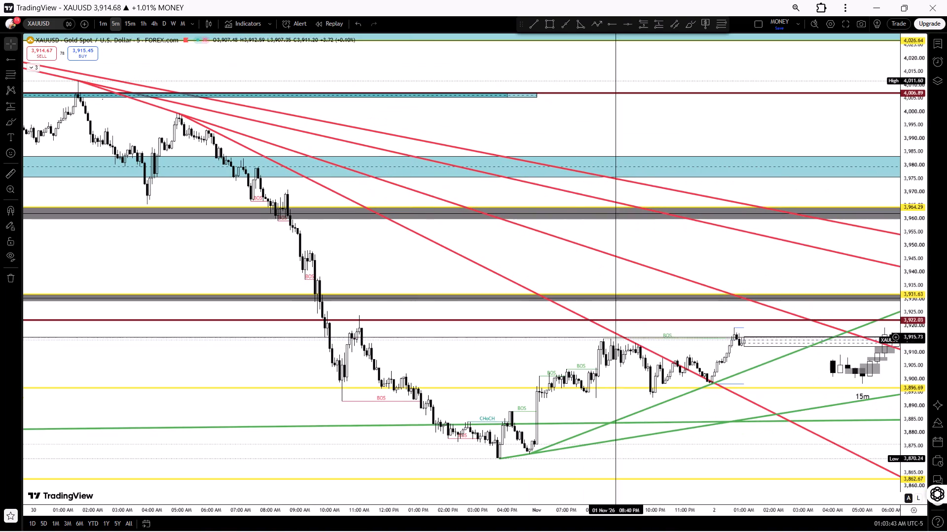
left_click_drag(910, 454, 880, 394)
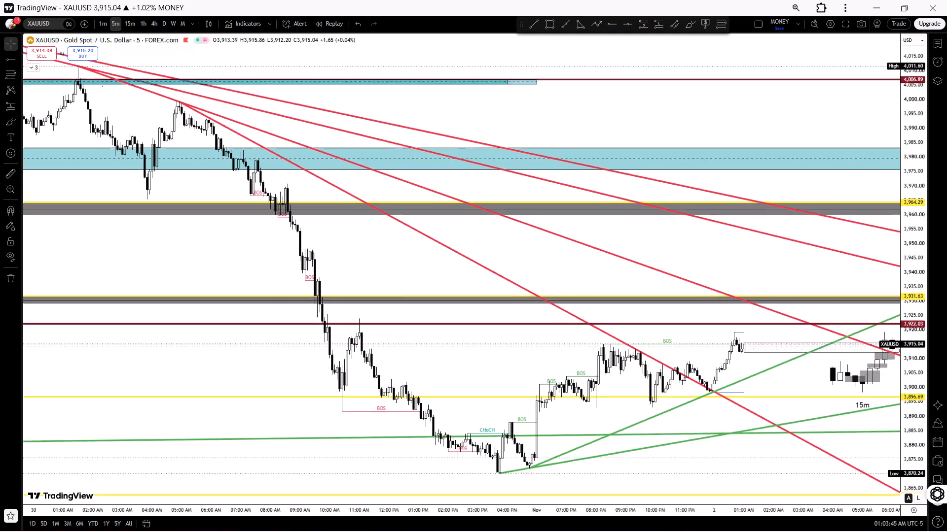
left_click_drag(880, 394, 808, 261)
left_click_drag(685, 411, 578, 206)
left_click_drag(598, 256, 541, 243)
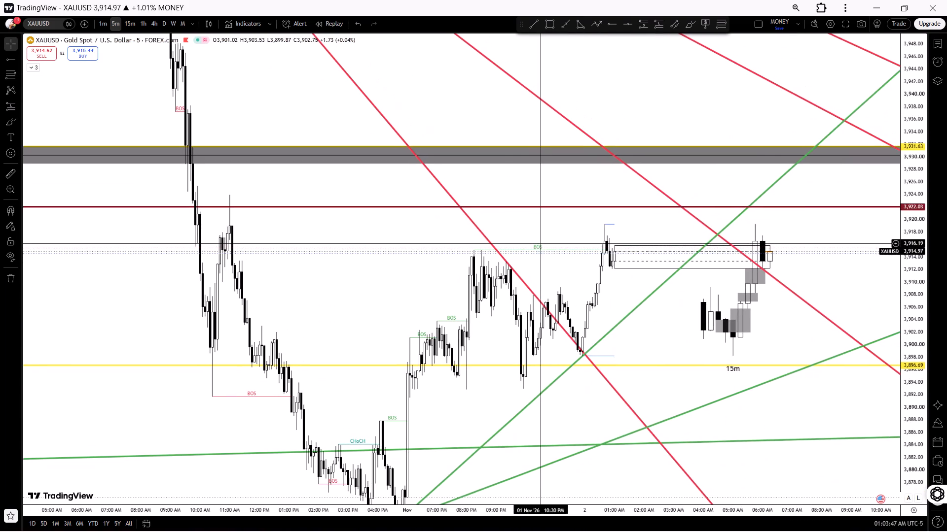
left_click_drag(461, 282, 421, 224)
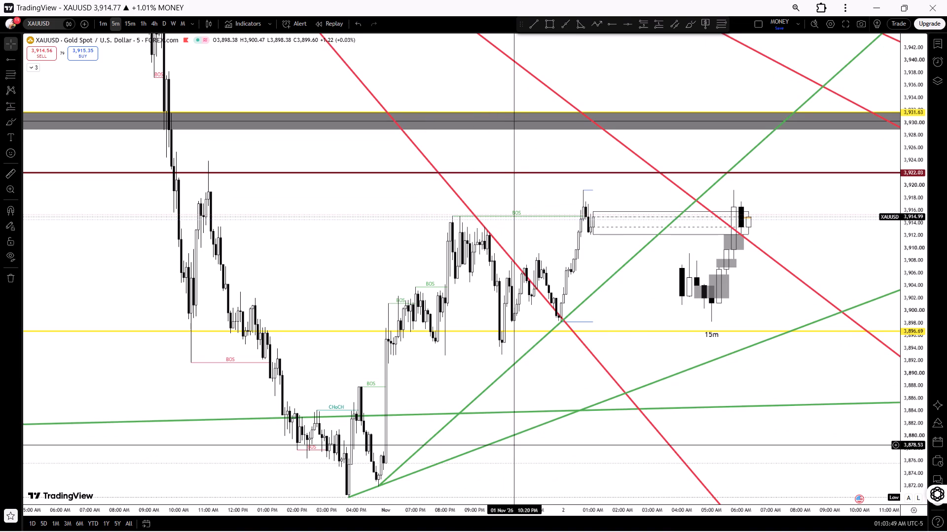
left_click_drag(541, 512, 231, 395)
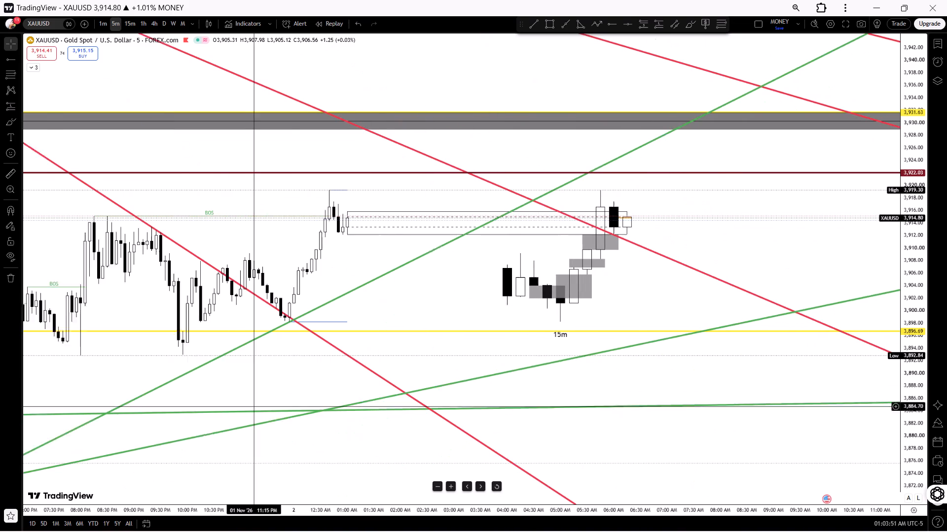
left_click_drag(338, 314, 475, 327)
left_click_drag(380, 258, 392, 258)
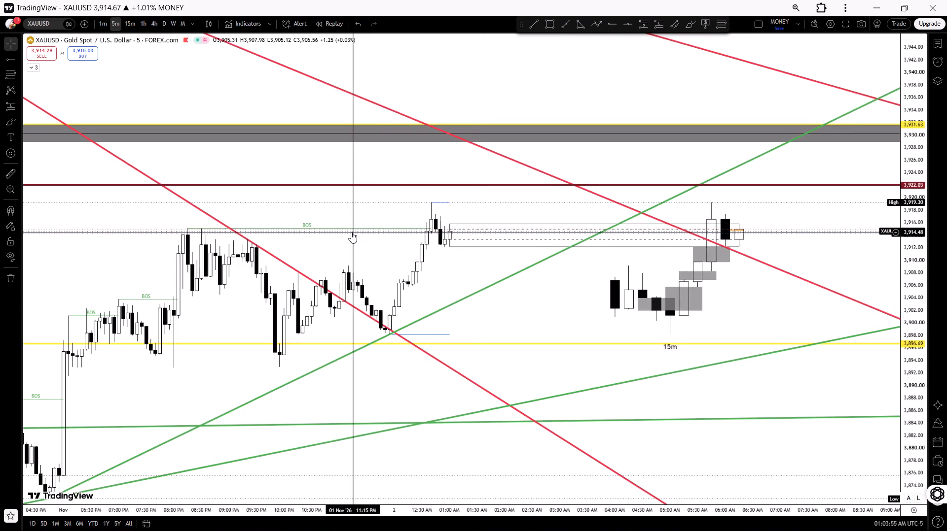
left_click(351, 232)
left_click_drag(351, 232, 359, 230)
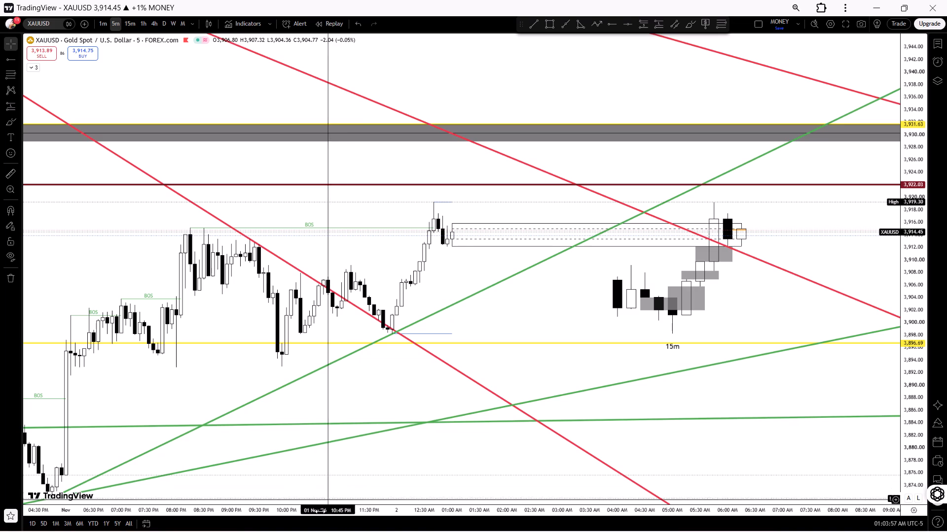
left_click_drag(308, 510, 445, 505)
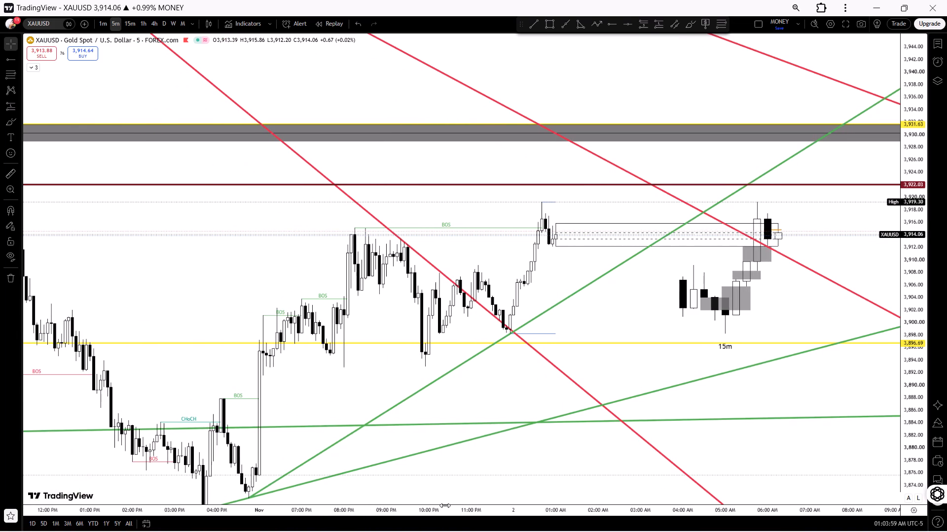
left_click_drag(445, 505, 378, 516)
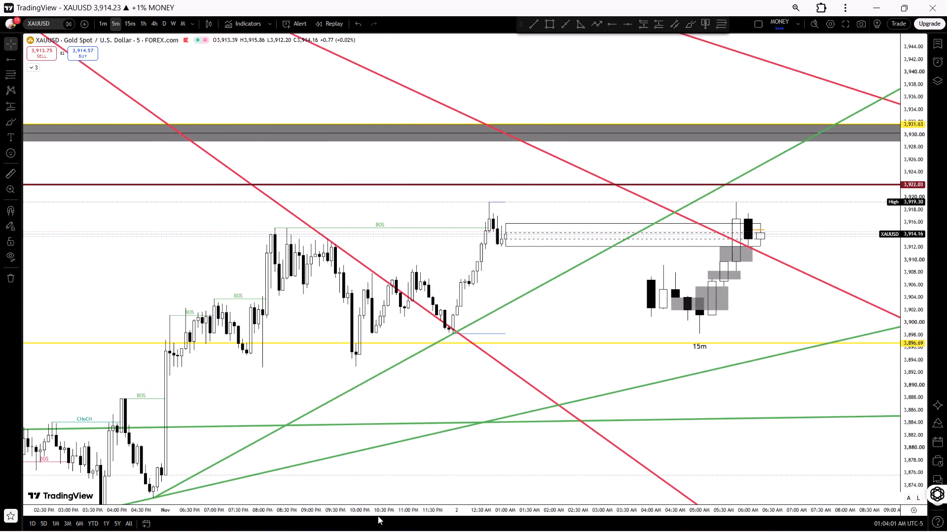
left_click_drag(378, 516, 376, 516)
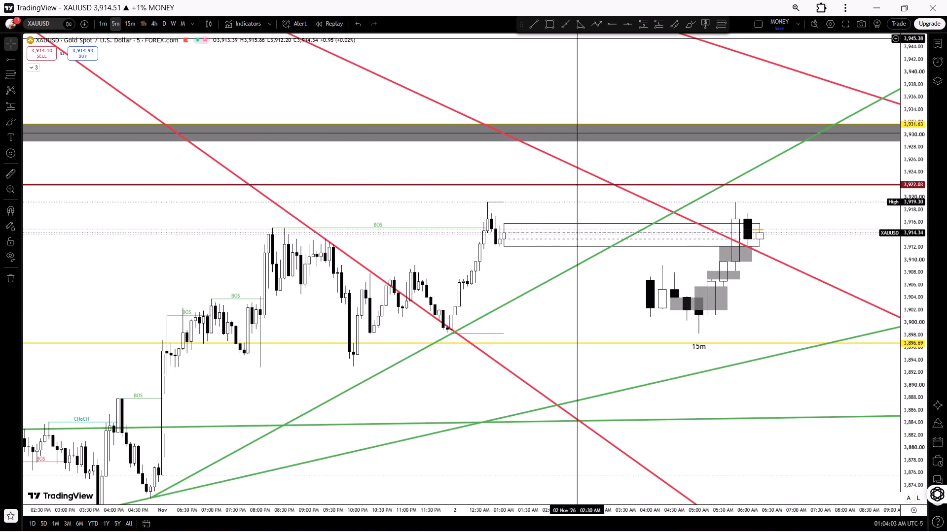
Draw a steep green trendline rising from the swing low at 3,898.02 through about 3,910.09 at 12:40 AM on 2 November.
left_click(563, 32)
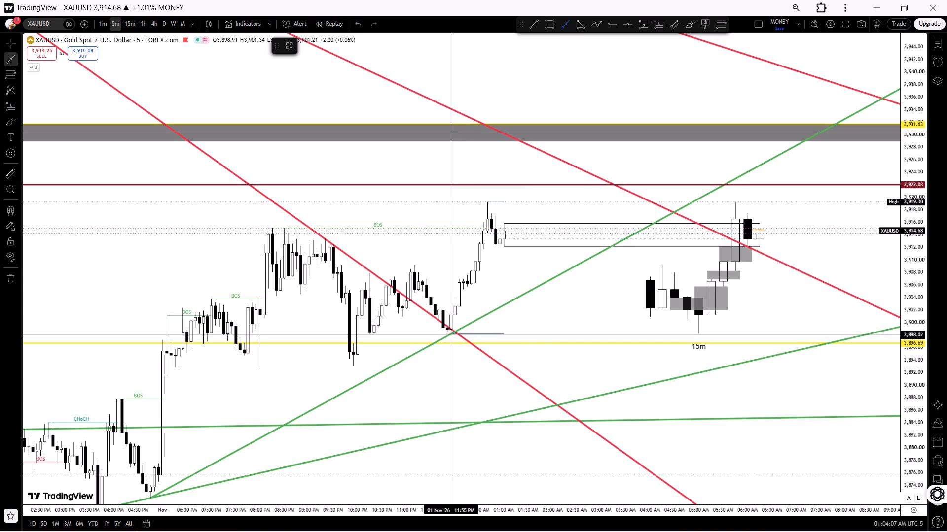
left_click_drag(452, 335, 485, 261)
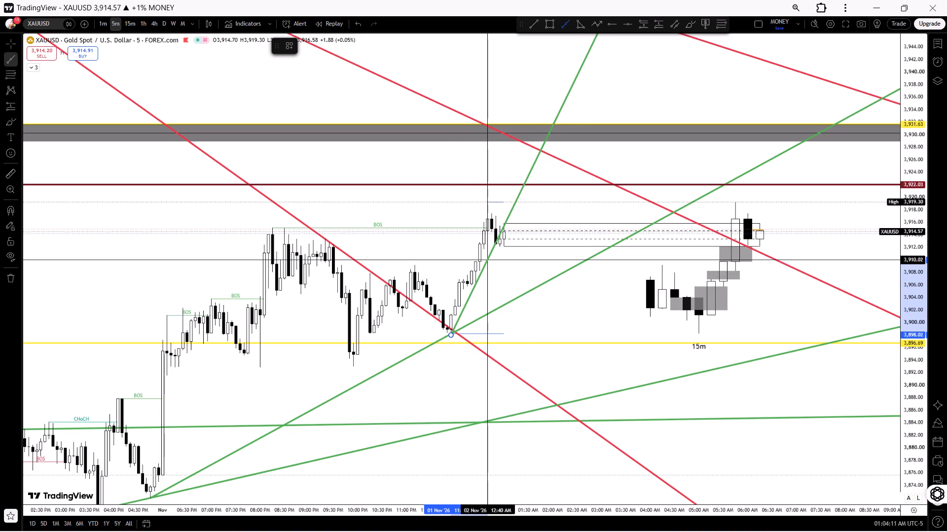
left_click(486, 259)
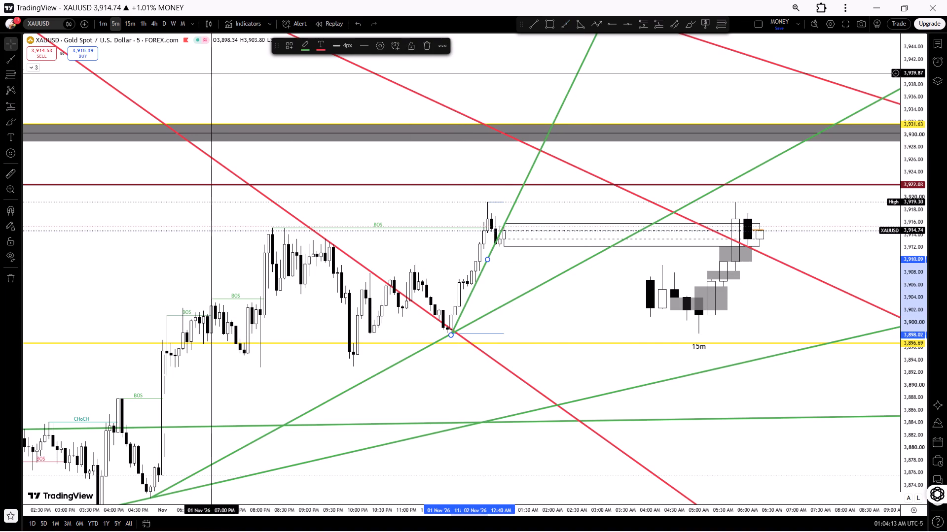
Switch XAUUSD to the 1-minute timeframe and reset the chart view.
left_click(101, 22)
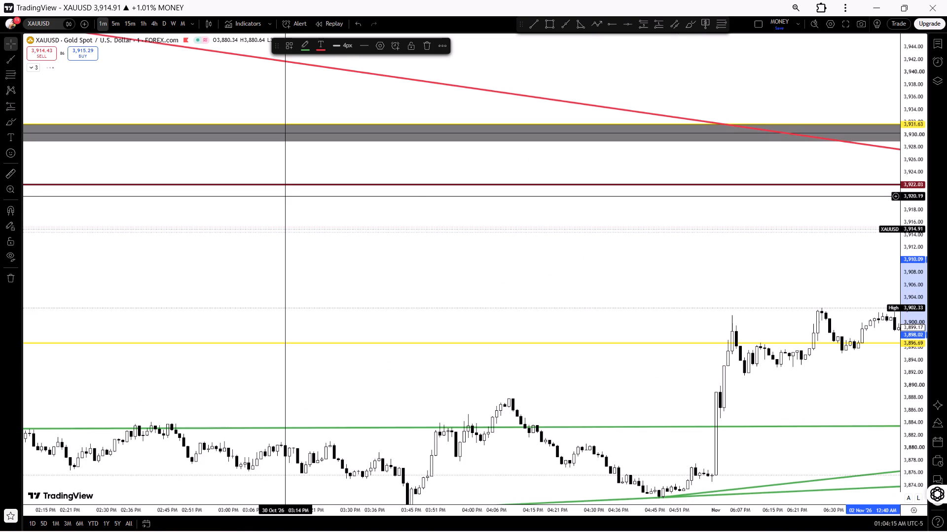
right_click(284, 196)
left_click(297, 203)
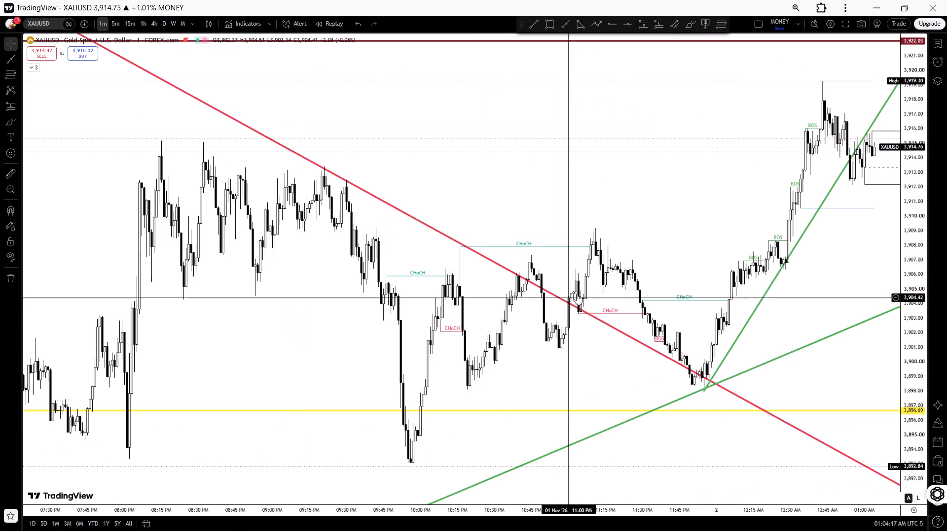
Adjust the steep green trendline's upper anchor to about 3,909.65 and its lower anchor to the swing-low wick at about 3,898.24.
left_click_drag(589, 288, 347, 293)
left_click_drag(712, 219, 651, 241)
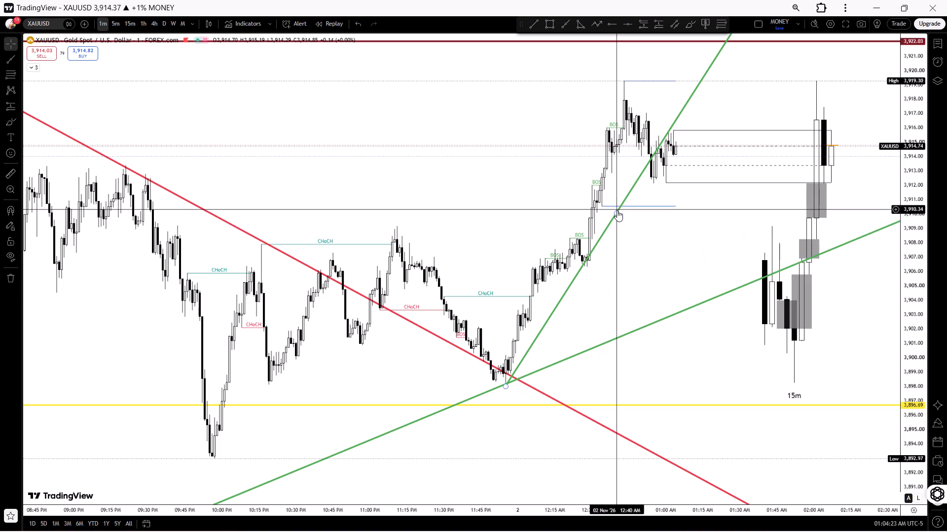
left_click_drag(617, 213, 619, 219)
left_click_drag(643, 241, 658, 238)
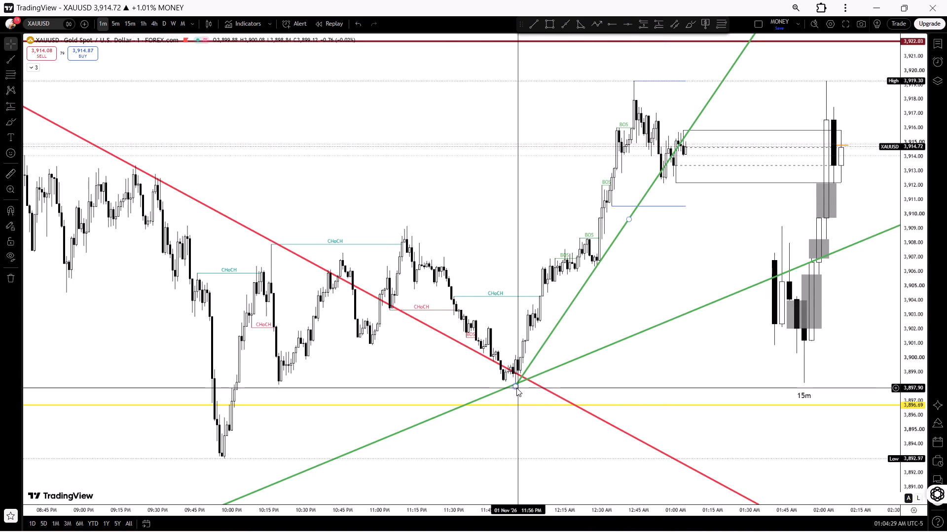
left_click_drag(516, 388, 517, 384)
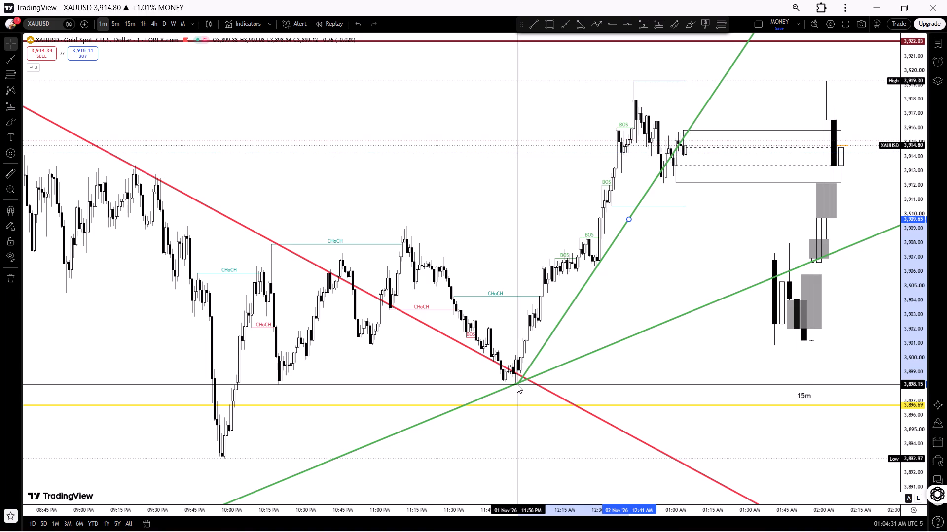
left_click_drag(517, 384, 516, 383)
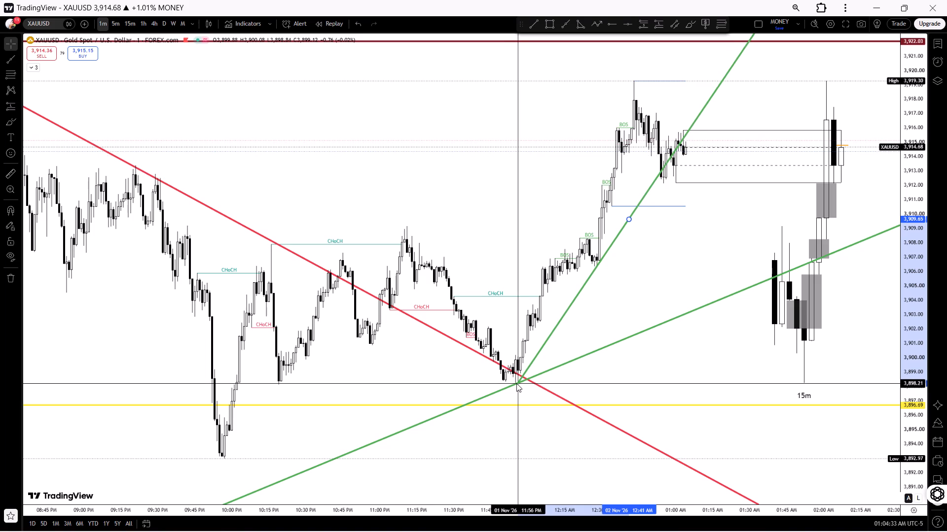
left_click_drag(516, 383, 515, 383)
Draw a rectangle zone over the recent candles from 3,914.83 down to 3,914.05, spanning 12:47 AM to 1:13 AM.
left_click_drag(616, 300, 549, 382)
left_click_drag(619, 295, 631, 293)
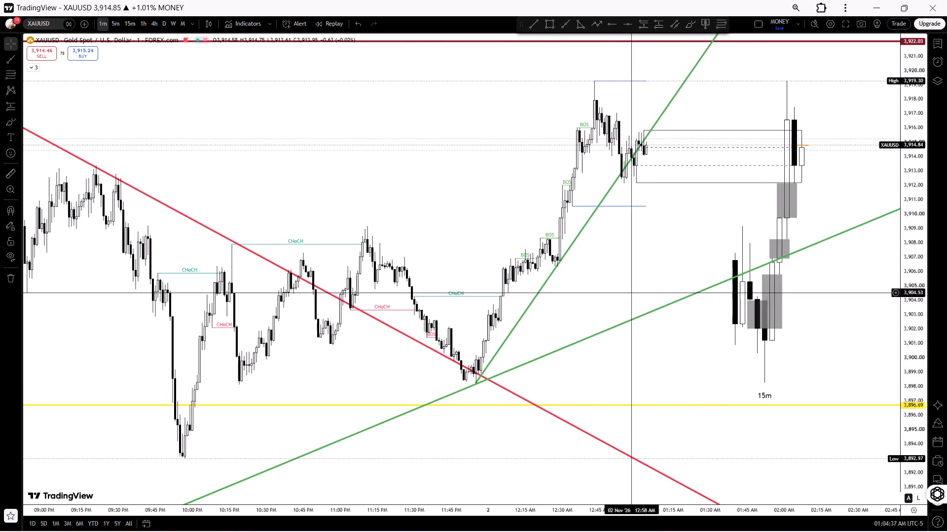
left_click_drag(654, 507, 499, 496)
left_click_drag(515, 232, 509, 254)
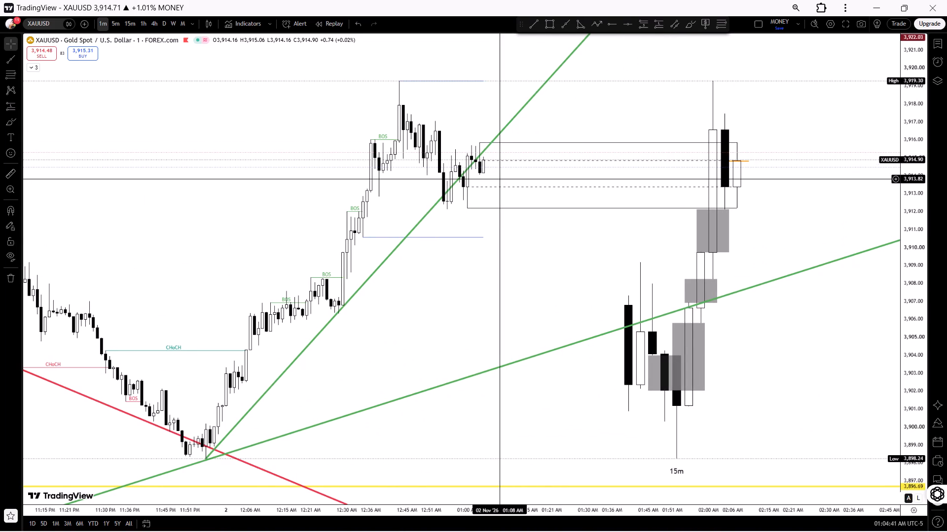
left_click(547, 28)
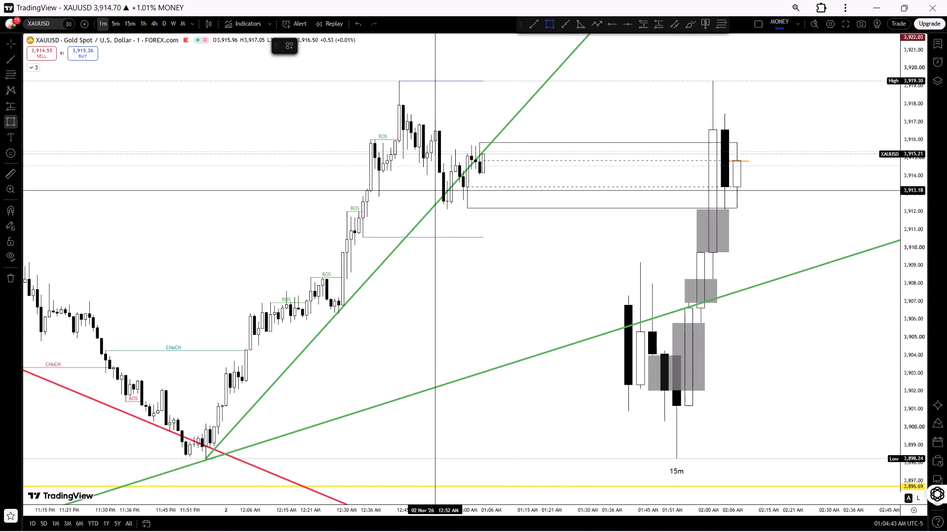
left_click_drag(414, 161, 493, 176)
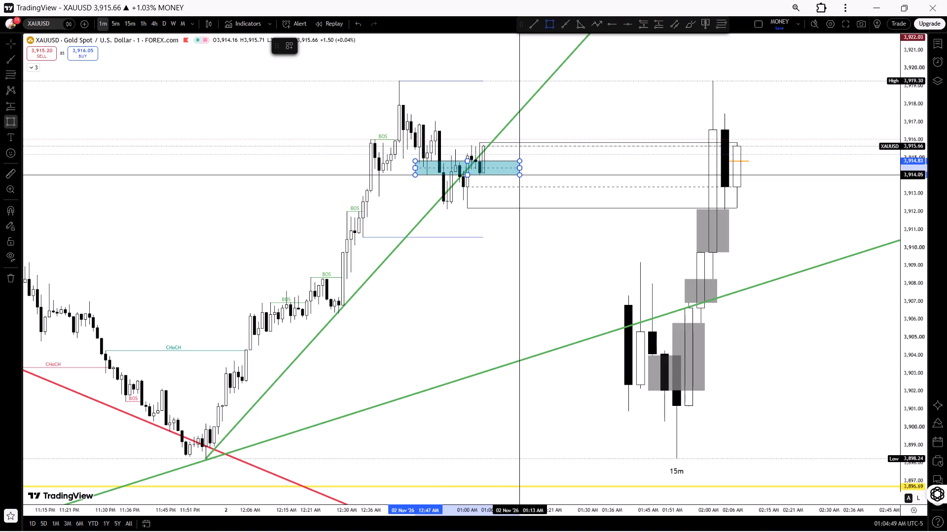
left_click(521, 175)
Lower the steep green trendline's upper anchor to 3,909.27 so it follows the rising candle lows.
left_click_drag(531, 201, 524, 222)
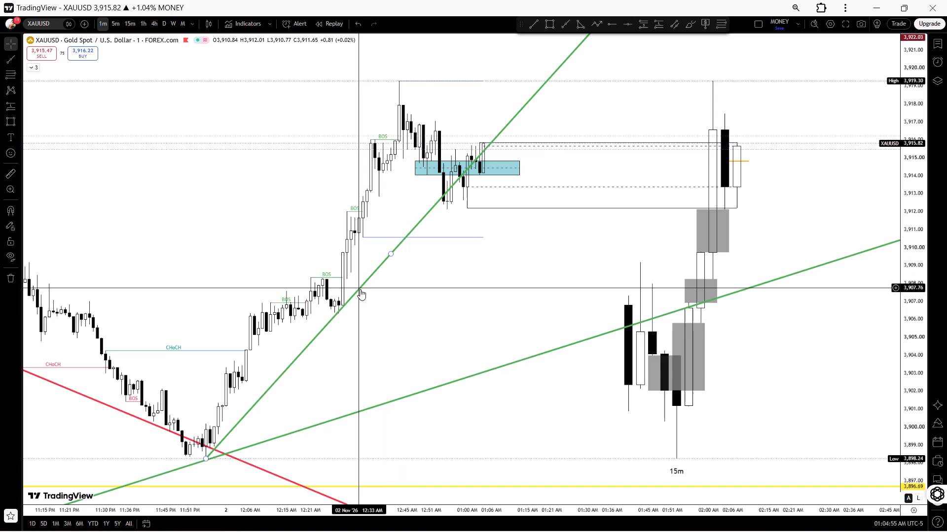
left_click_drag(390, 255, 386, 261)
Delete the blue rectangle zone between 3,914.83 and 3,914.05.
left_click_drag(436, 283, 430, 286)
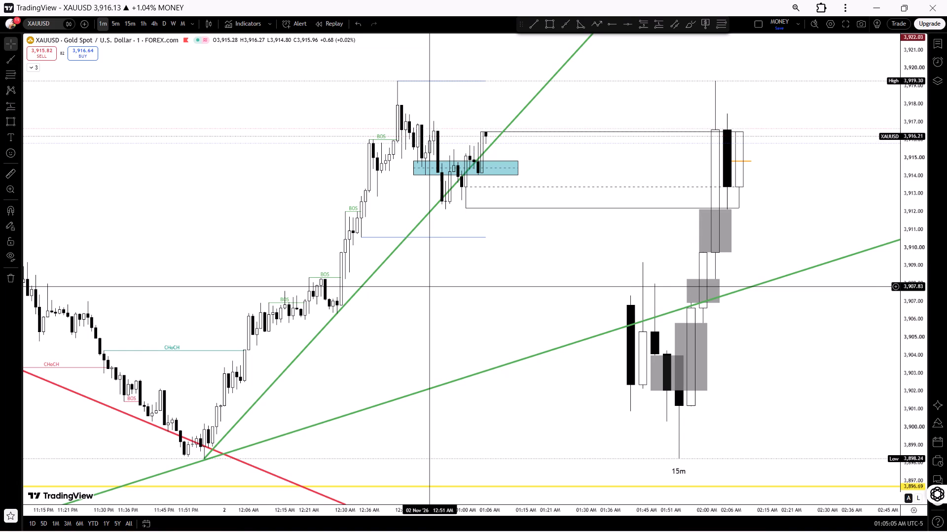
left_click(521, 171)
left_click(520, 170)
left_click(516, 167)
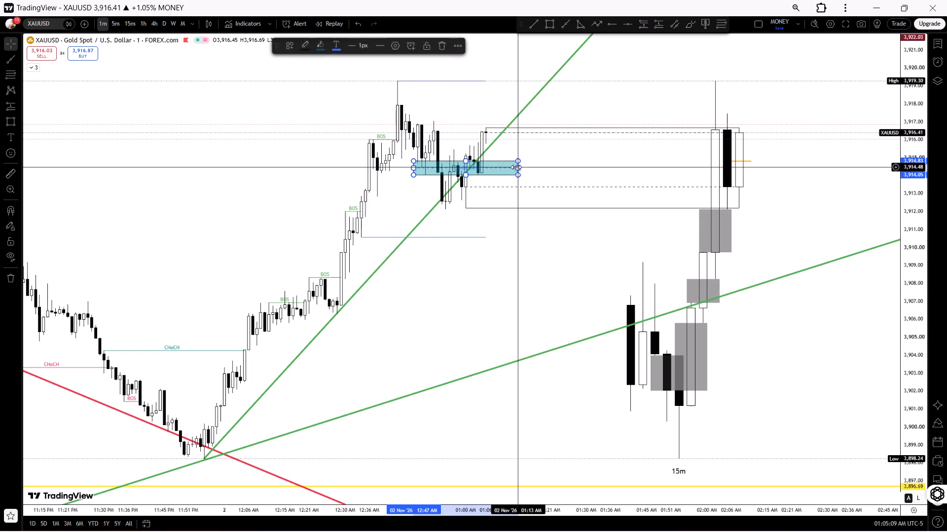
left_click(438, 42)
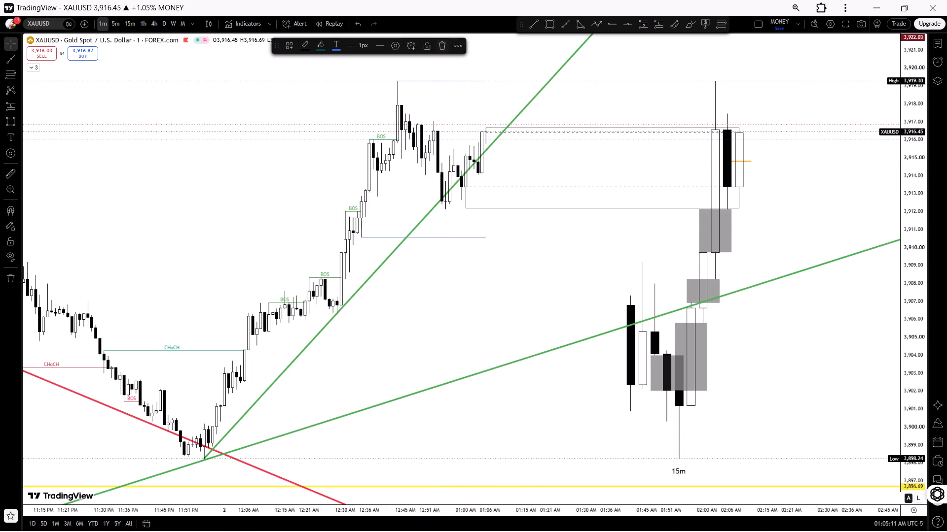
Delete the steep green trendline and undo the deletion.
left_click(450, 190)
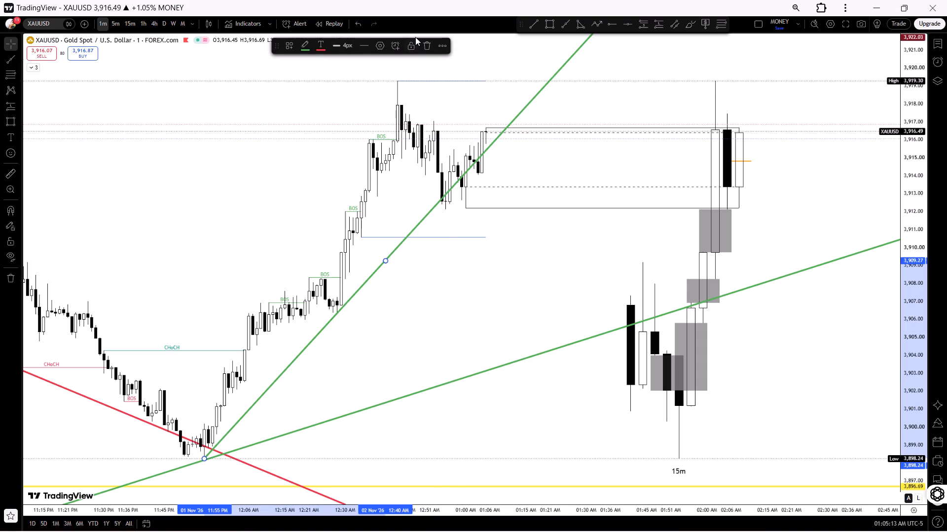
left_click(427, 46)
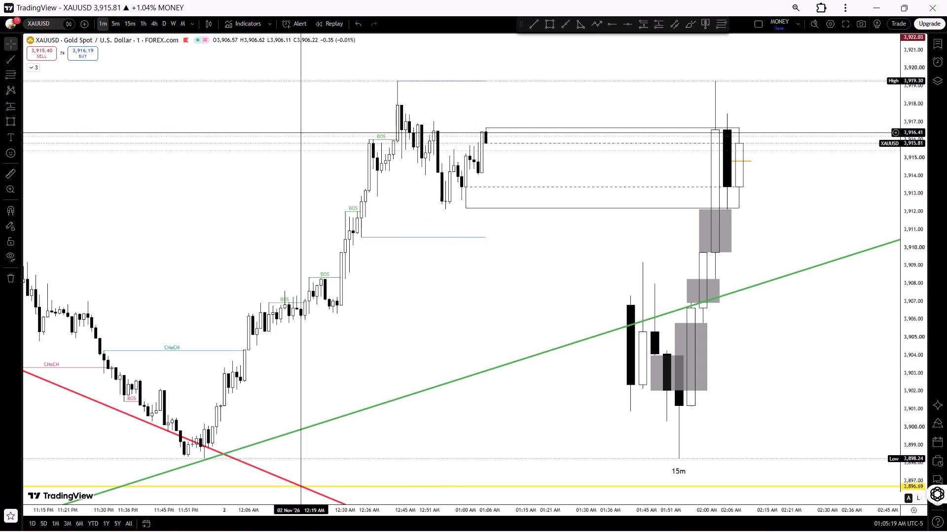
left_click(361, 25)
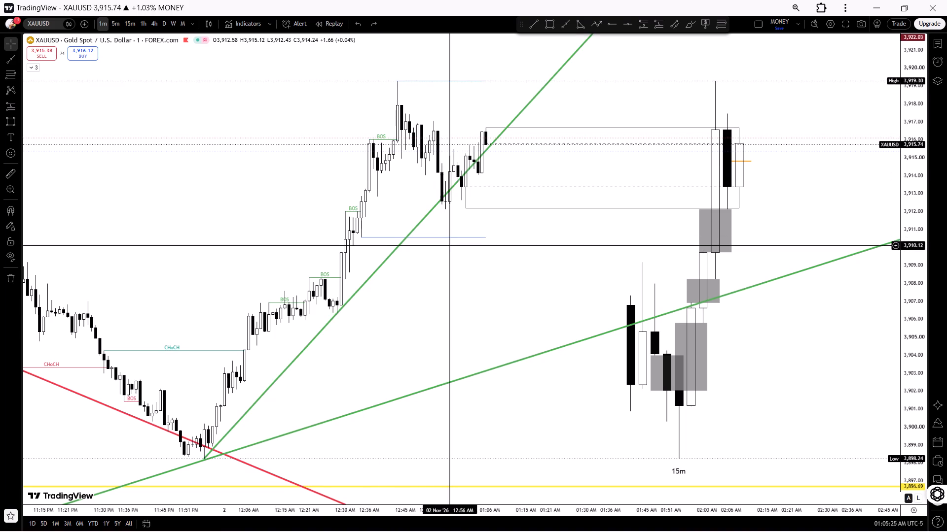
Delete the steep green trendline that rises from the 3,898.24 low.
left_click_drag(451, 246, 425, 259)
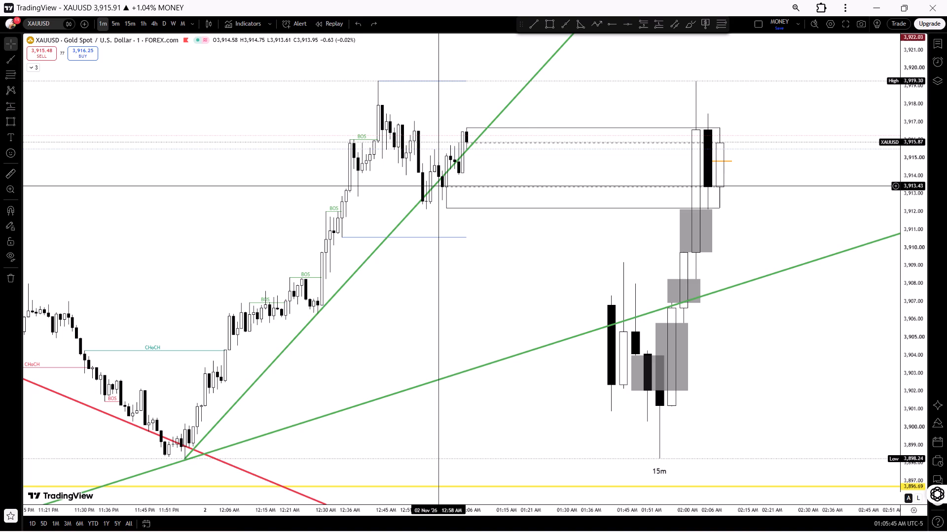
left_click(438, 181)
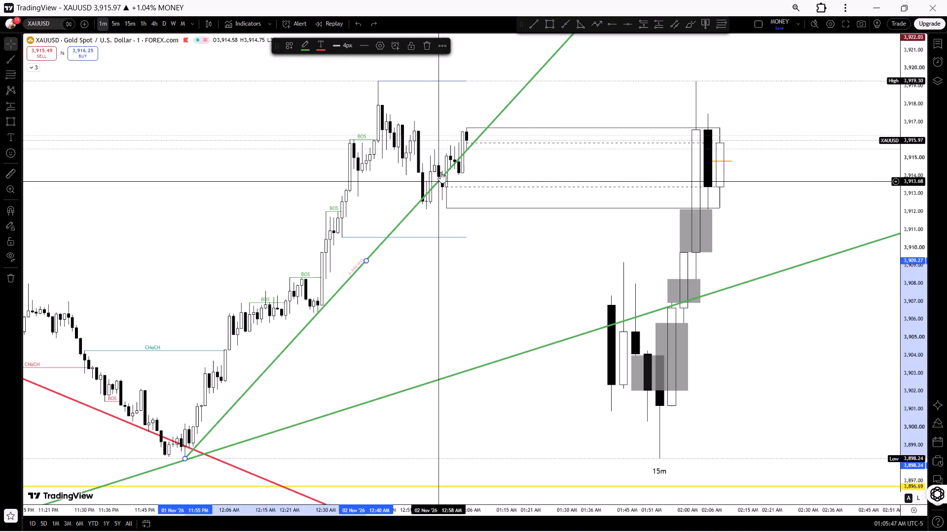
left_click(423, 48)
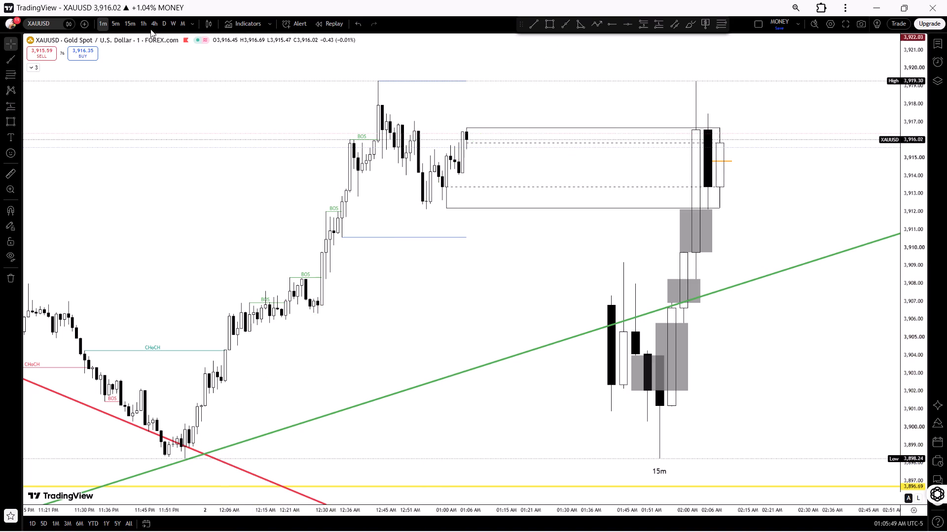
Switch XAUUSD back to the 5-minute timeframe and reset the chart view.
left_click(116, 27)
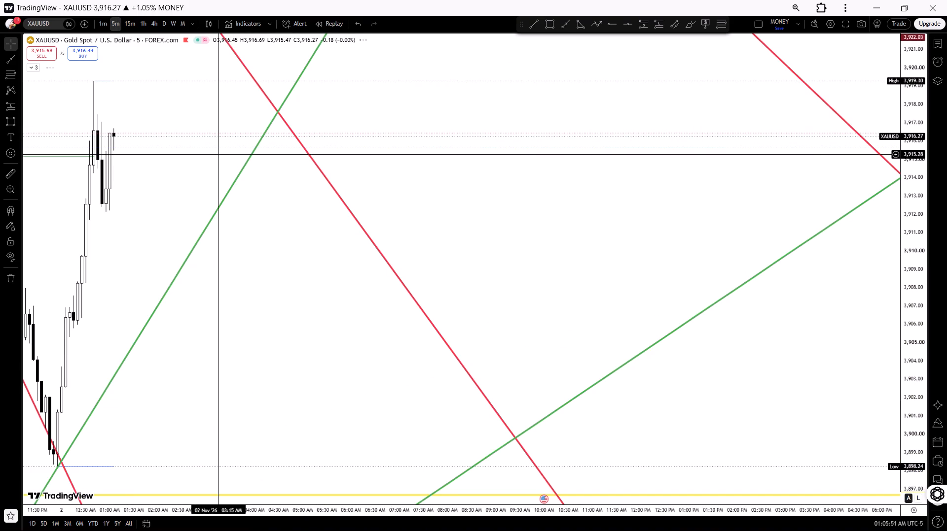
right_click(218, 154)
left_click(231, 164)
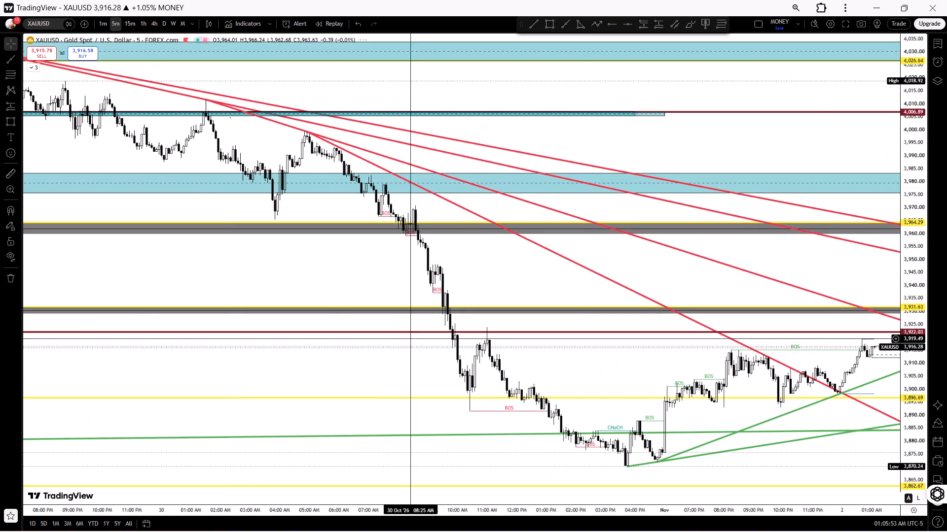
Examine the 5-minute XAUUSD sell-off and recovery against the red and green trendlines, the horizontal levels and the projected 15m candles.
left_click_drag(654, 386, 371, 350)
left_click_drag(438, 345, 393, 342)
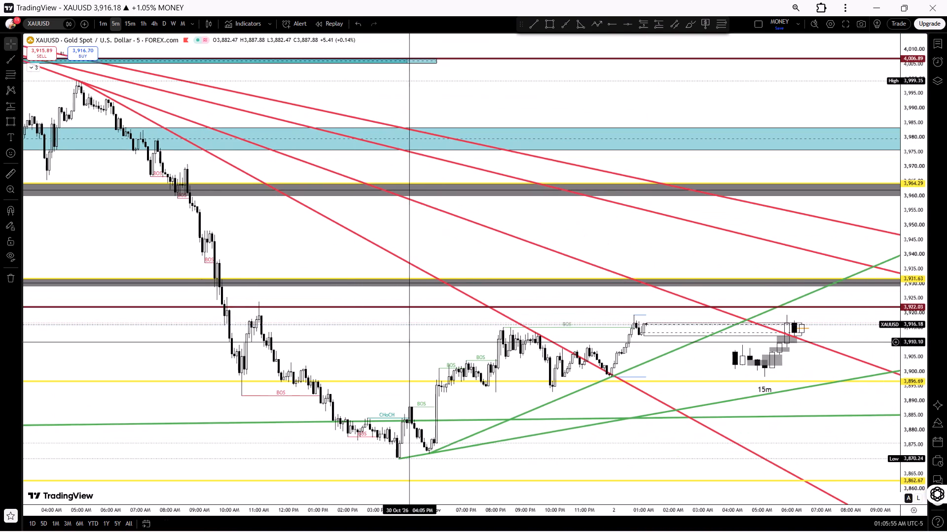
left_click_drag(393, 342, 385, 344)
left_click_drag(397, 344, 368, 343)
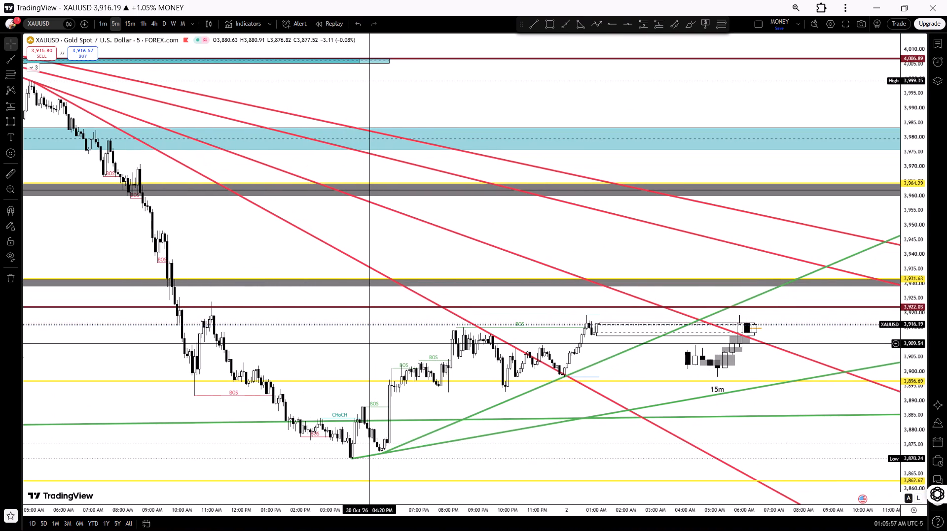
left_click_drag(216, 512, 487, 485)
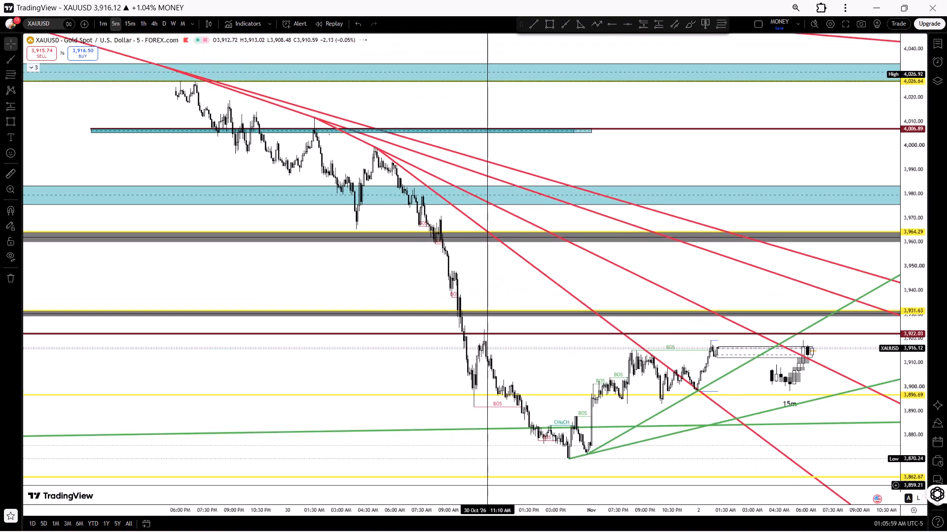
left_click_drag(487, 485, 165, 422)
left_click_drag(527, 319, 503, 325)
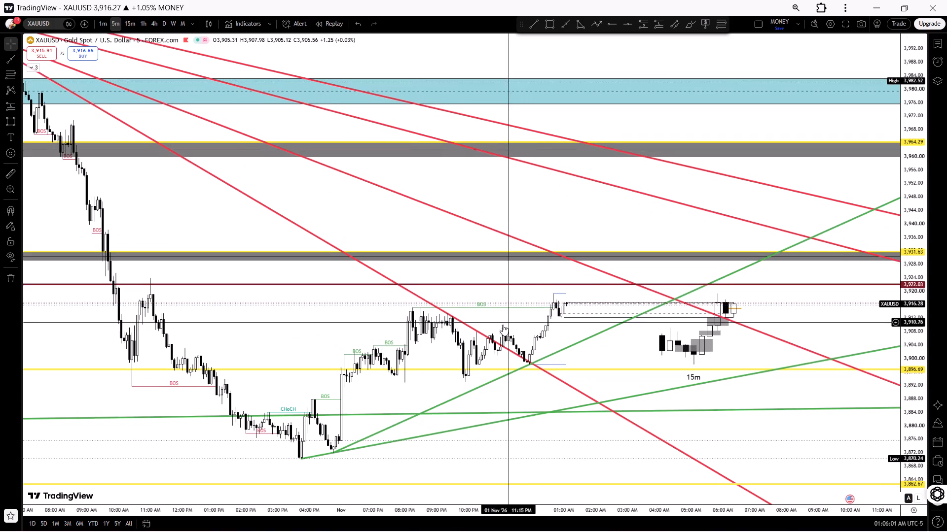
left_click_drag(525, 320, 504, 319)
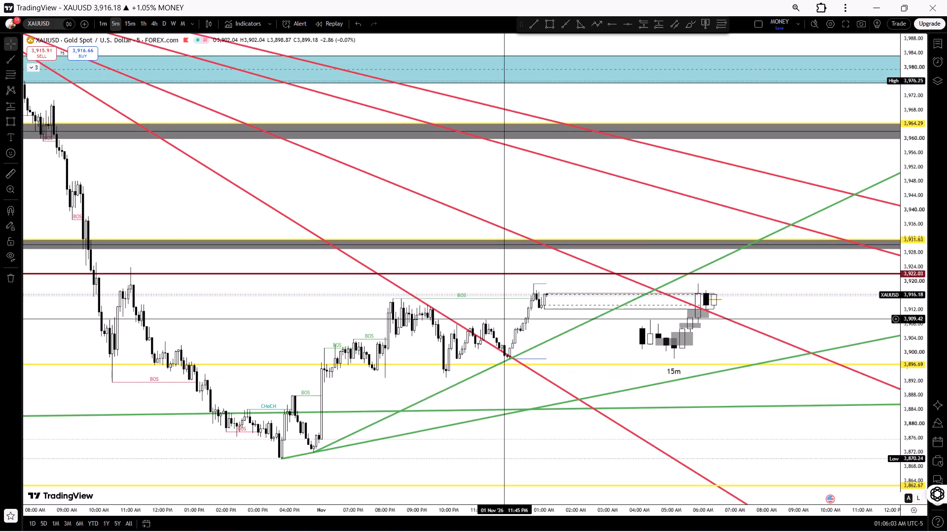
left_click_drag(909, 453, 861, 377)
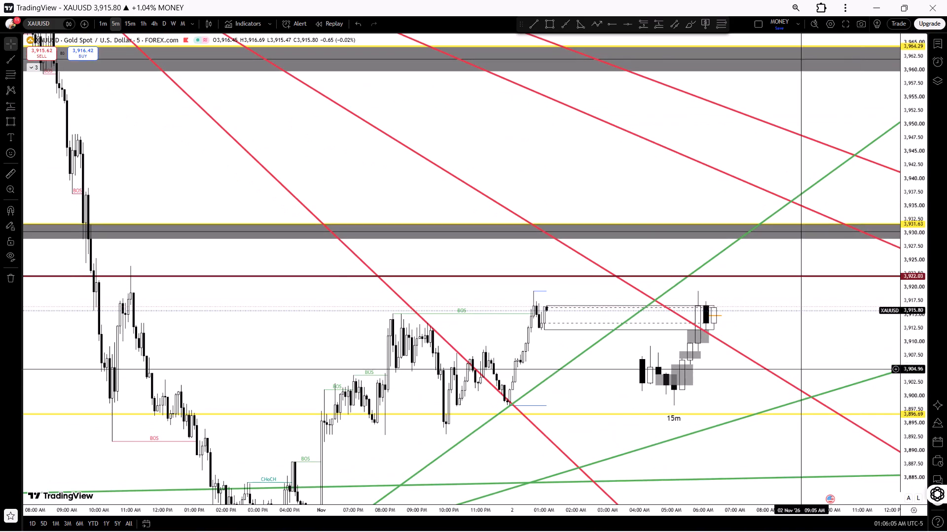
left_click_drag(621, 375, 703, 377)
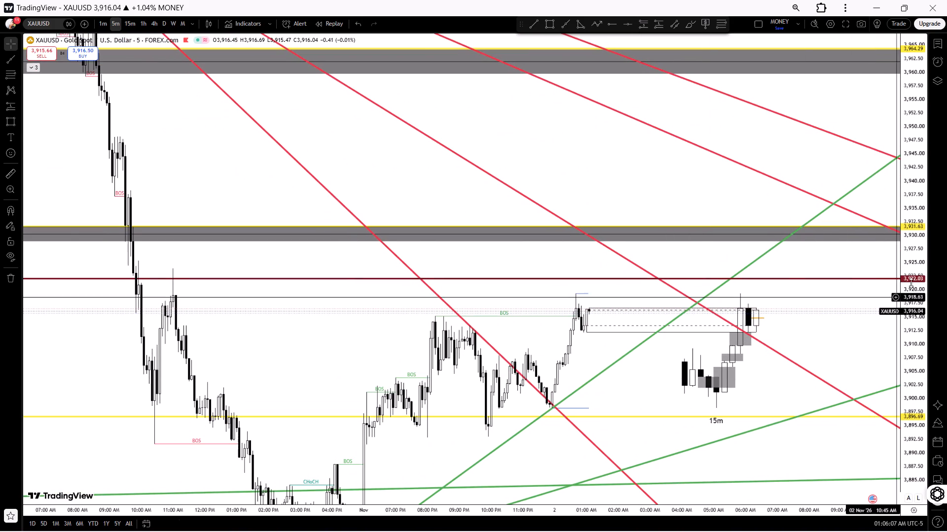
left_click_drag(912, 280, 886, 307)
left_click_drag(740, 352, 724, 354)
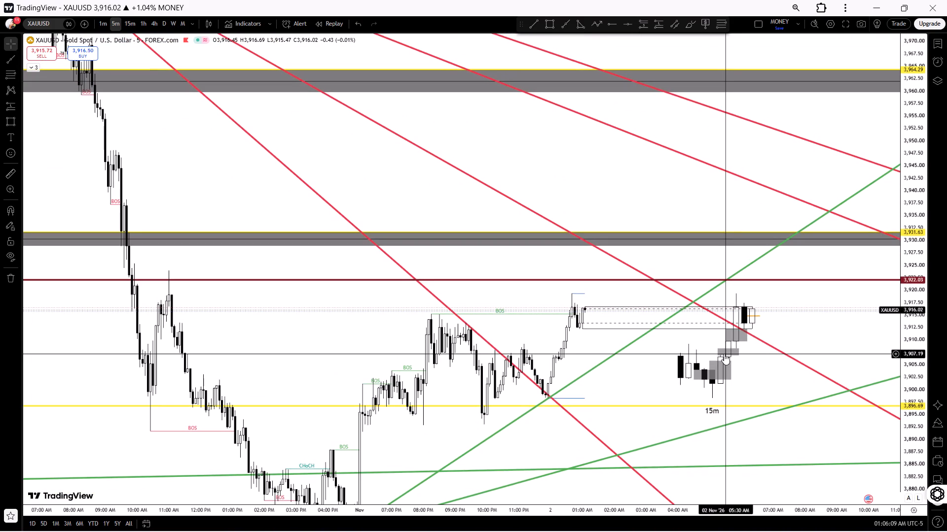
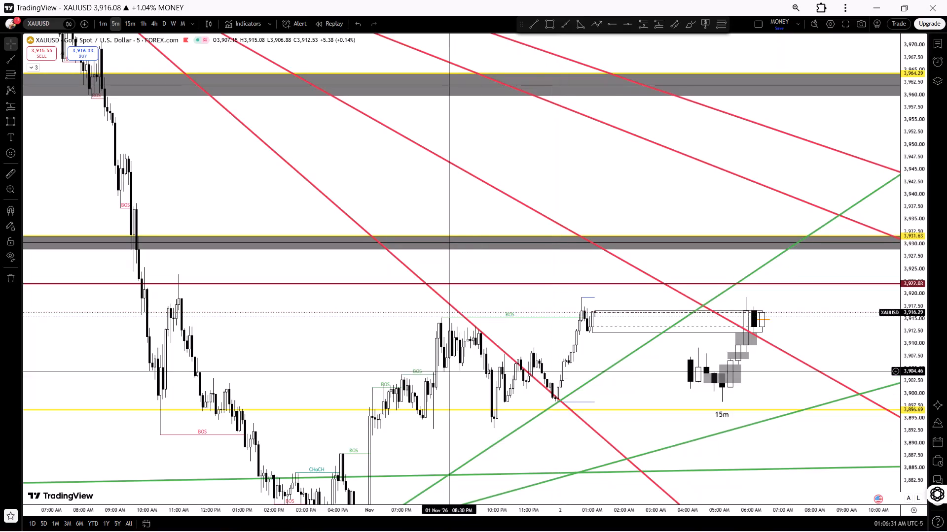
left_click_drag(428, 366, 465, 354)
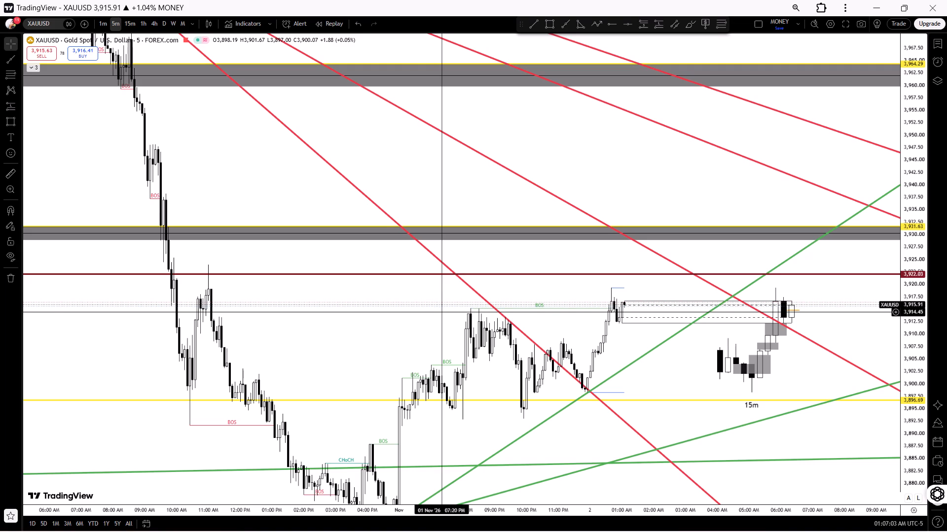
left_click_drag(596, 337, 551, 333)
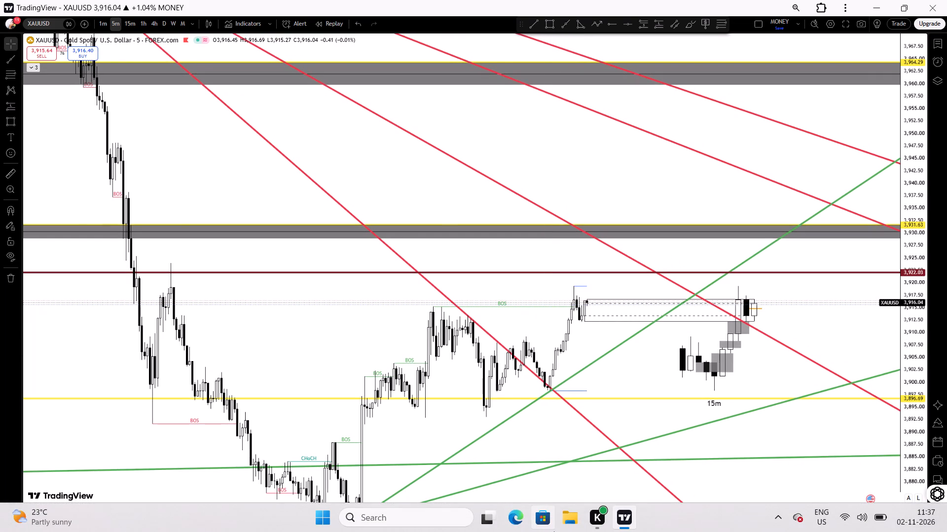
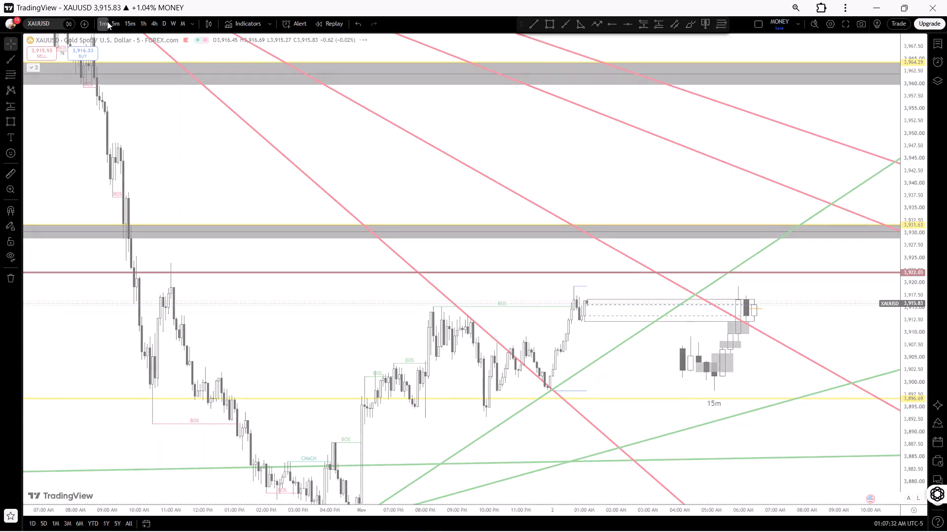
Review recent XAUUSD swings against the trendlines and levels on the 1-minute, 15-minute and 5-minute charts.
right_click(273, 157)
left_click(287, 167)
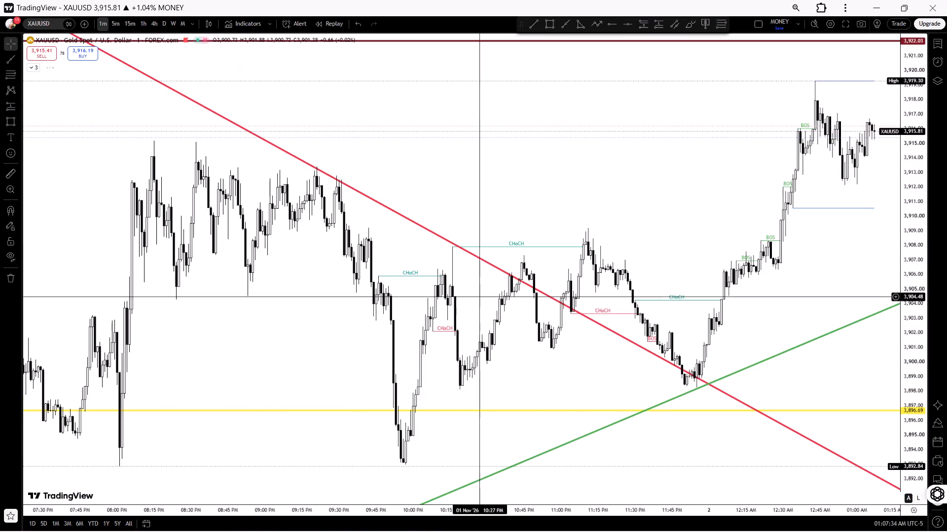
left_click_drag(667, 243, 360, 287)
left_click_drag(506, 244, 458, 264)
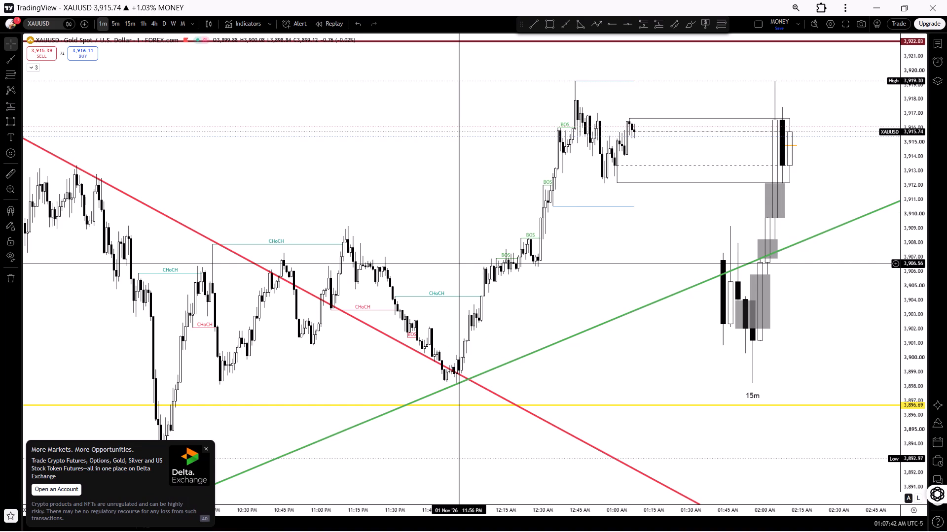
left_click(120, 23)
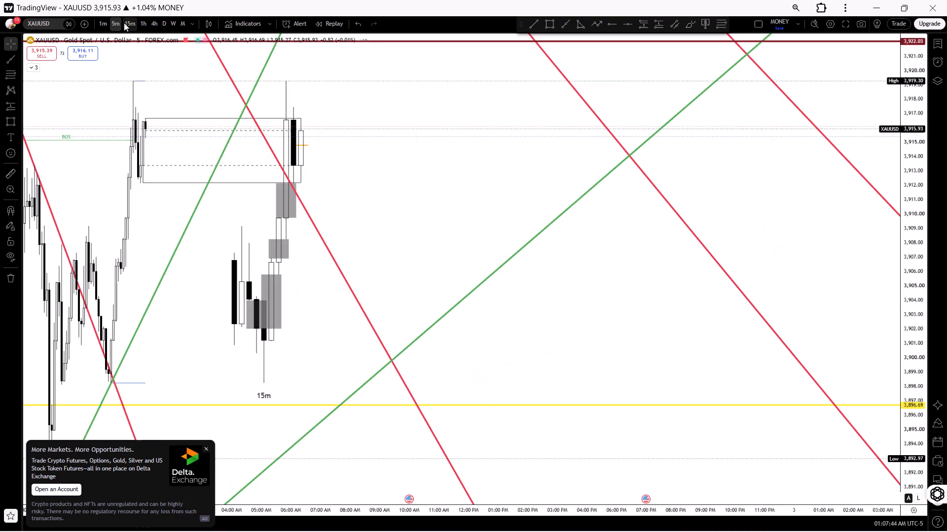
left_click(124, 23)
left_click_drag(160, 230, 581, 250)
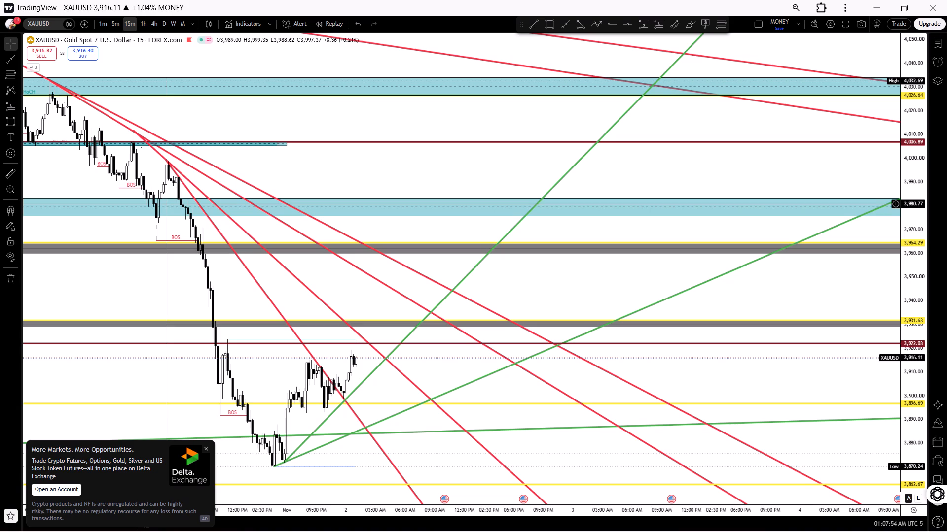
left_click(115, 21)
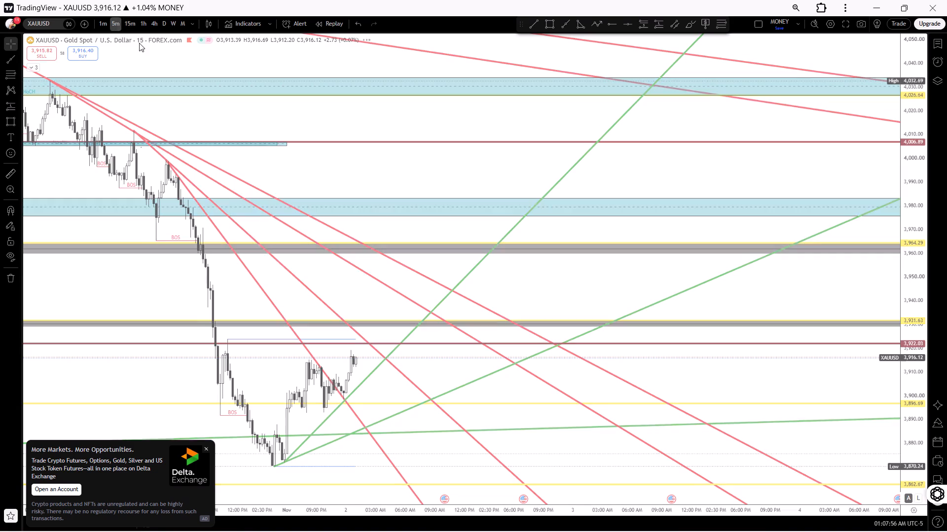
right_click(238, 186)
left_click(247, 193)
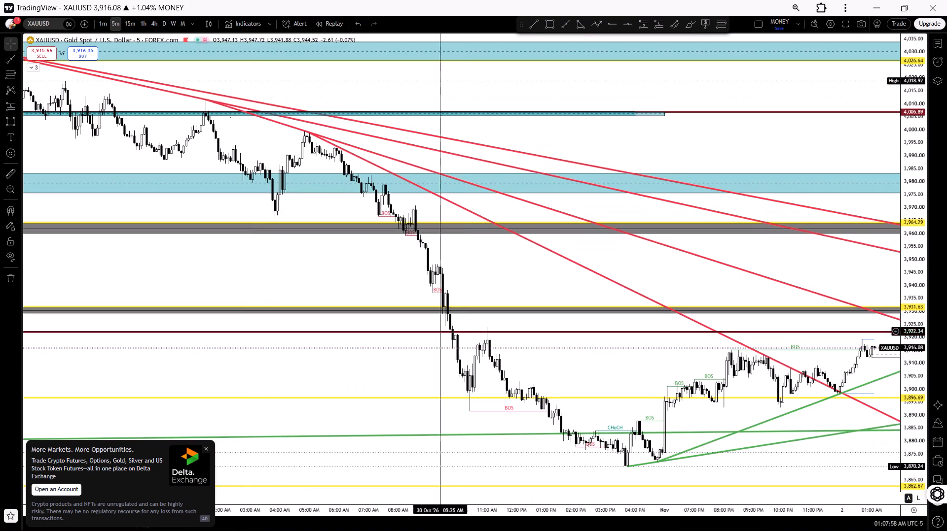
left_click_drag(632, 474, 505, 450)
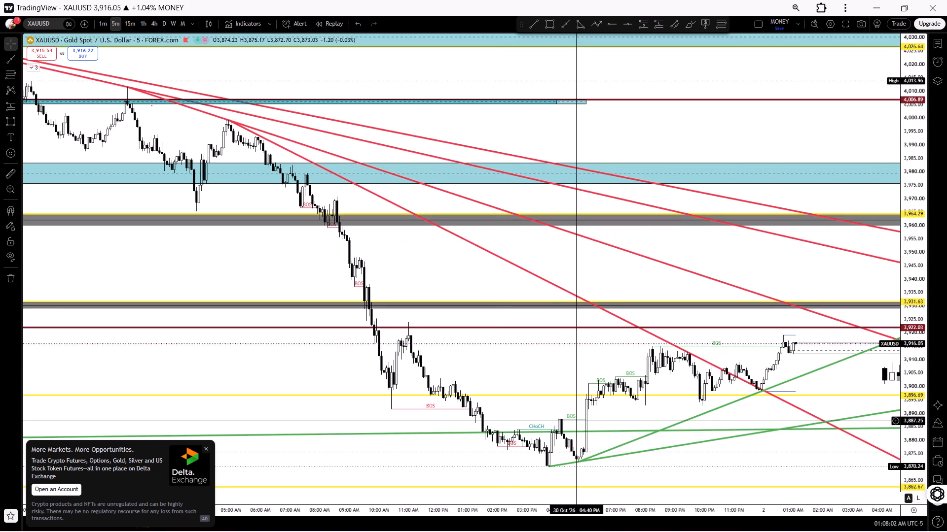
left_click_drag(578, 419, 456, 398)
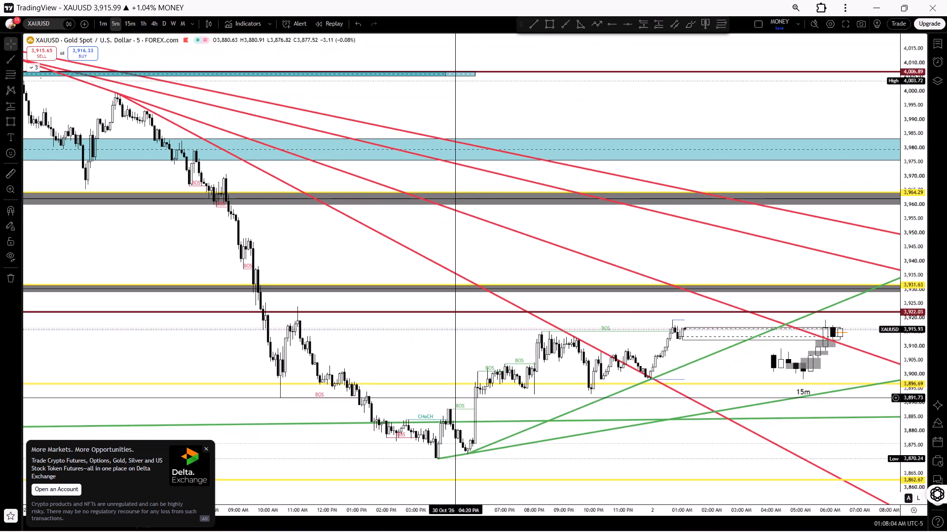
left_click_drag(680, 338, 574, 361)
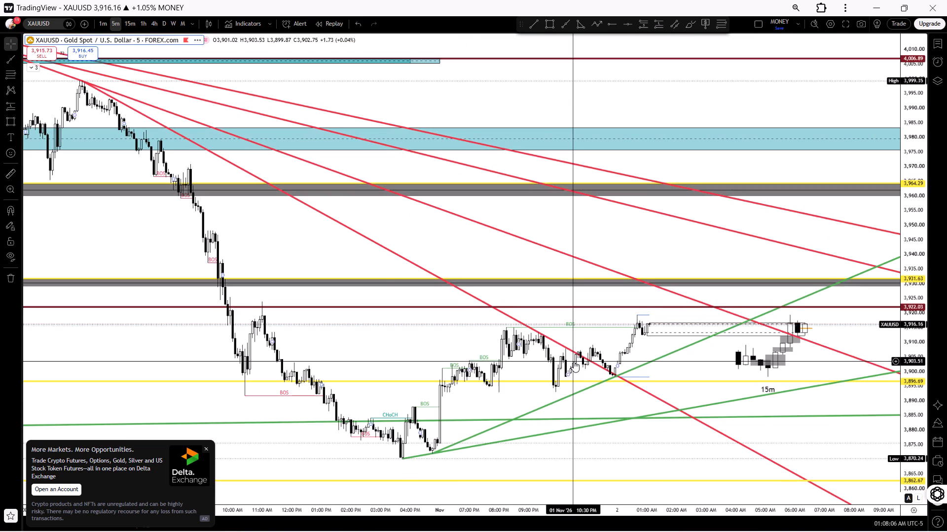
left_click(204, 445)
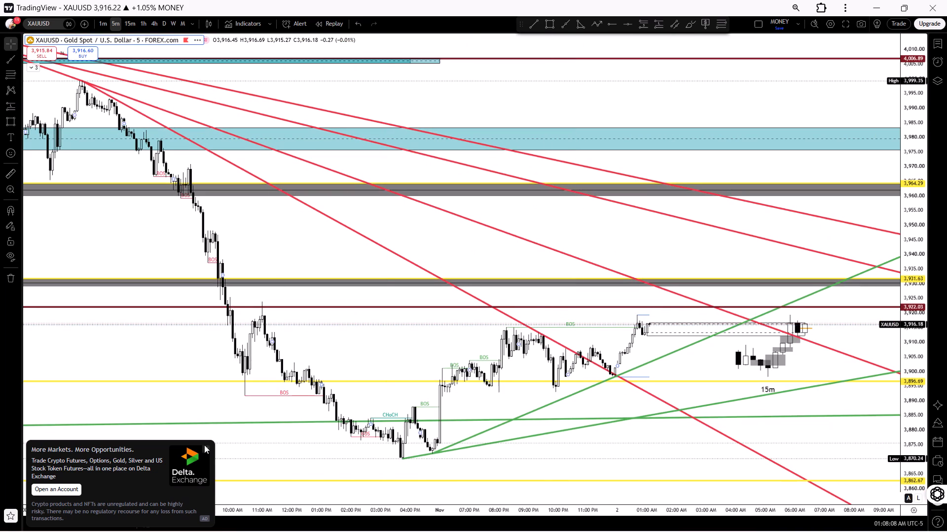
Delete the dark red horizontal line at 3,922.03 on the 15-minute chart.
left_click(132, 25)
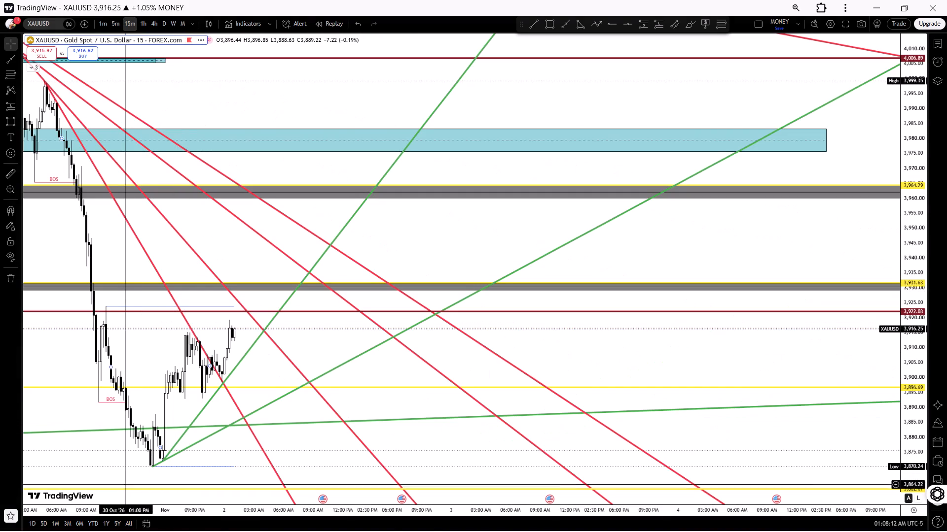
left_click_drag(126, 509, 349, 467)
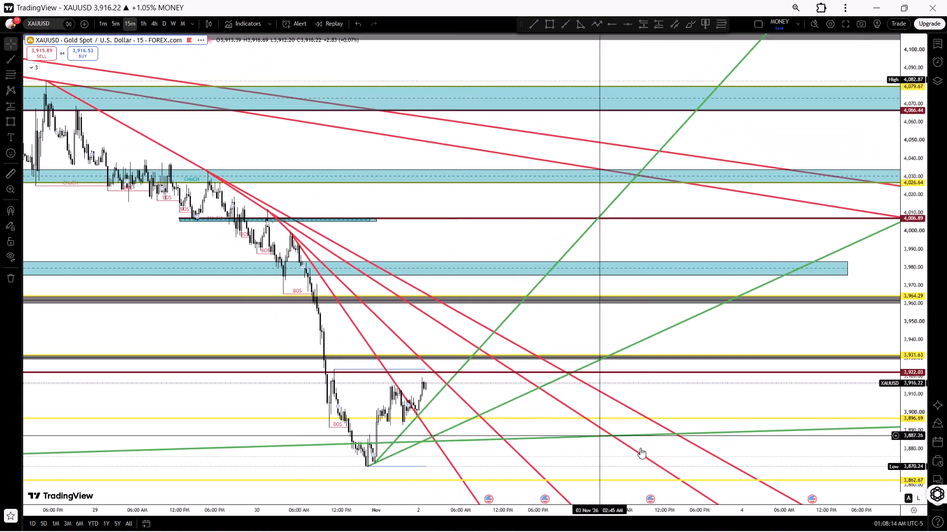
left_click_drag(917, 457, 863, 330)
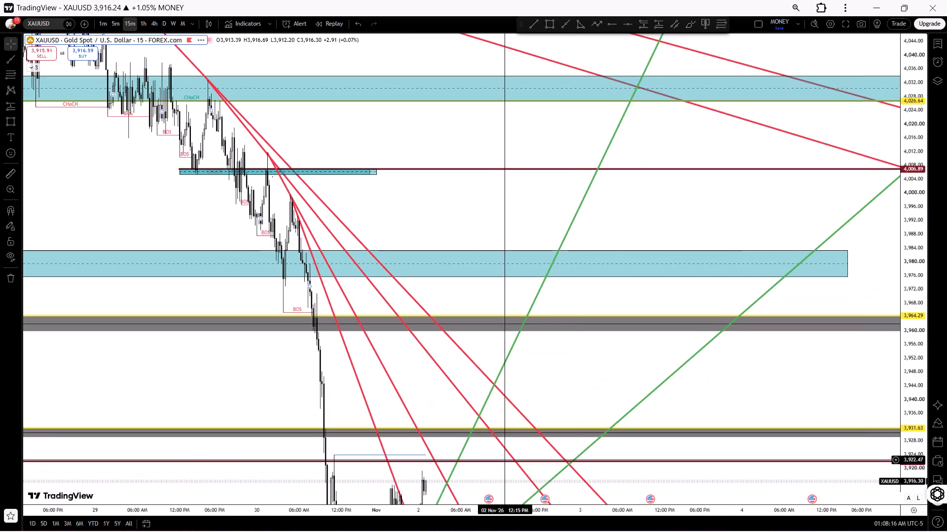
left_click(372, 463)
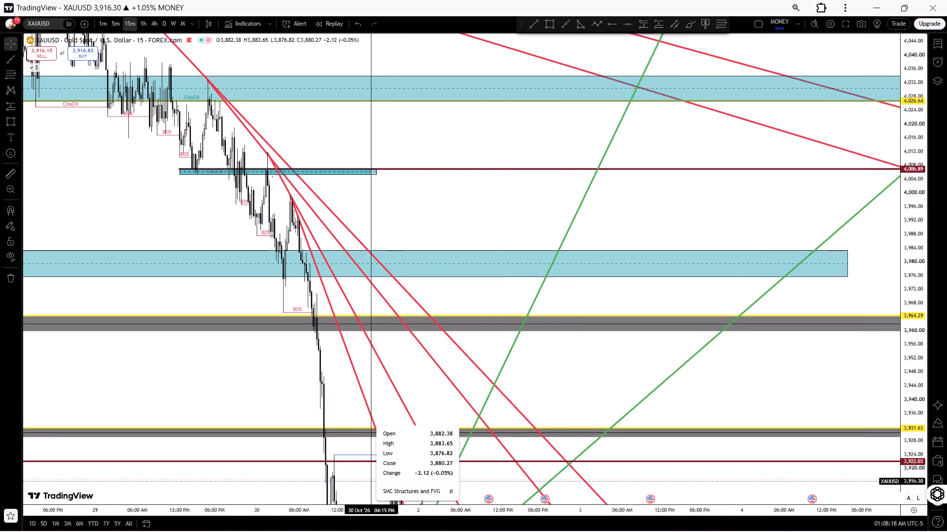
left_click(368, 462)
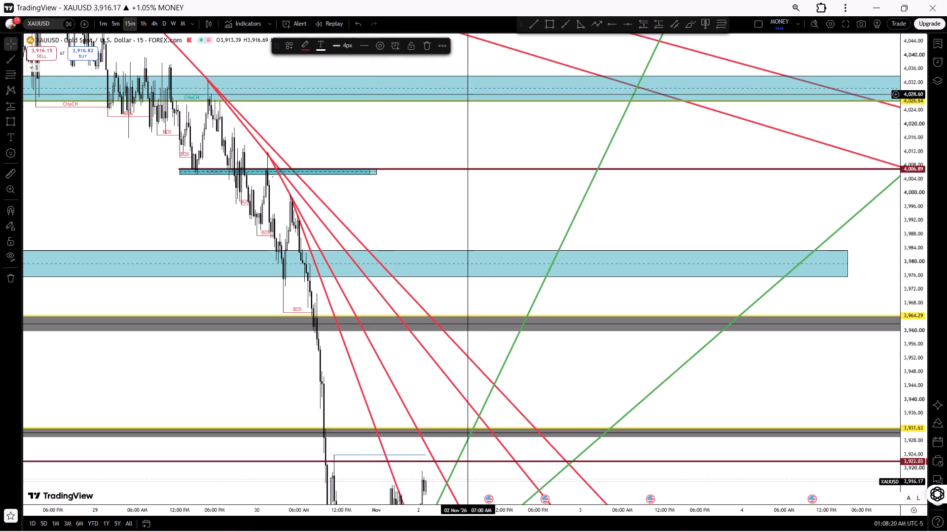
left_click(426, 47)
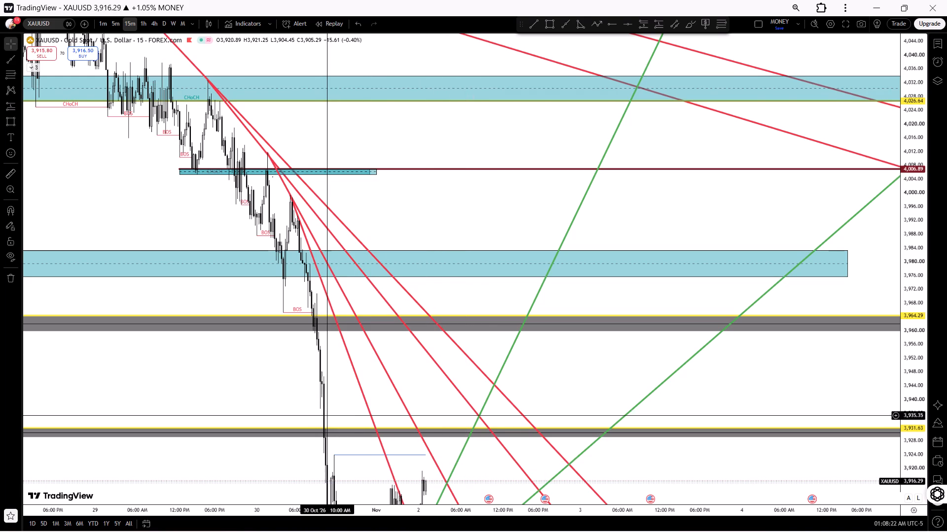
Examine the levels and zones between 3,931.63 and 3,798.24 on the 15-minute chart, going back to September.
left_click_drag(328, 451, 469, 142)
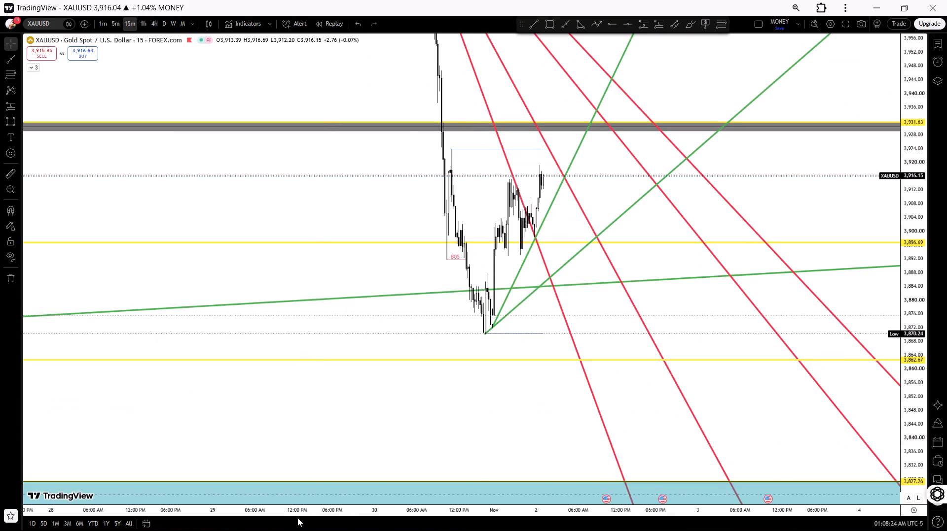
left_click_drag(290, 508, 877, 345)
left_click_drag(741, 412, 781, 381)
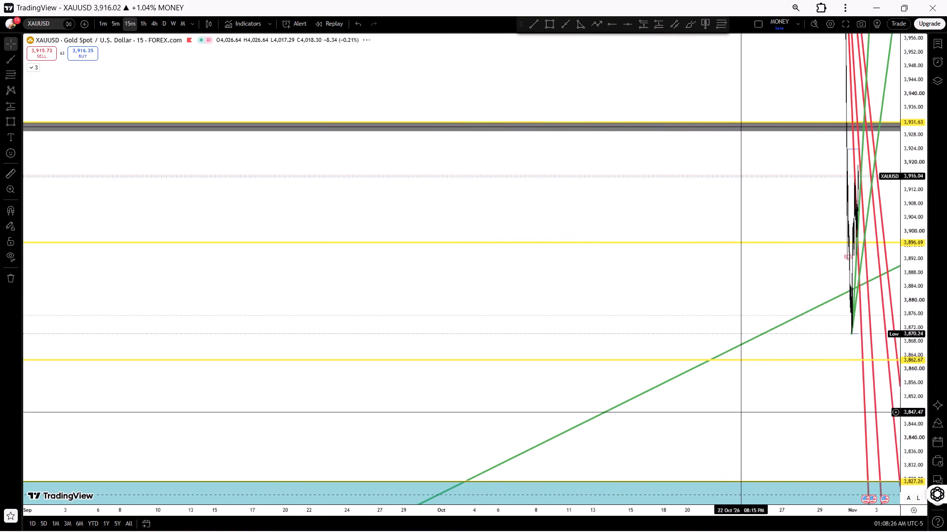
left_click_drag(781, 381, 830, 262)
left_click_drag(911, 198, 755, 432)
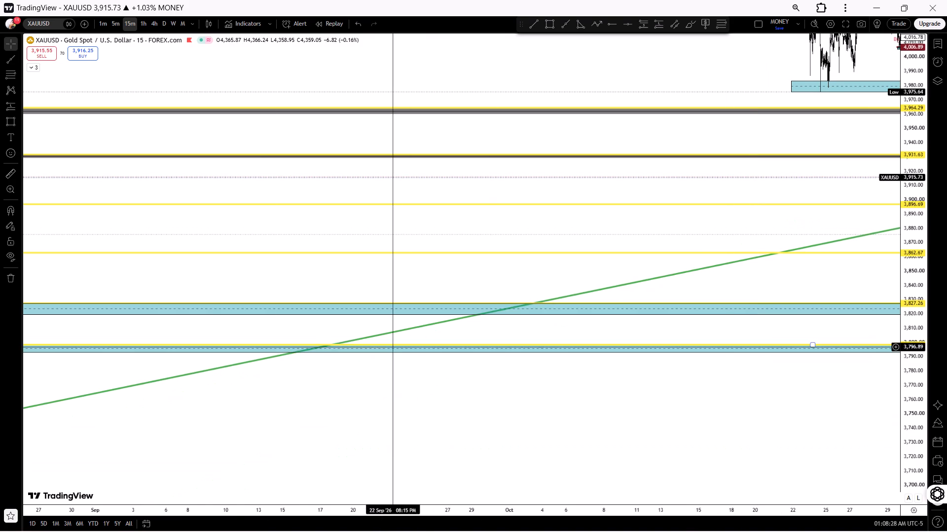
left_click_drag(233, 513, 849, 399)
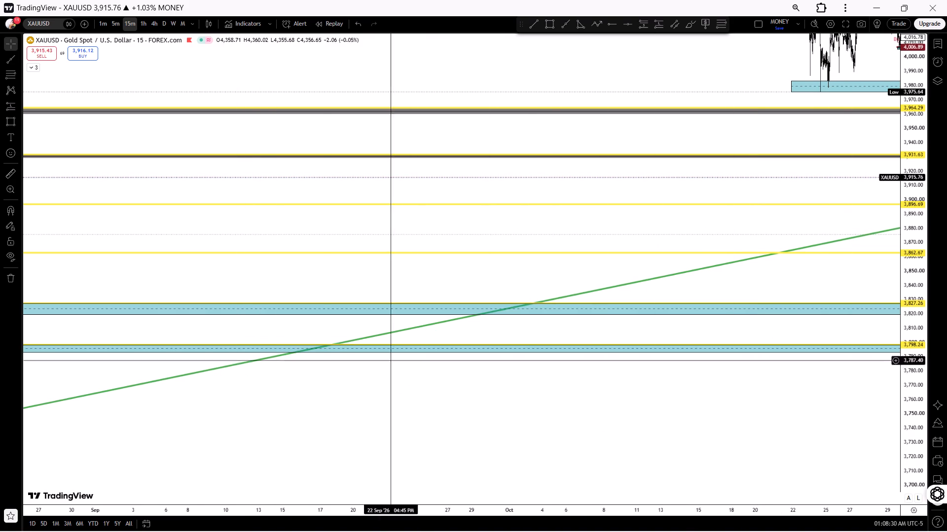
Delete the short, thin dashed zone near 4,125 spanning 2 to 6 October on the 1-hour chart.
left_click(146, 27)
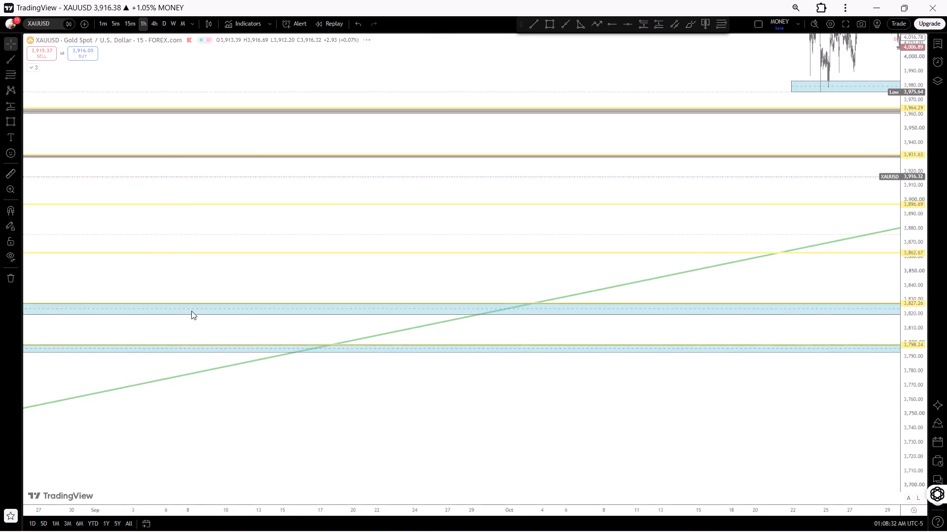
right_click(141, 423)
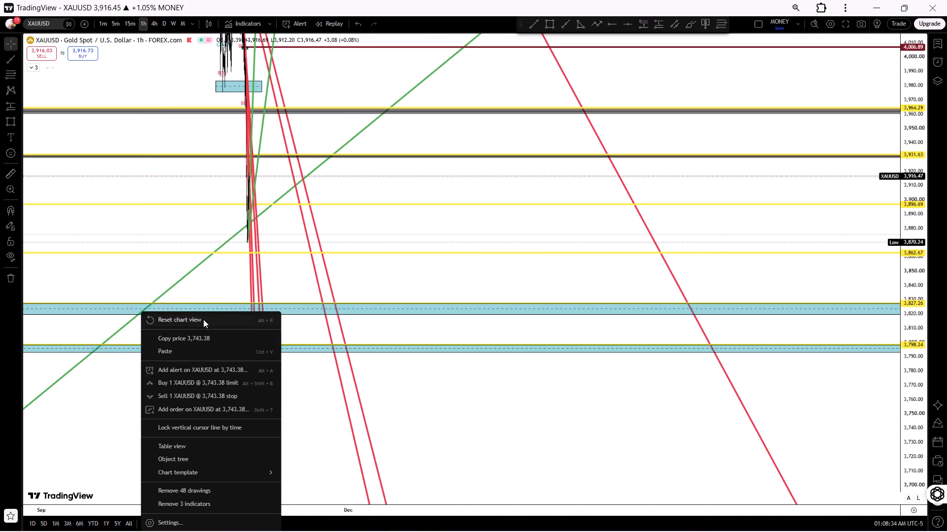
left_click(203, 318)
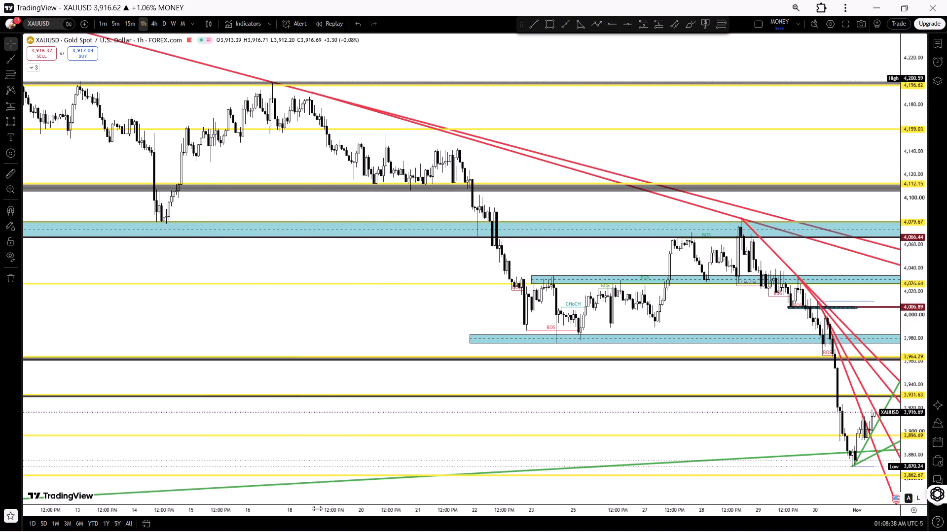
left_click_drag(317, 508, 706, 418)
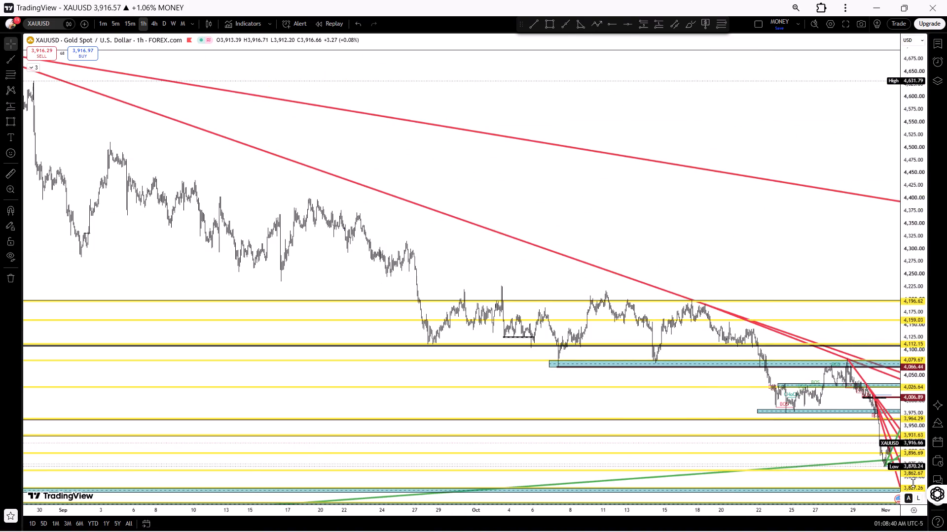
left_click_drag(913, 482, 852, 307)
left_click_drag(688, 474, 675, 319)
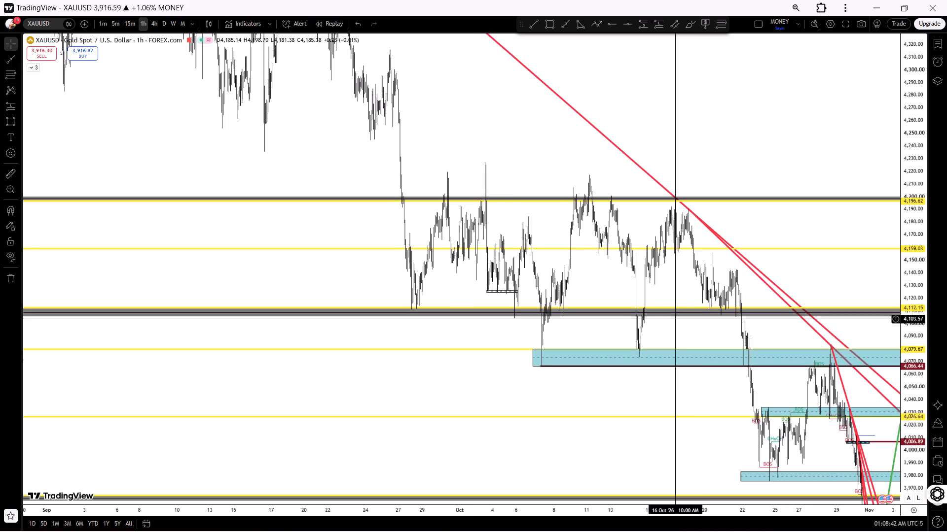
left_click(501, 291)
left_click(425, 42)
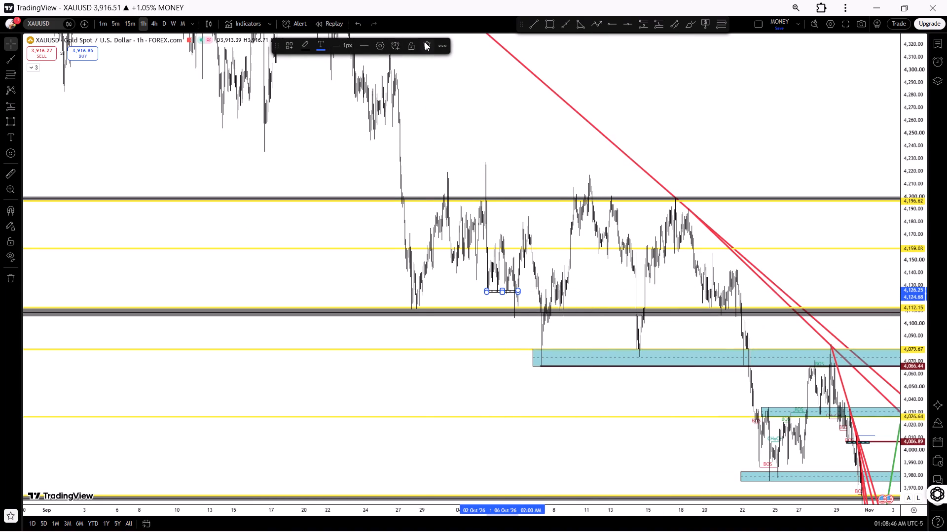
Examine older 1-hour history and follow the green rising trendline below the 3,798.24 level.
left_click_drag(278, 513, 682, 487)
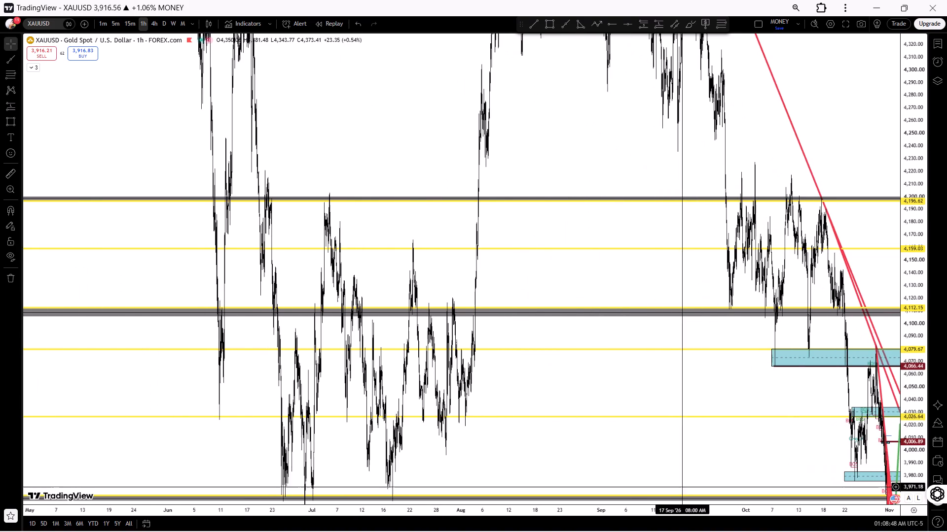
left_click_drag(624, 452, 747, 73)
left_click_drag(429, 408, 710, 67)
left_click_drag(913, 59, 816, 292)
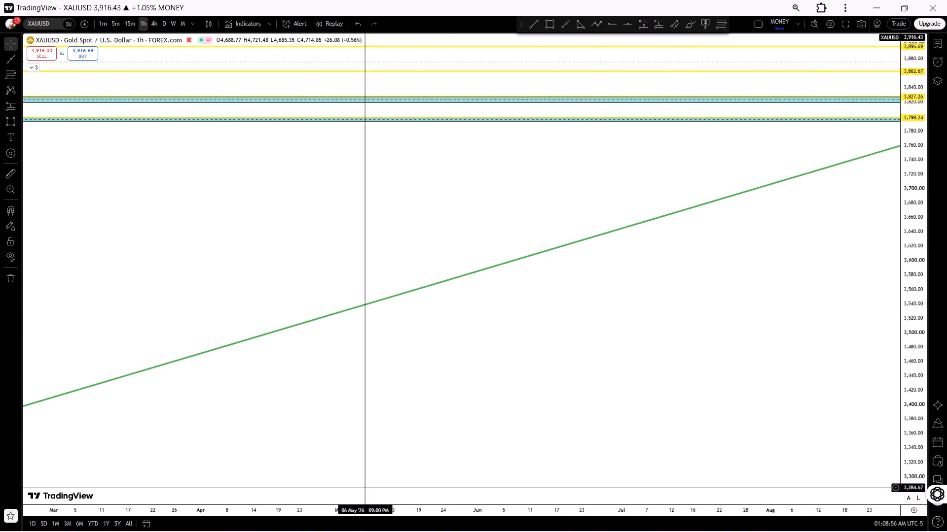
left_click_drag(319, 509, 707, 444)
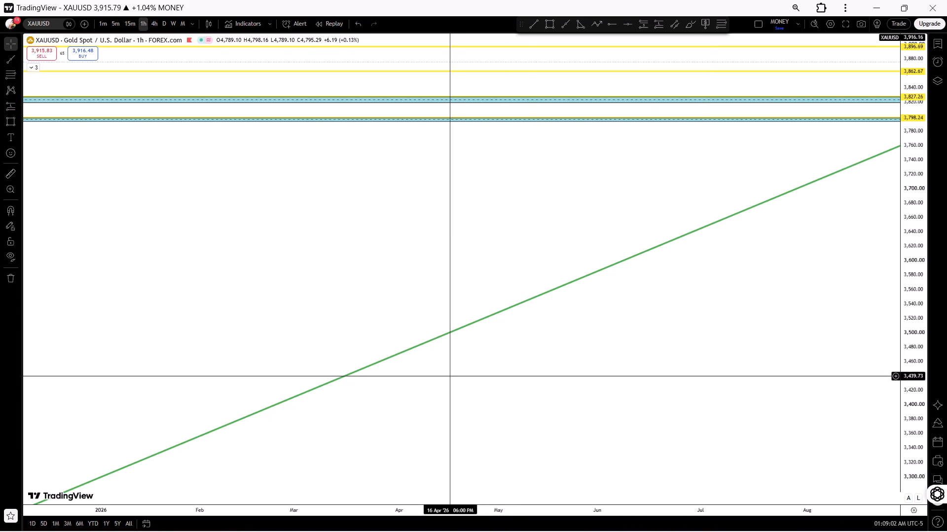
Reset the 1-hour chart view and trace the green rising trendline back to price history in early 2025.
right_click(450, 376)
left_click(490, 324)
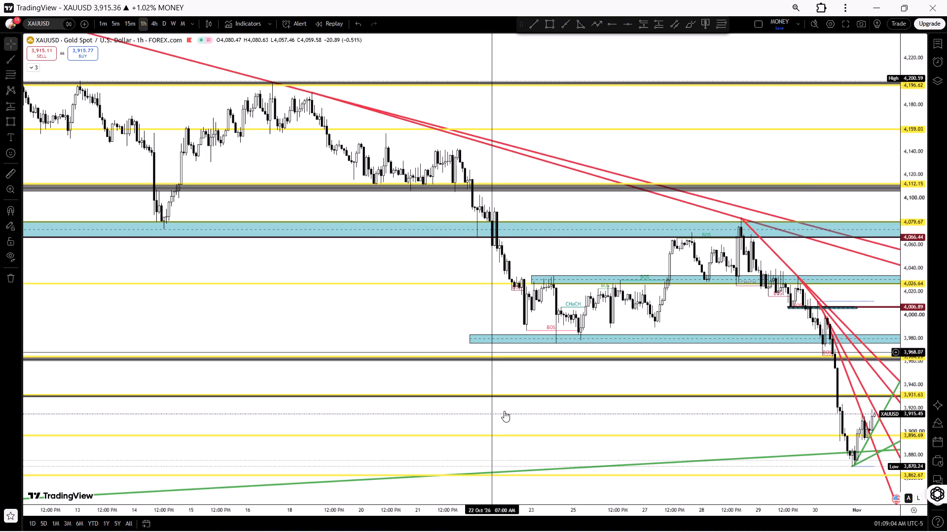
left_click_drag(415, 510, 922, 395)
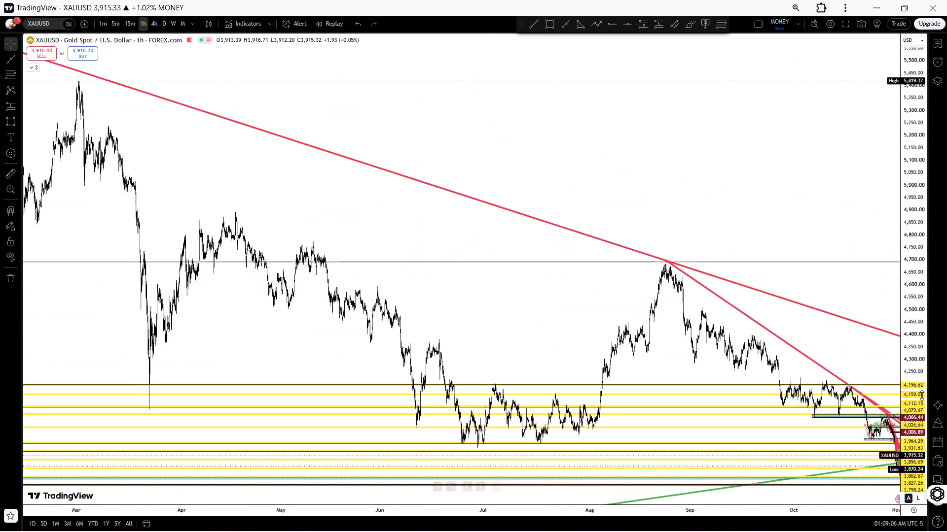
left_click_drag(912, 463, 887, 380)
left_click_drag(762, 411, 784, 30)
left_click_drag(439, 478, 825, 260)
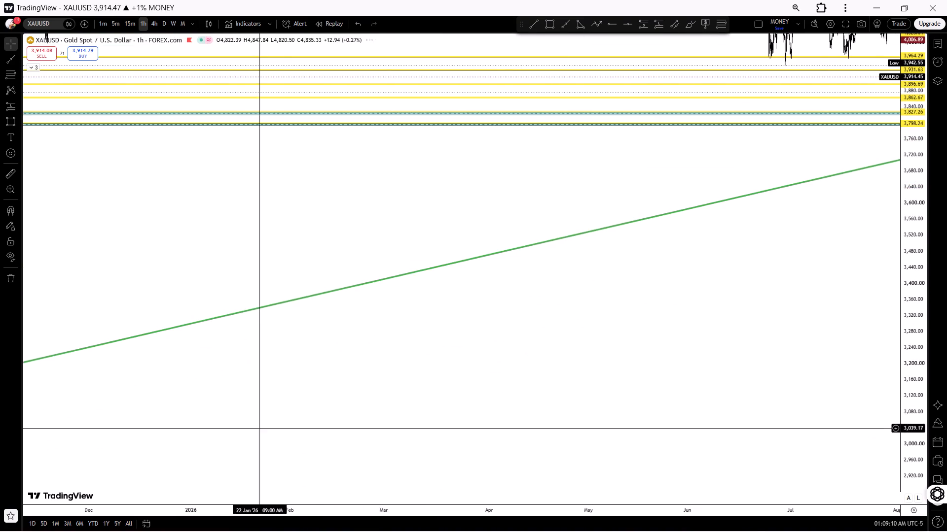
left_click_drag(254, 428, 791, 358)
left_click_drag(398, 389, 701, 348)
left_click_drag(329, 399, 437, 381)
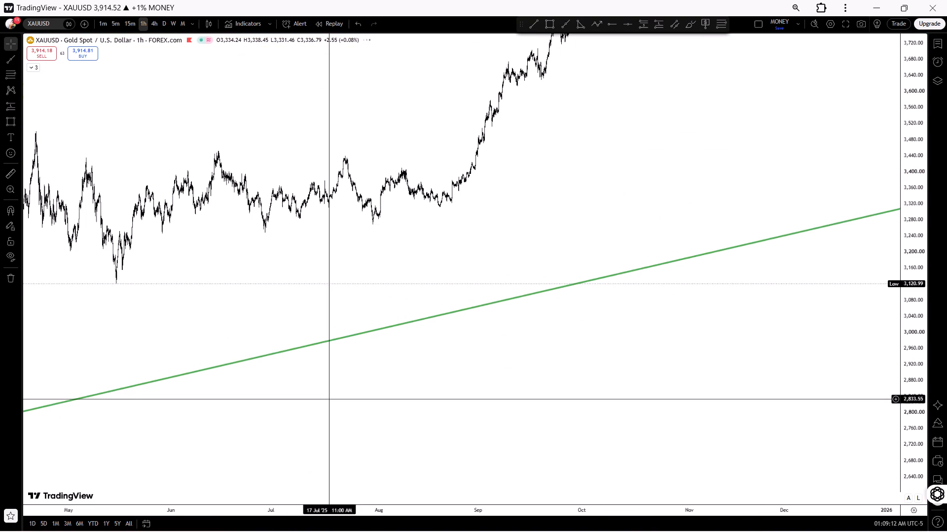
left_click_drag(437, 381, 717, 314)
left_click_drag(302, 425, 690, 340)
left_click_drag(380, 399, 686, 329)
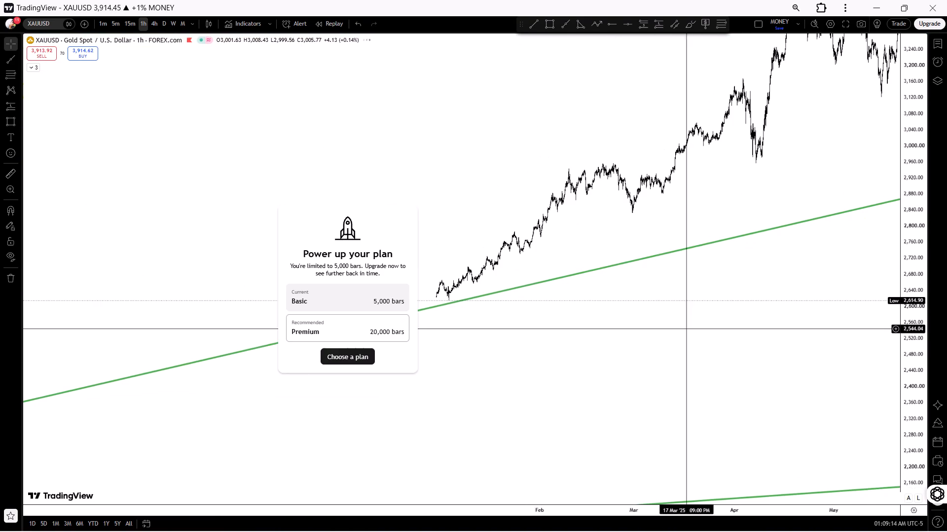
On the 4-hour chart, shift the steepest green rising trendline from the February 2024 low so it starts near the October 2023 low.
left_click(153, 22)
right_click(183, 173)
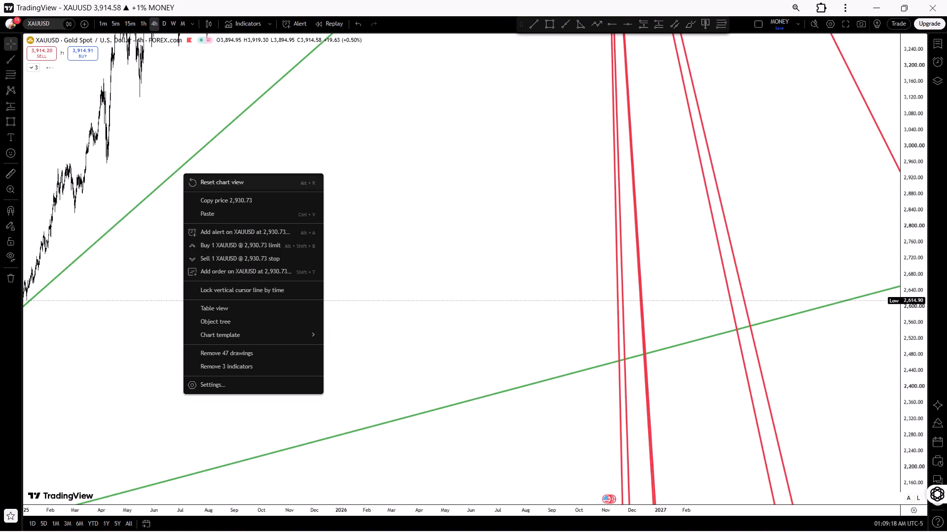
left_click_drag(142, 274, 481, 315)
left_click_drag(352, 418, 750, 311)
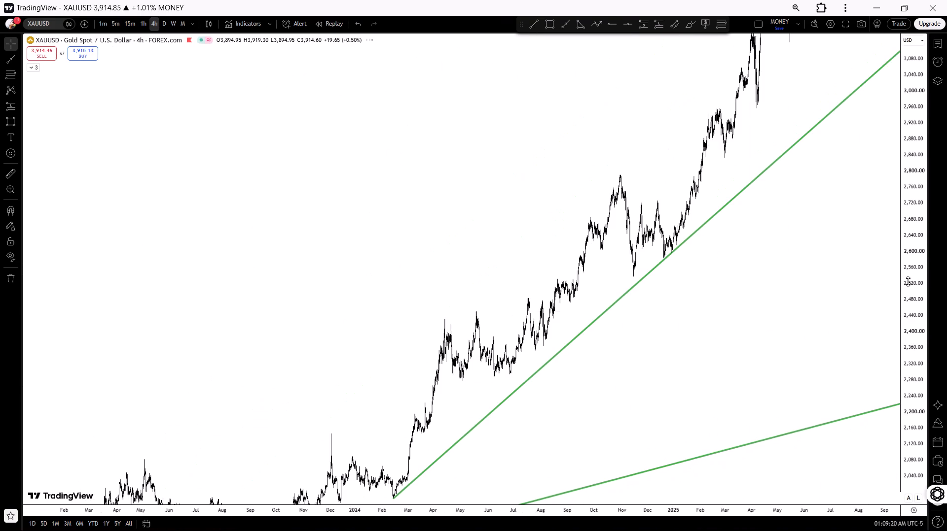
left_click_drag(908, 246, 845, 383)
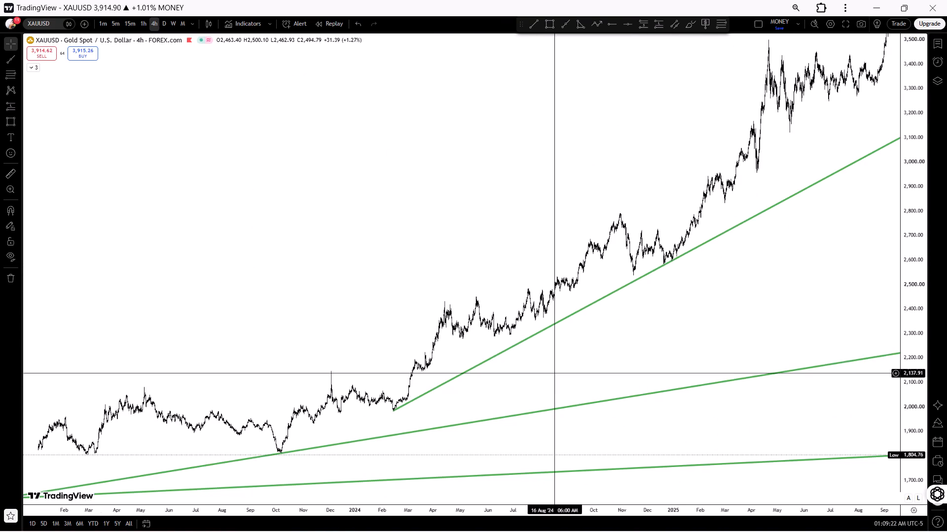
left_click_drag(546, 380, 608, 308)
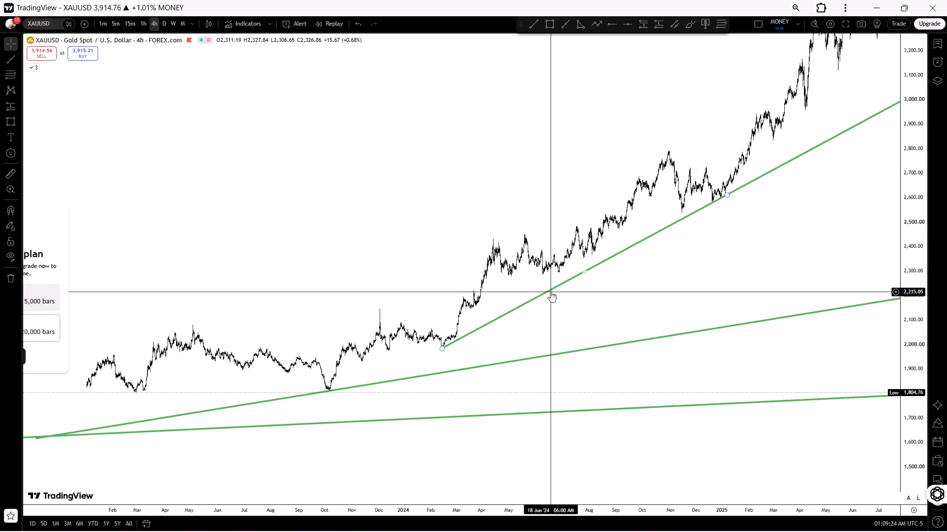
left_click_drag(544, 295, 474, 325)
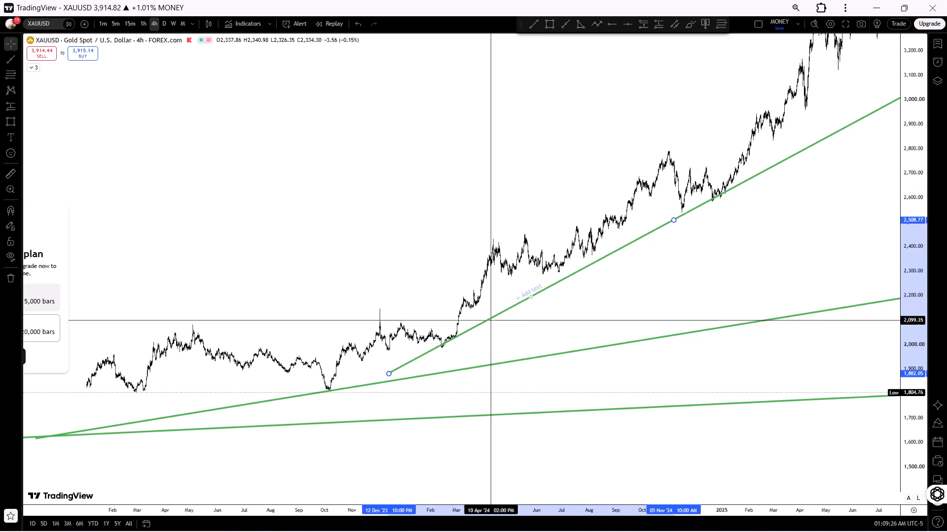
left_click_drag(474, 325, 432, 340)
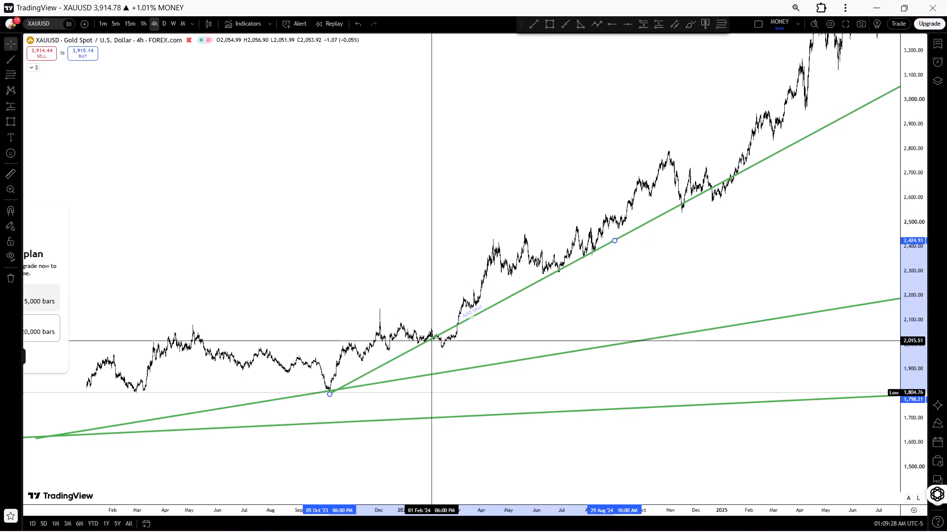
left_click_drag(432, 340, 432, 340)
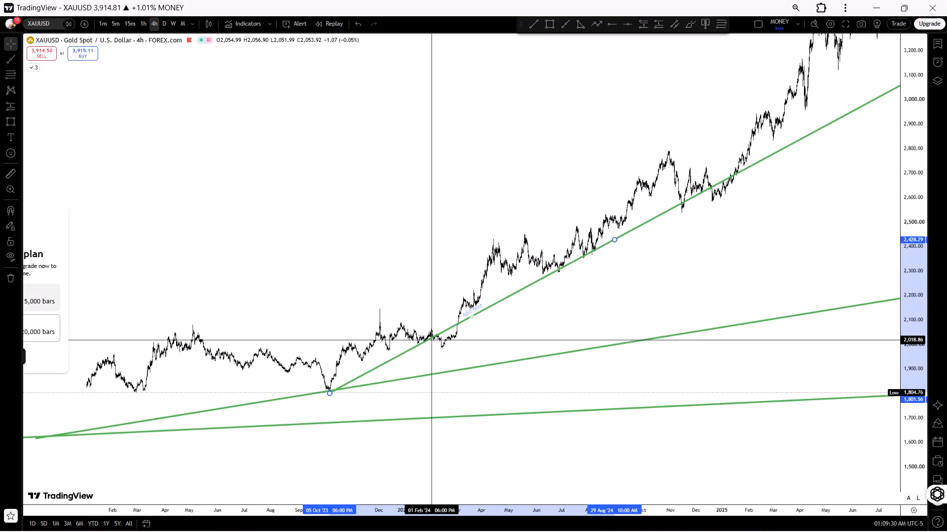
left_click_drag(432, 340, 432, 338)
Lower the far end of the steepest green trendline to June 2024 so the line runs under the February 2024 low.
left_click_drag(287, 357, 649, 199)
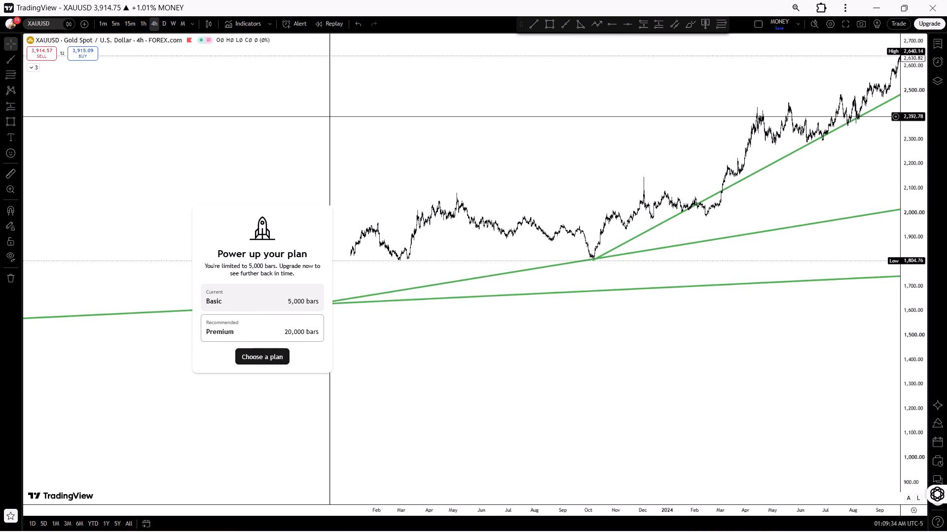
left_click_drag(384, 155, 197, 232)
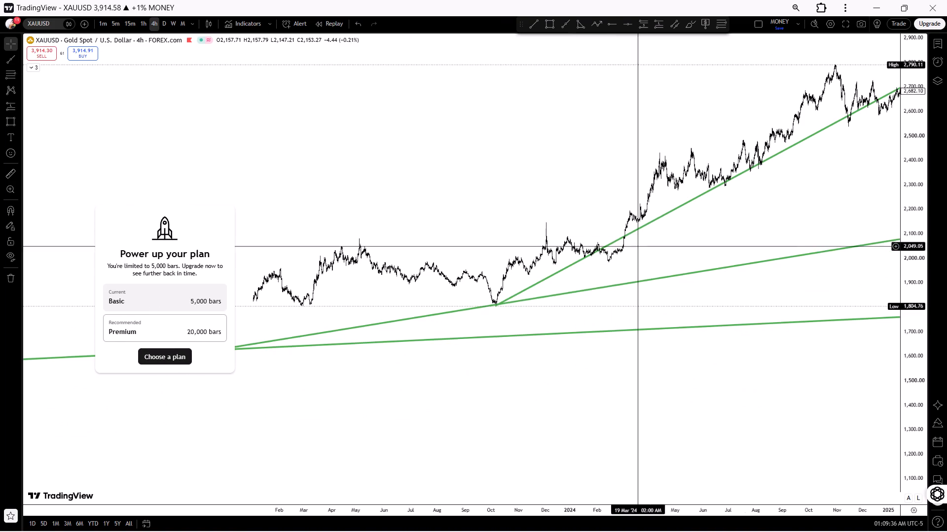
left_click_drag(795, 199, 662, 249)
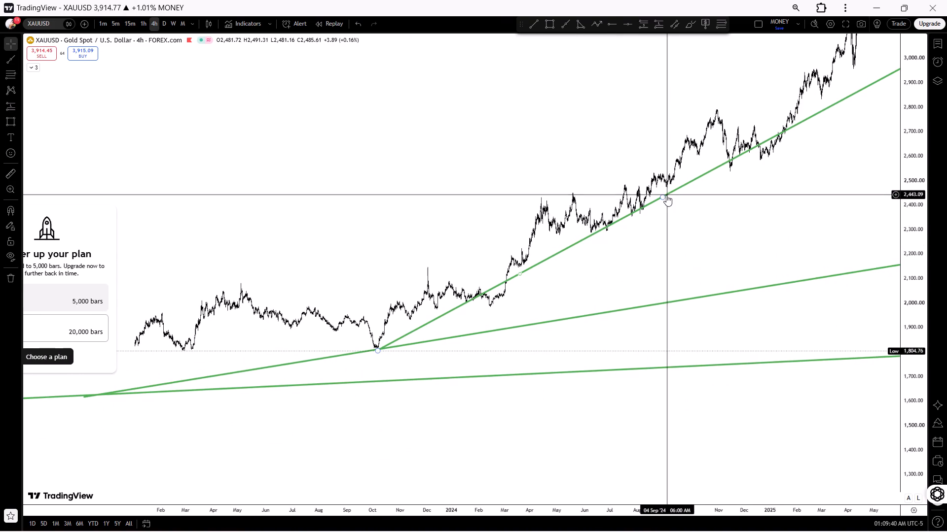
left_click_drag(663, 197, 593, 268)
Adjust the October 2023 anchor of the shallower green trendline to about 1,815, keeping the line against the swing low.
left_click_drag(527, 268, 738, 152)
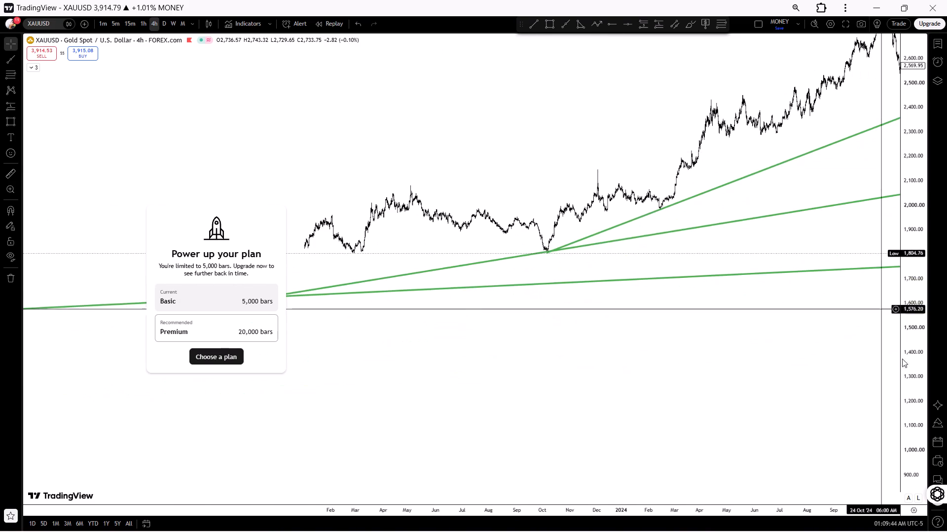
left_click_drag(914, 433, 695, 64)
left_click_drag(548, 237, 704, 248)
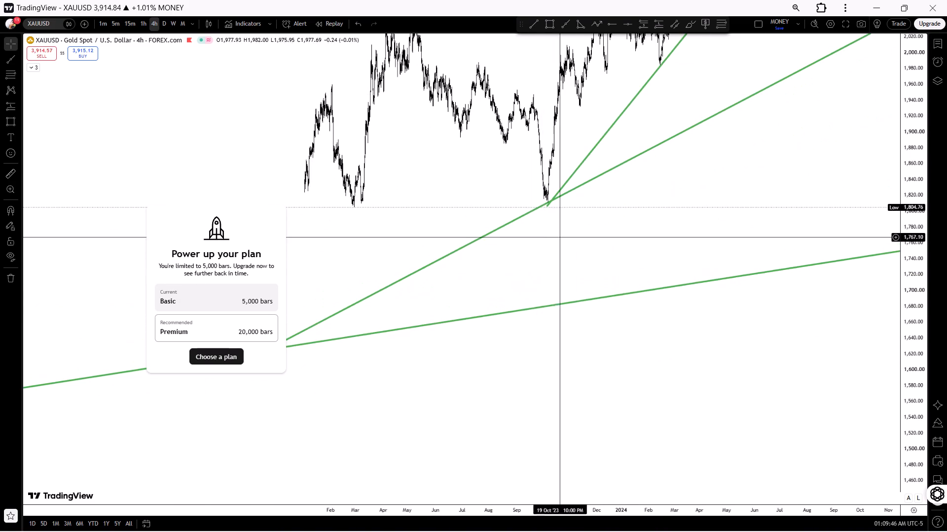
left_click_drag(704, 248, 817, 257)
left_click_drag(659, 511, 206, 448)
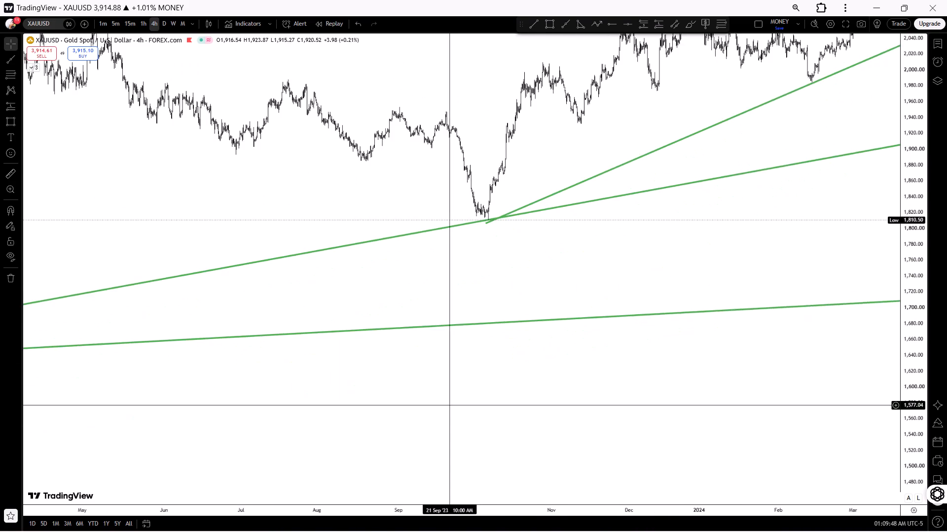
left_click_drag(449, 405, 370, 531)
left_click_drag(906, 448, 640, 73)
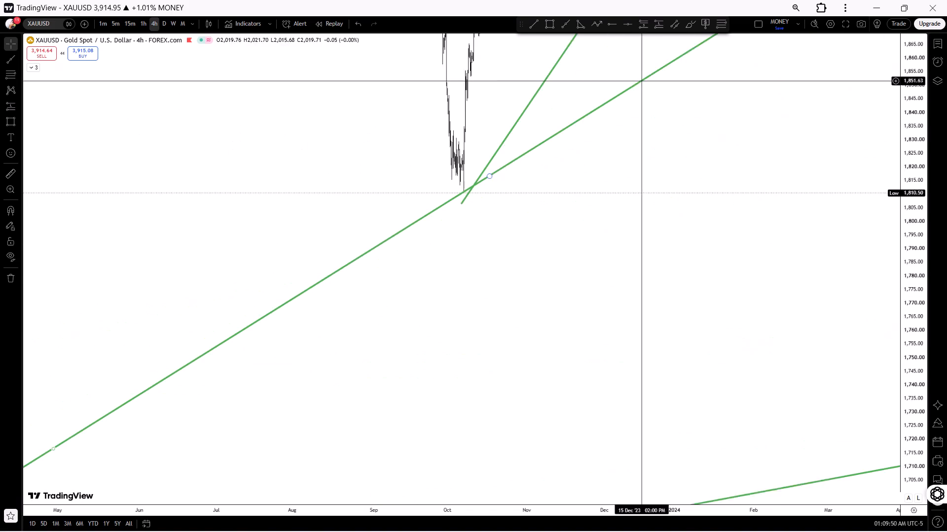
left_click_drag(640, 73, 646, 70)
left_click_drag(501, 271, 749, 366)
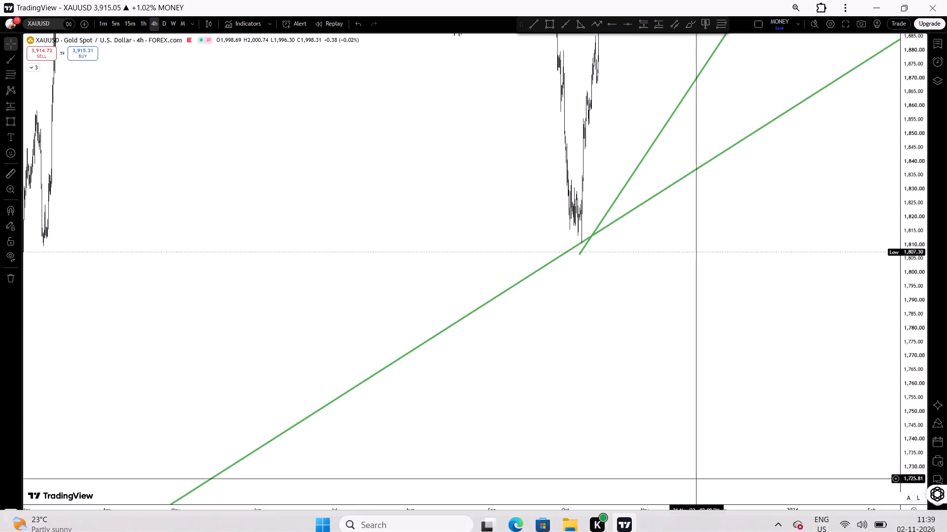
left_click_drag(675, 509, 285, 453)
left_click_drag(200, 337, 631, 401)
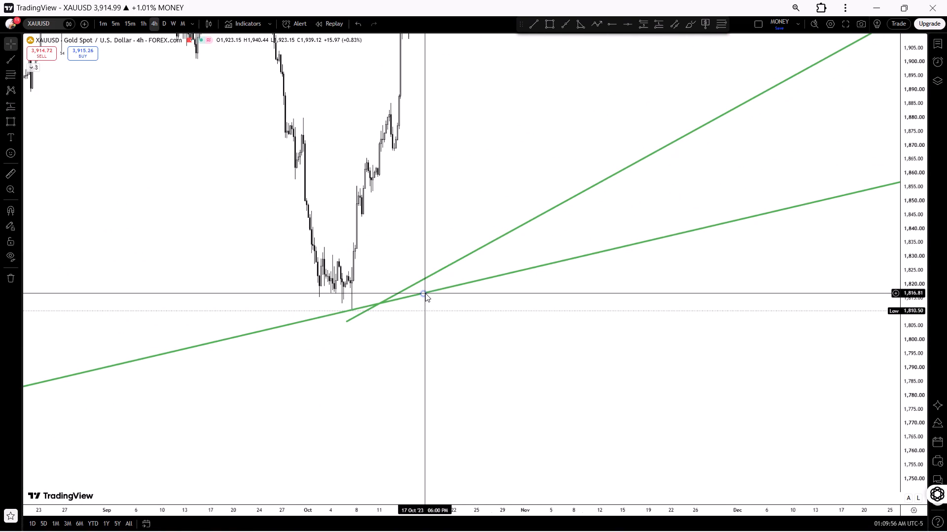
left_click_drag(422, 294, 411, 296)
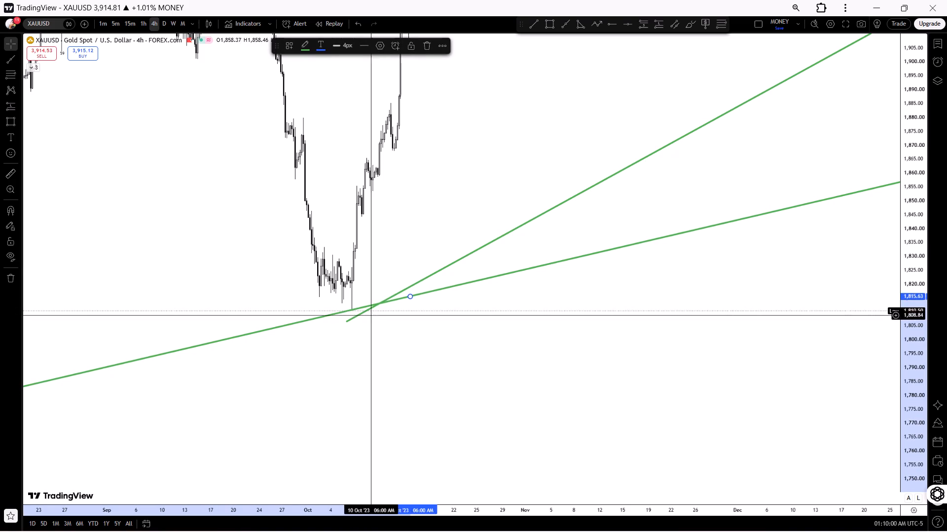
left_click(409, 298)
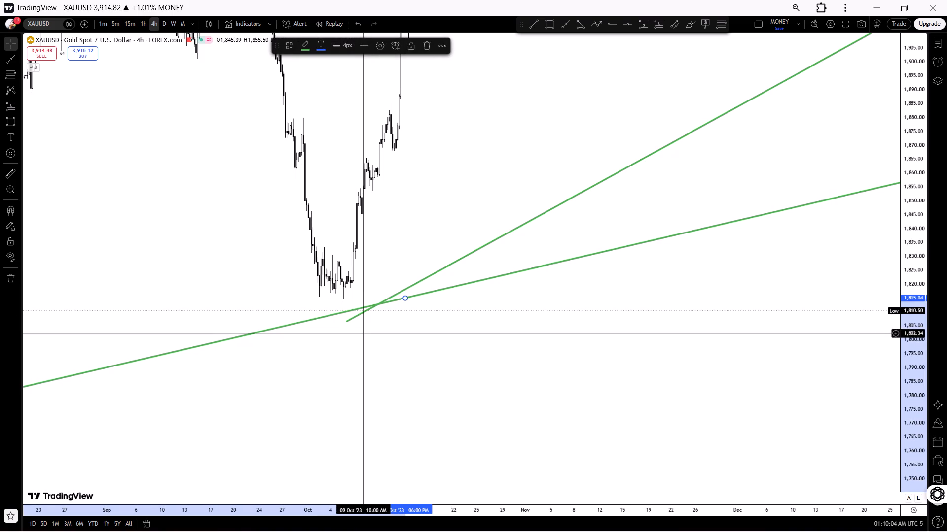
Align the start of the steeper green trendline with the 6 October 2023 wick low at about 1,810.
left_click_drag(348, 324, 355, 316)
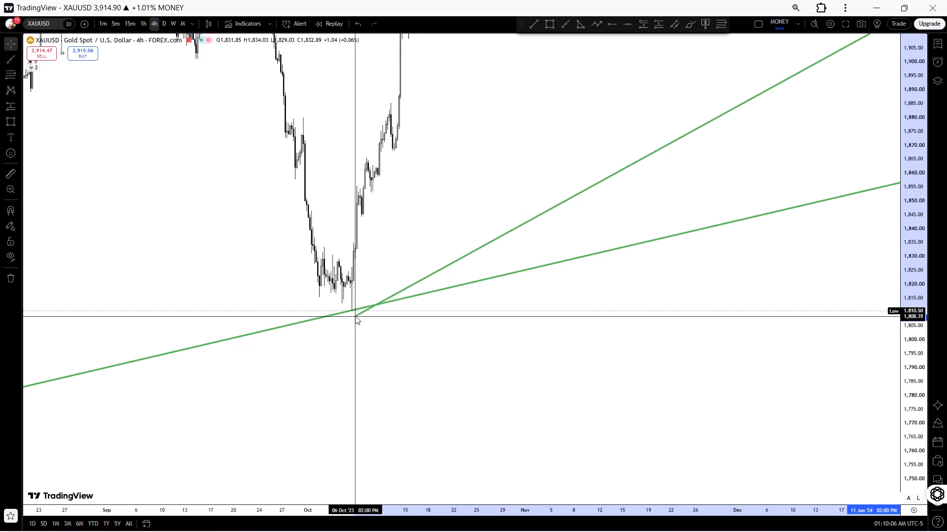
left_click_drag(355, 316, 353, 311)
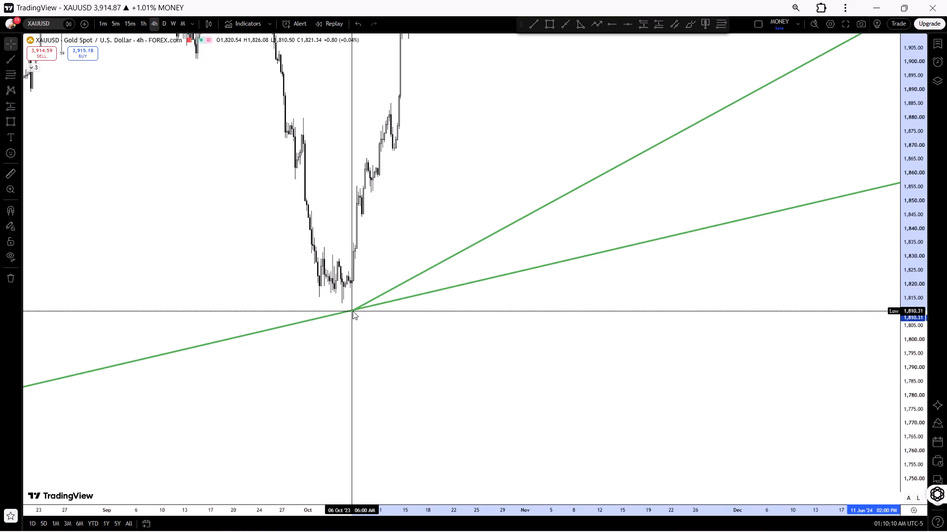
left_click_drag(353, 311, 353, 310)
left_click(429, 345)
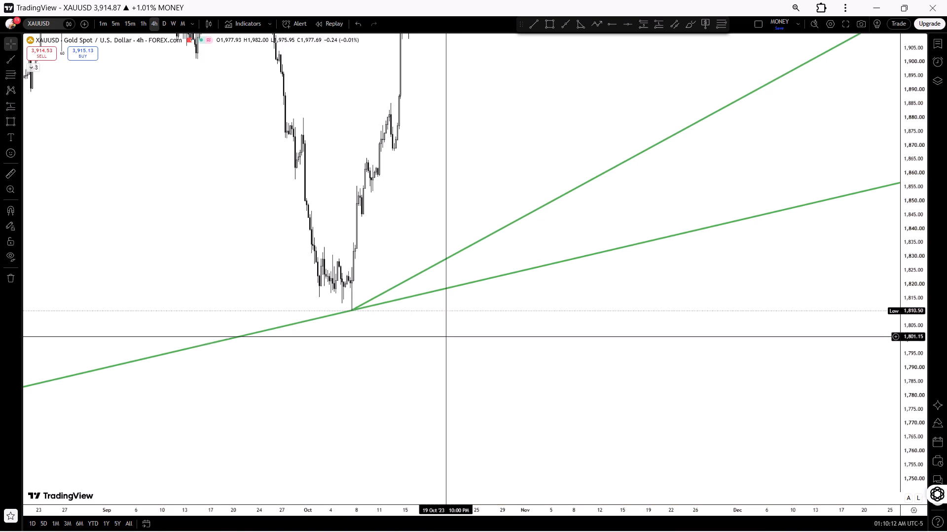
Reset the 4-hour chart view and review the levels, zones and green rising trendlines from the current price back to 2023.
left_click_drag(480, 323, 257, 462)
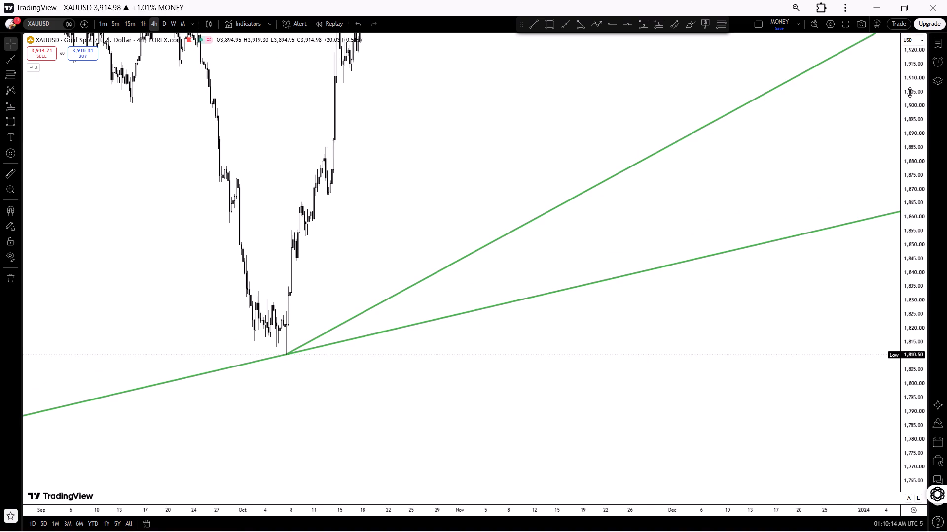
left_click_drag(910, 92, 840, 416)
left_click_drag(502, 511, 798, 447)
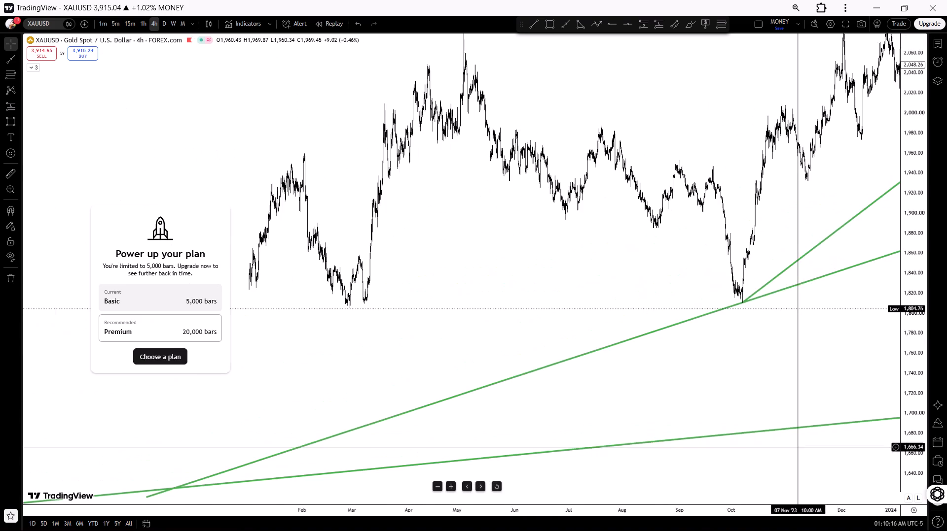
left_click_drag(825, 353, 314, 531)
left_click_drag(721, 195, 520, 462)
right_click(481, 338)
left_click(507, 323)
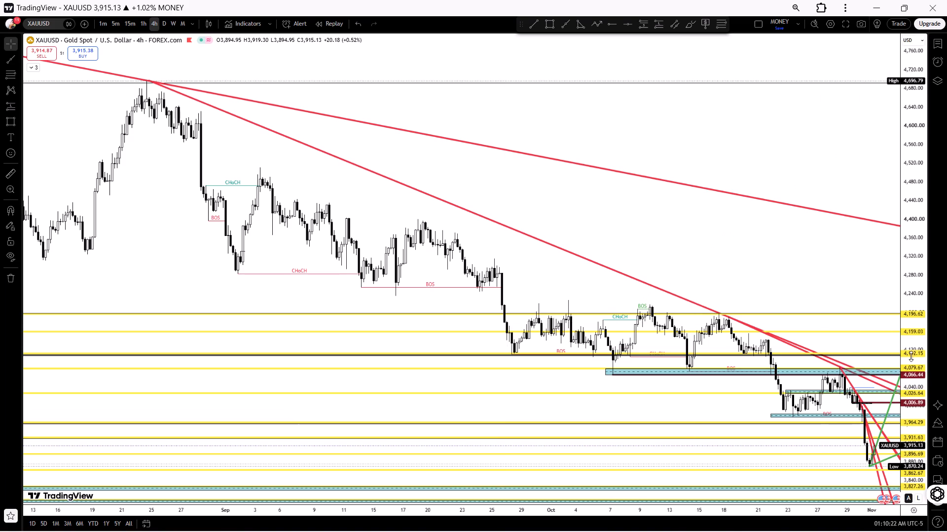
left_click_drag(909, 350, 844, 416)
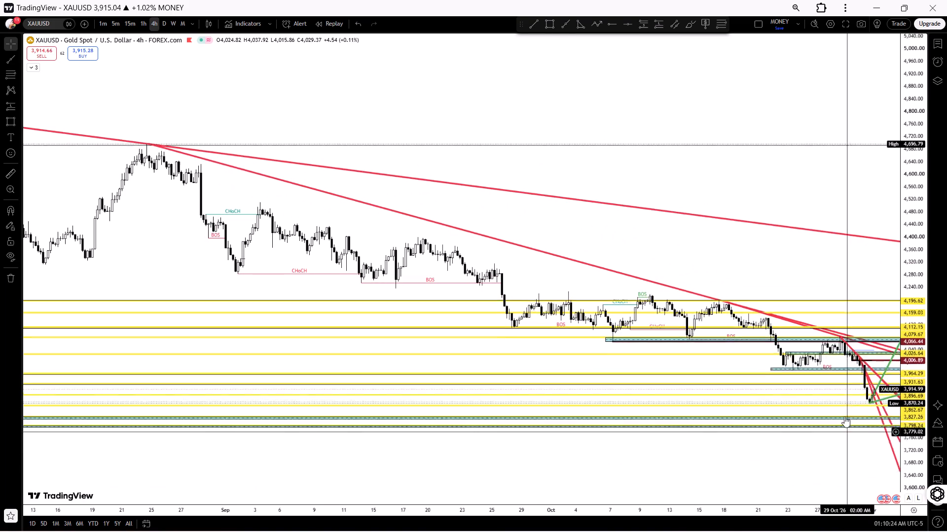
left_click_drag(844, 416, 844, 416)
left_click_drag(683, 473, 684, 238)
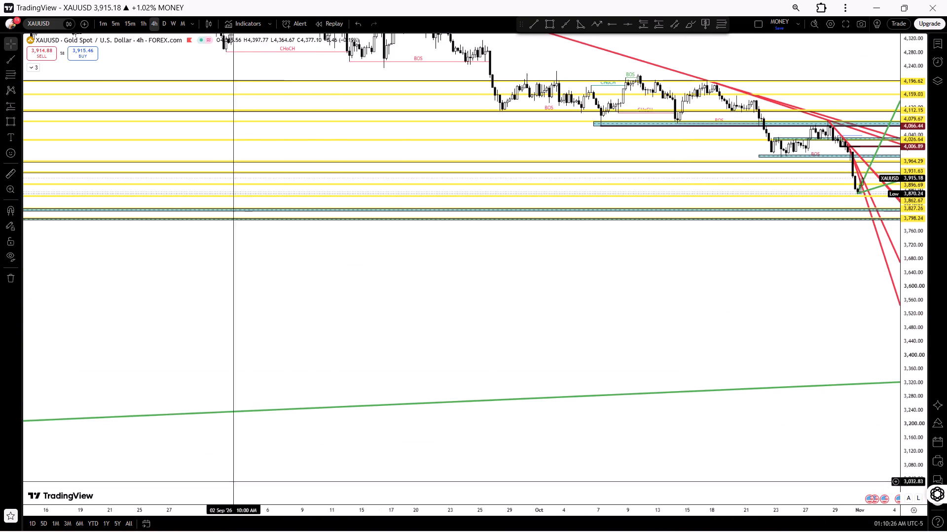
left_click_drag(205, 506, 749, 438)
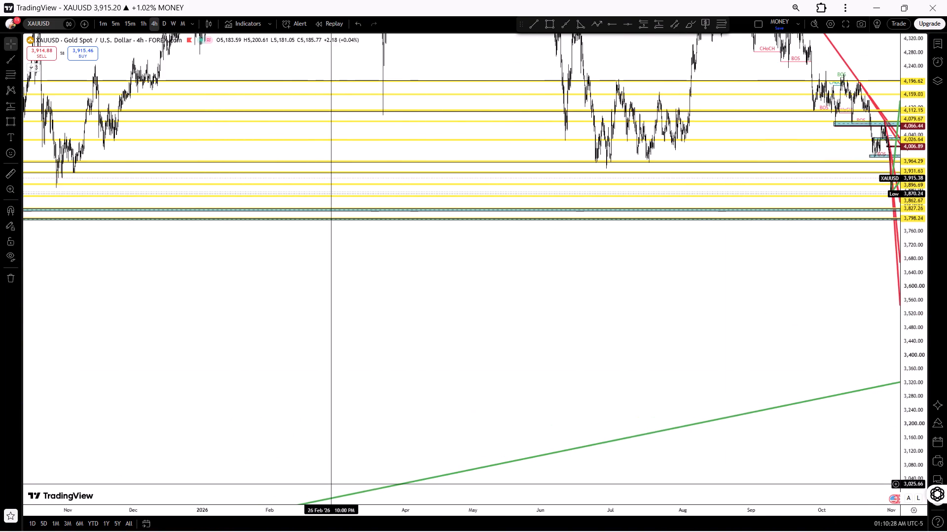
left_click_drag(285, 511, 840, 446)
left_click(634, 397)
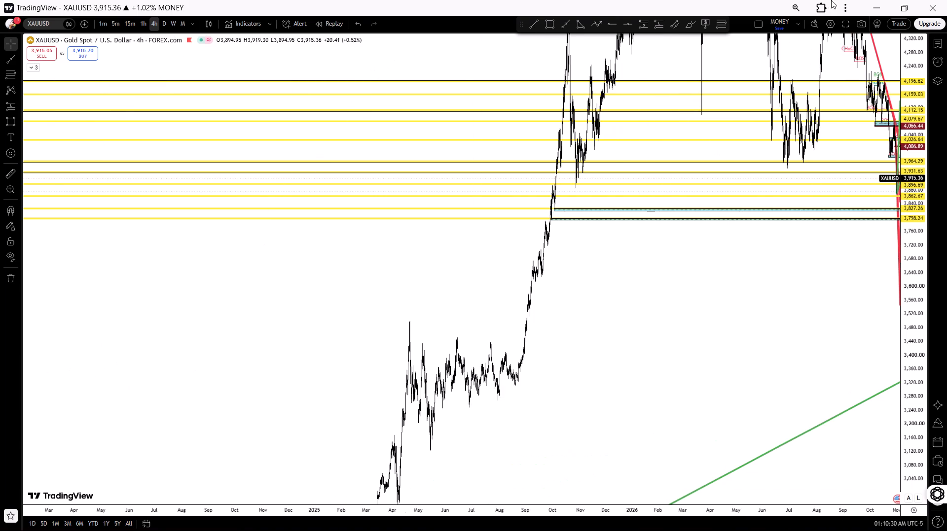
left_click_drag(550, 423, 690, 0)
left_click_drag(426, 252, 666, 191)
left_click_drag(477, 157, 837, 92)
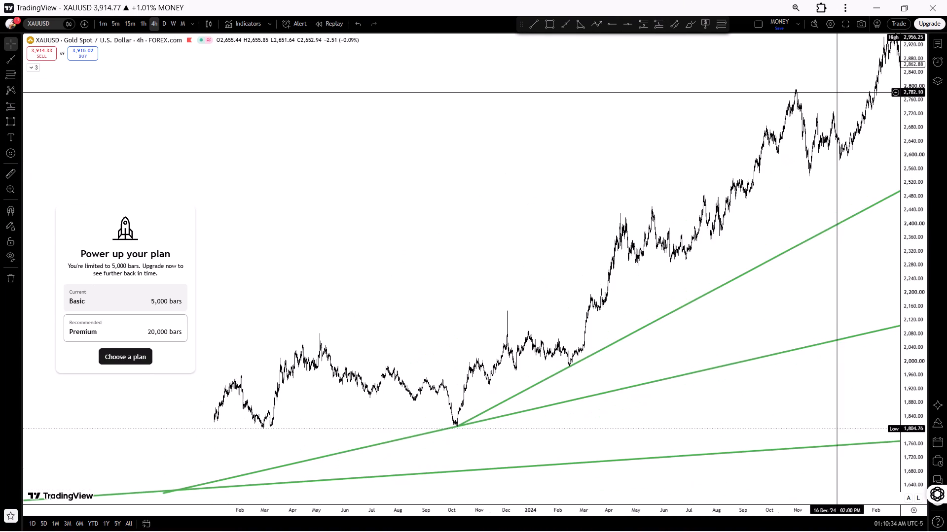
Examine closely how the steeper green trendline meets the February 2024 swing low on the 4-hour chart.
left_click_drag(909, 457, 717, 191)
left_click_drag(507, 385, 719, 176)
left_click_drag(639, 512, 253, 498)
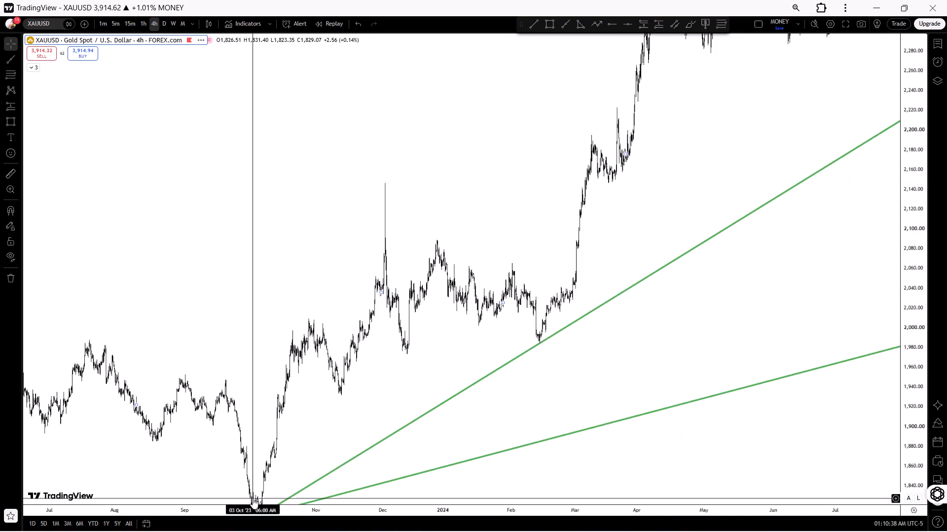
left_click(646, 517)
left_click_drag(646, 517, 659, 510)
left_click_drag(659, 510, 256, 441)
left_click_drag(90, 327, 647, 316)
left_click_drag(907, 473, 750, 141)
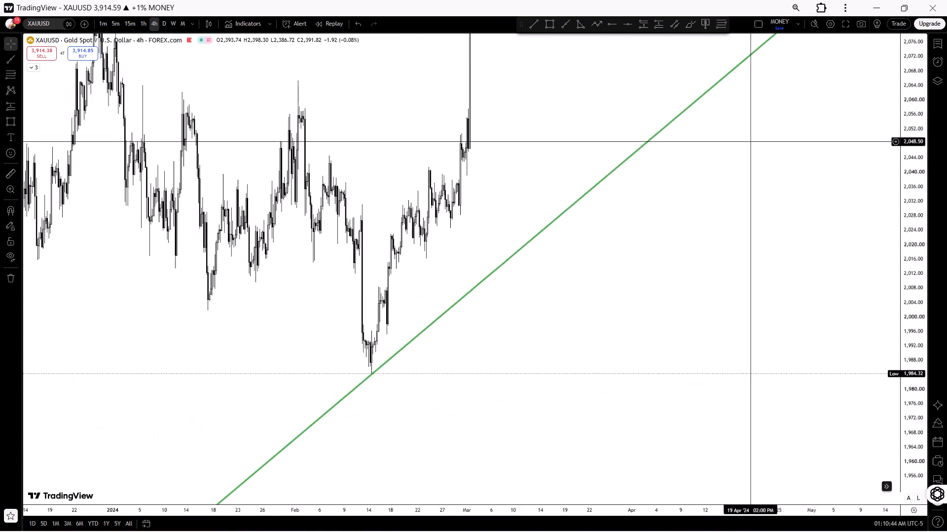
left_click_drag(467, 420, 736, 387)
left_click_drag(651, 511, 306, 438)
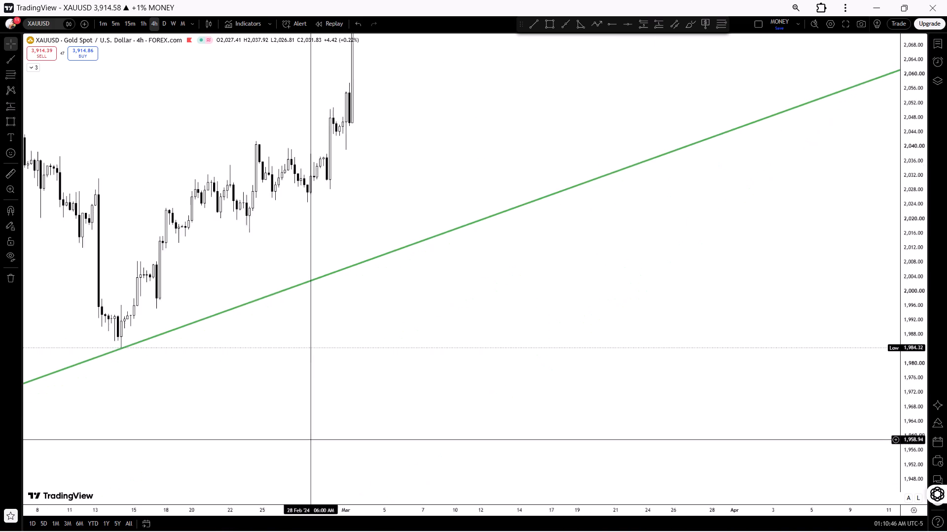
left_click_drag(219, 424, 440, 455)
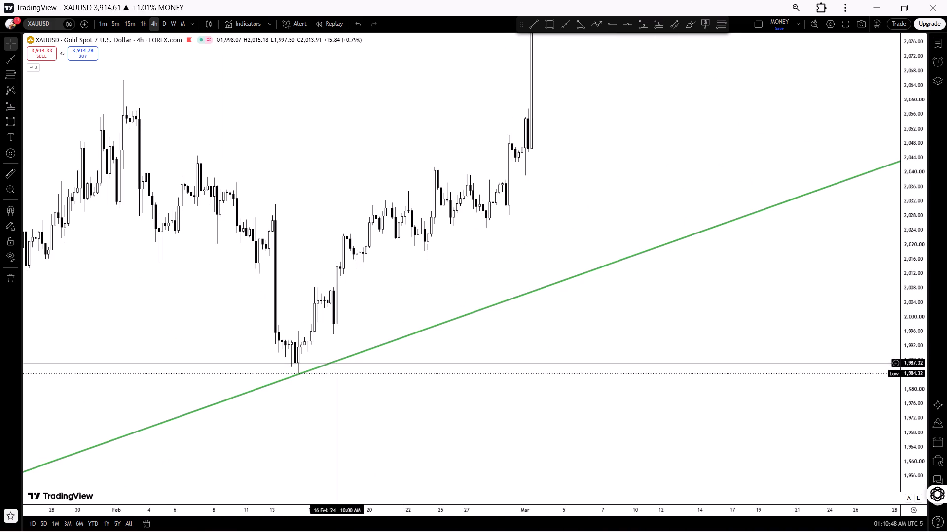
left_click(337, 360)
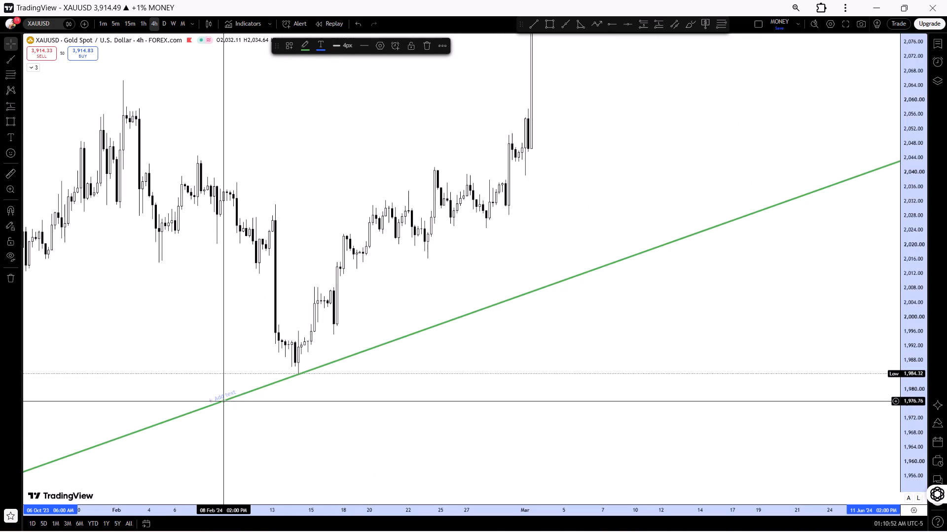
left_click_drag(233, 515, 679, 425)
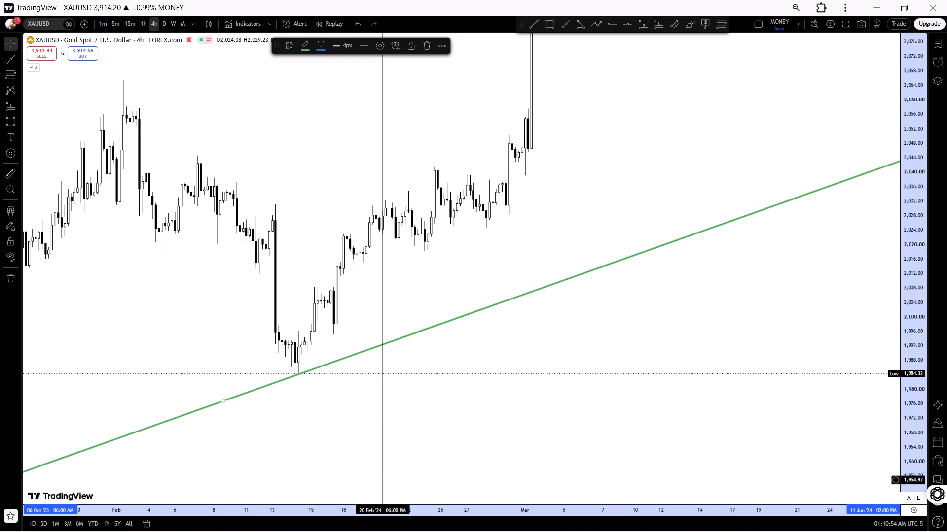
Pull the steeper green trendline's far anchor back to 25 February 2024 at about 1,999, following the February swing low.
left_click_drag(315, 512, 765, 391)
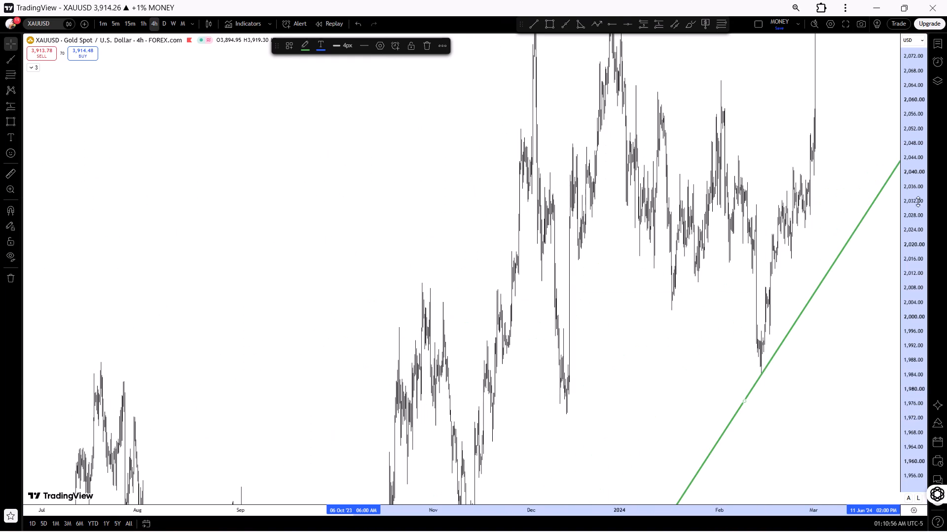
left_click_drag(917, 188, 837, 424)
left_click_drag(829, 352, 468, 458)
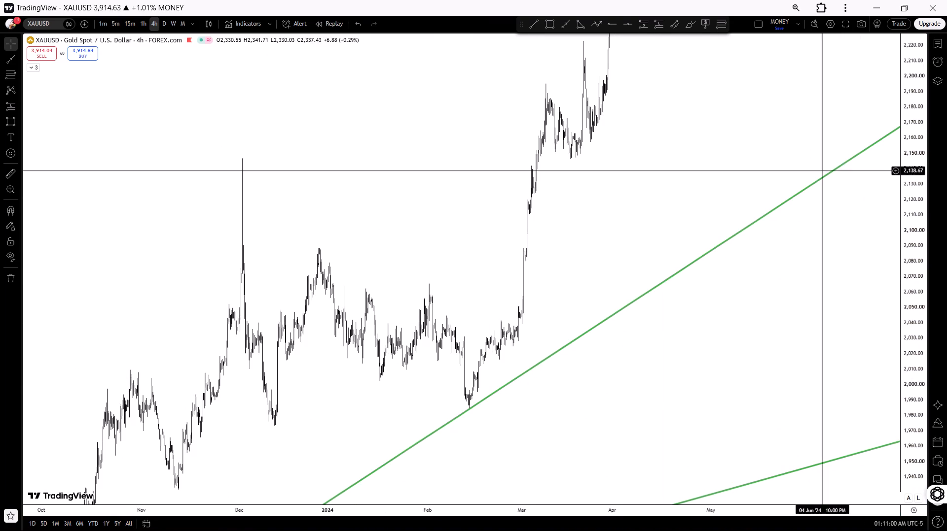
left_click_drag(844, 163, 512, 382)
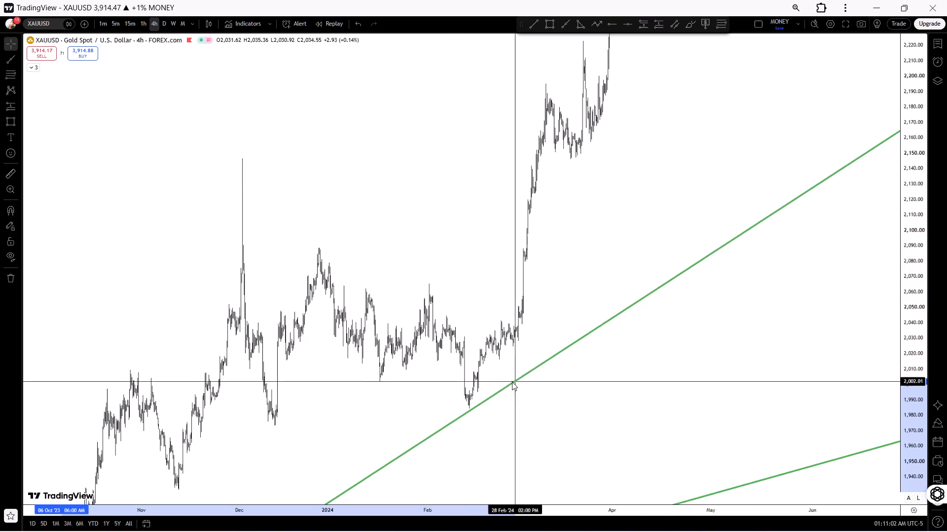
left_click_drag(512, 382, 503, 386)
Fine-tune that trendline's second anchor to 22 February 2024 at about 1,996 so the line touches the 14 February wick low.
left_click_drag(486, 440, 667, 375)
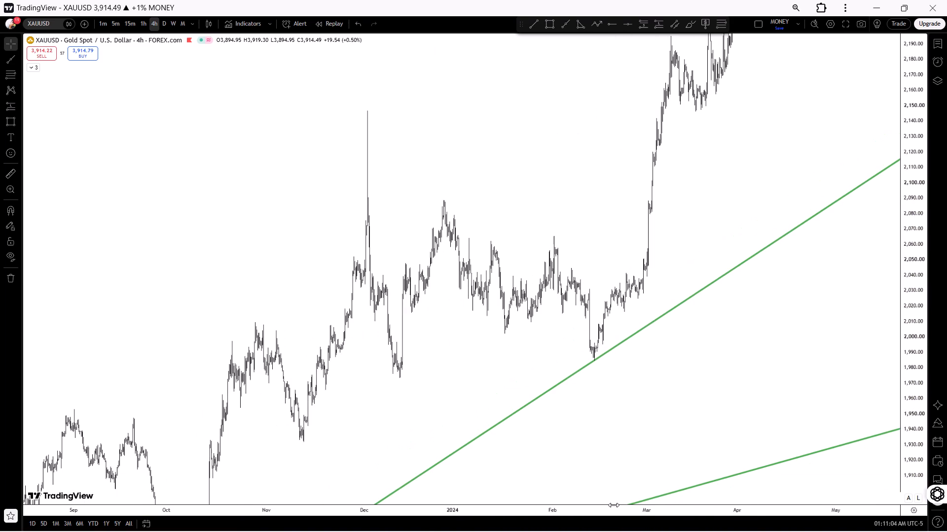
left_click_drag(627, 512, 224, 519)
left_click_drag(201, 439, 629, 388)
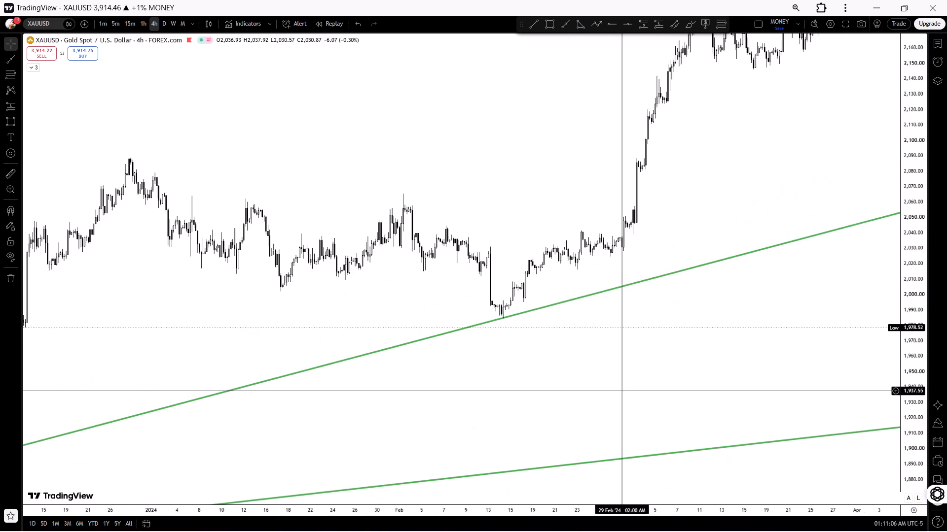
left_click_drag(911, 463, 749, 233)
left_click_drag(592, 454, 651, 431)
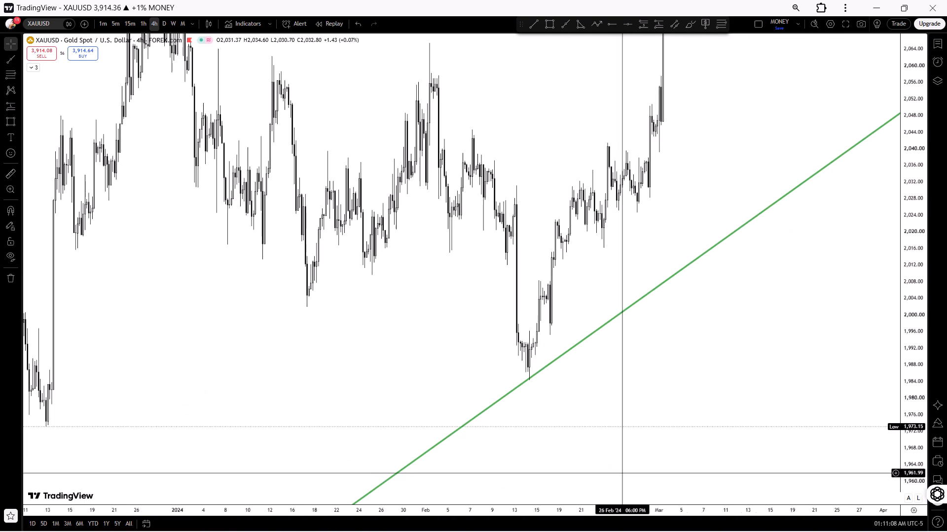
left_click_drag(608, 513, 473, 514)
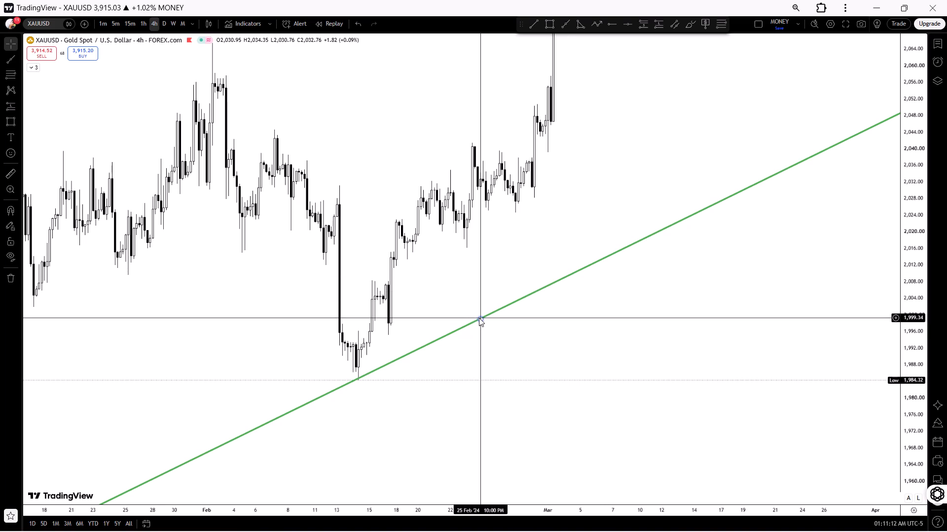
left_click_drag(479, 318, 460, 329)
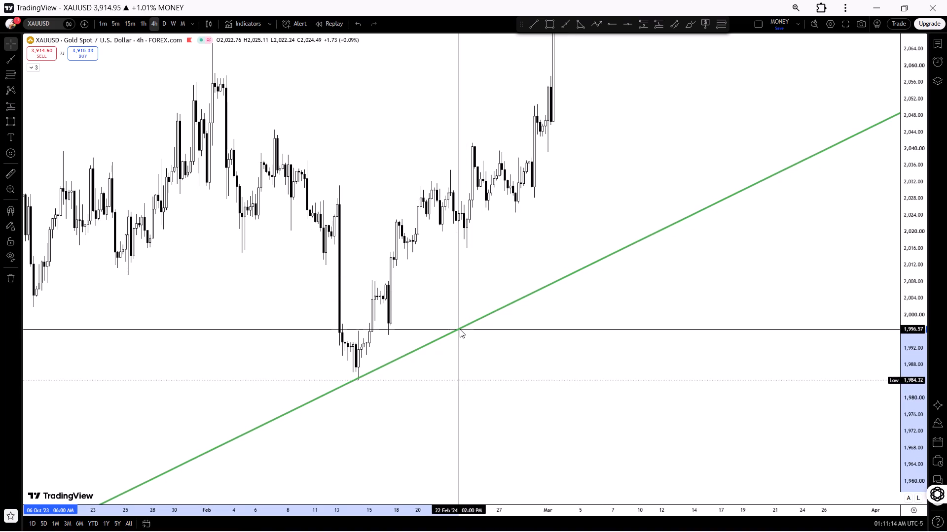
left_click_drag(460, 329, 460, 332)
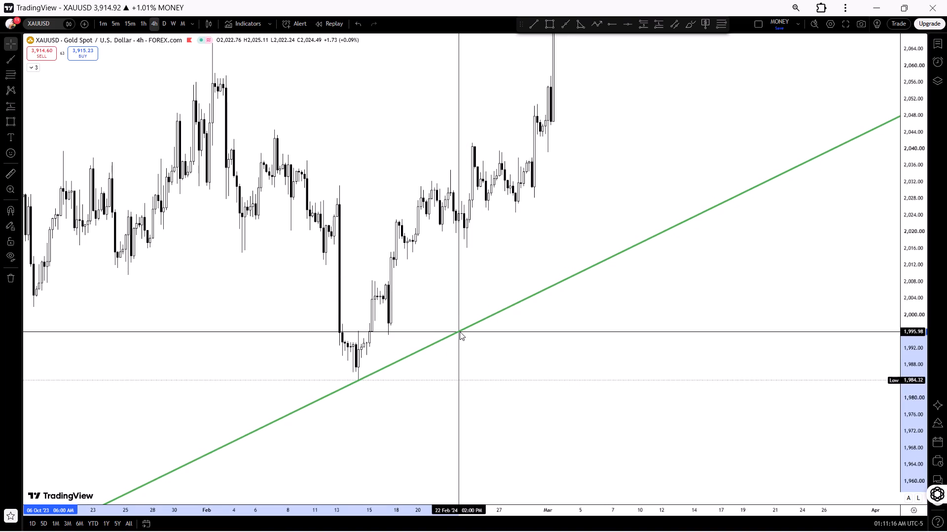
left_click_drag(460, 332, 461, 331)
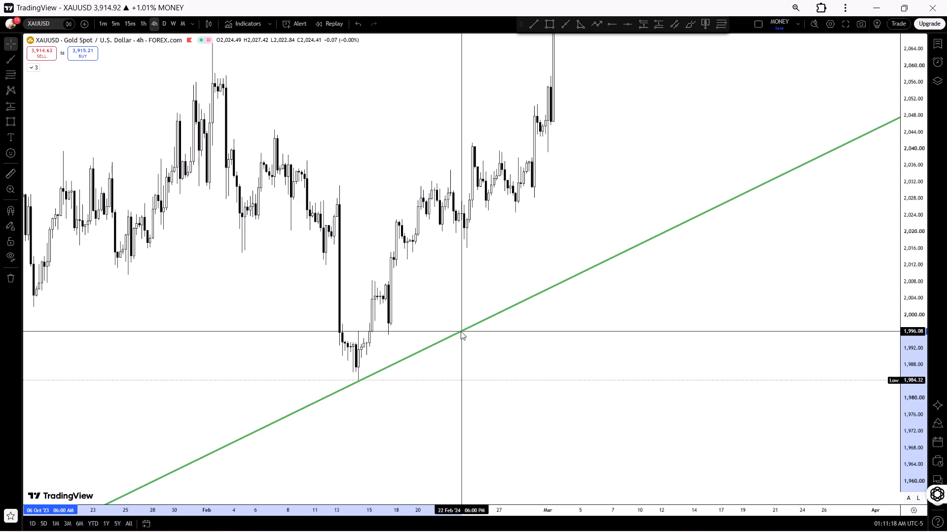
left_click_drag(461, 331, 461, 331)
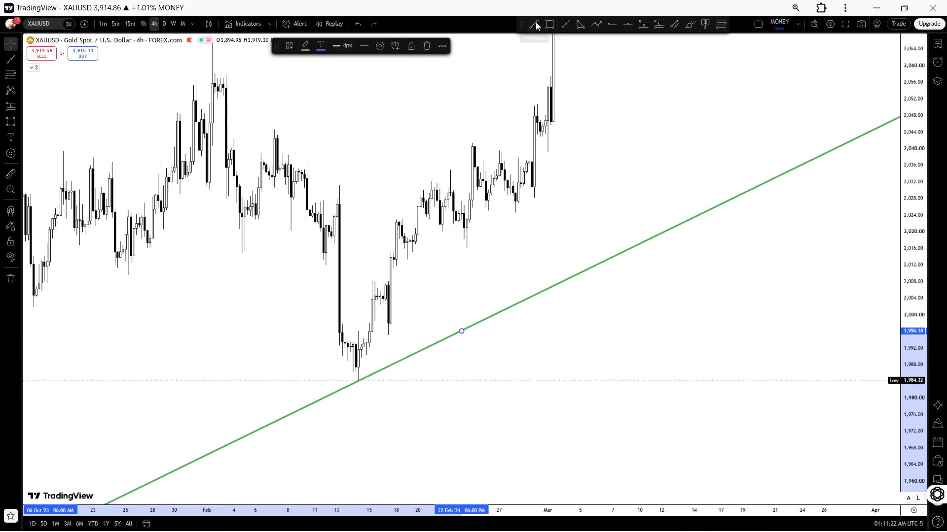
Draw a new green trendline from the 14 February 2024 wick low at about 1,984 to 29 February 2024 at about 2,031.
left_click(566, 22)
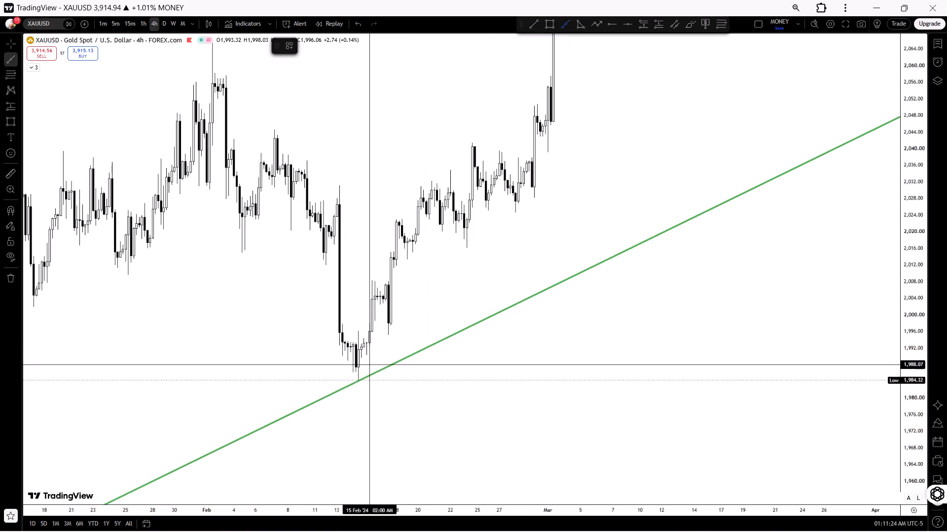
left_click_drag(359, 380, 539, 204)
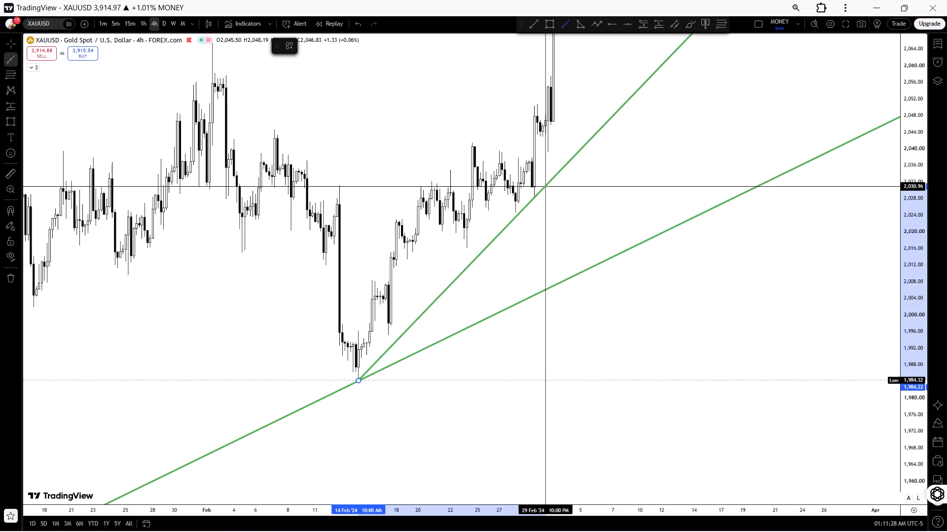
left_click(545, 186)
left_click(591, 215)
Move the new trendline's end anchor forward to 3 January 2025 at about 2,603, along the swing lows around the turn of the year.
left_click_drag(591, 215, 438, 403)
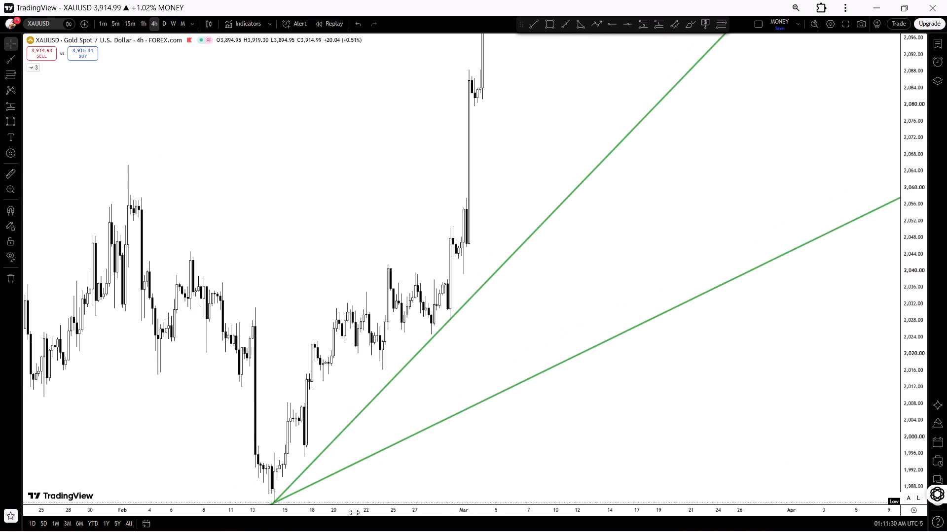
left_click_drag(348, 512, 711, 389)
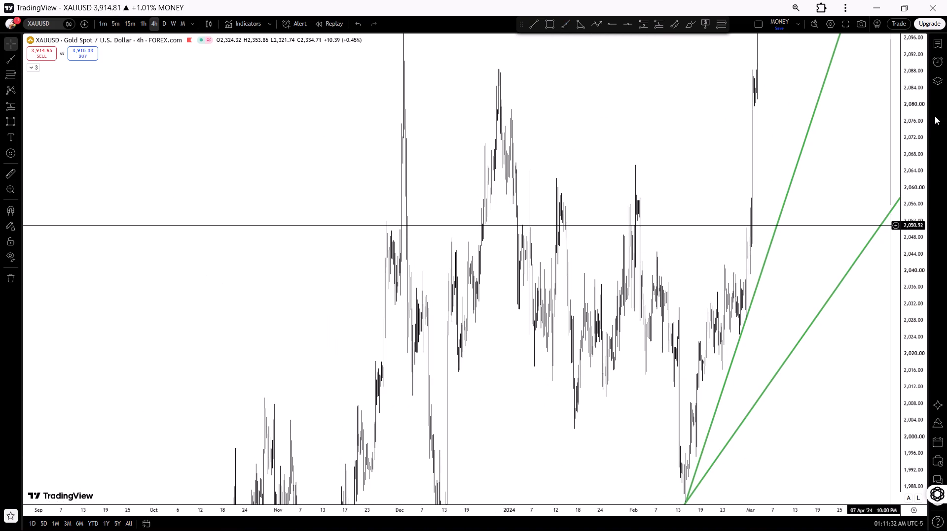
left_click_drag(905, 114, 804, 498)
left_click_drag(648, 219, 206, 335)
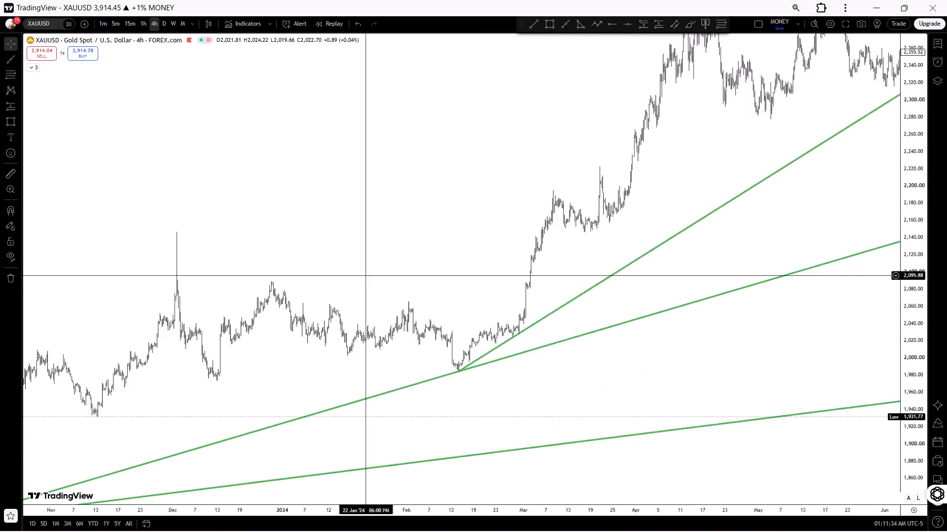
left_click_drag(206, 335, 152, 359)
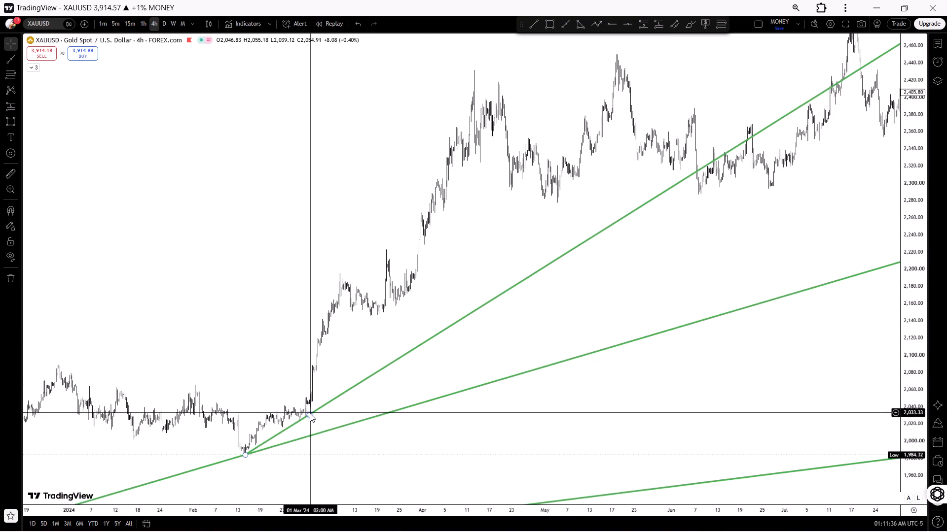
left_click_drag(309, 415, 774, 261)
left_click_drag(804, 170, 487, 238)
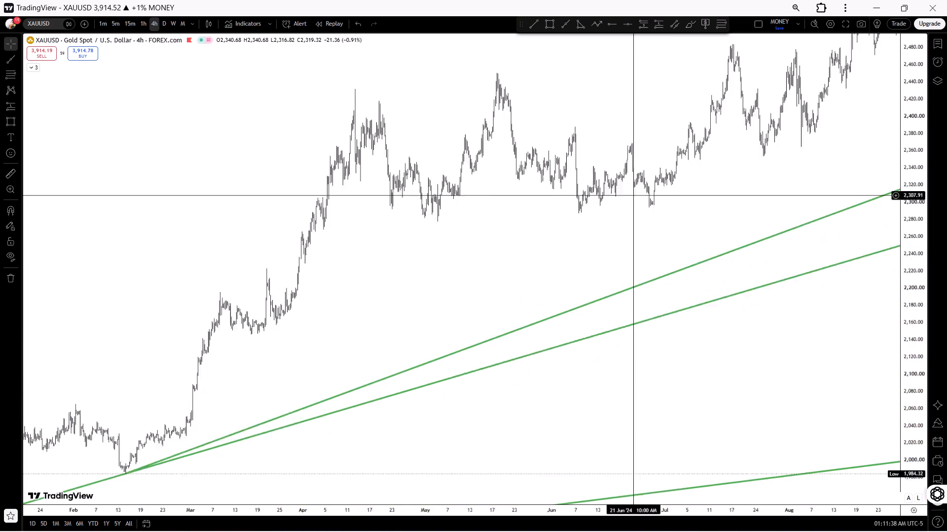
left_click_drag(487, 238, 279, 328)
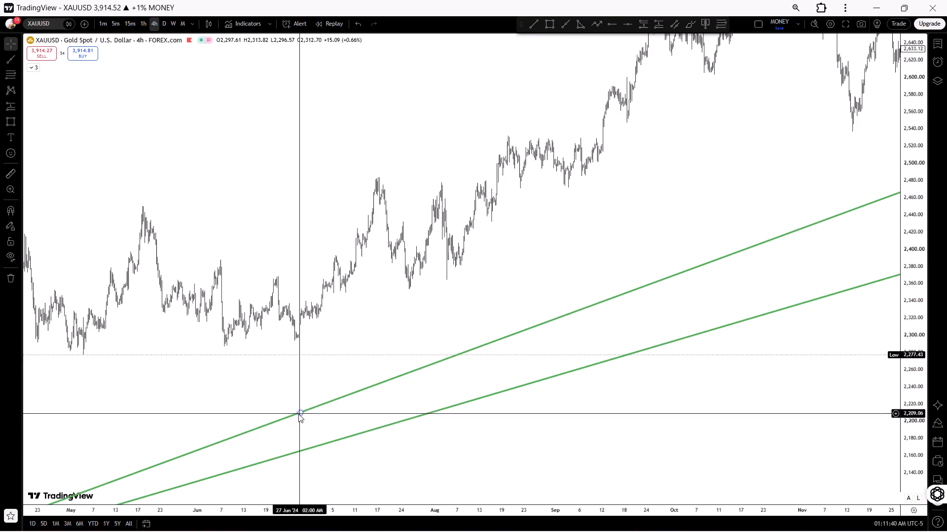
left_click_drag(298, 412, 724, 218)
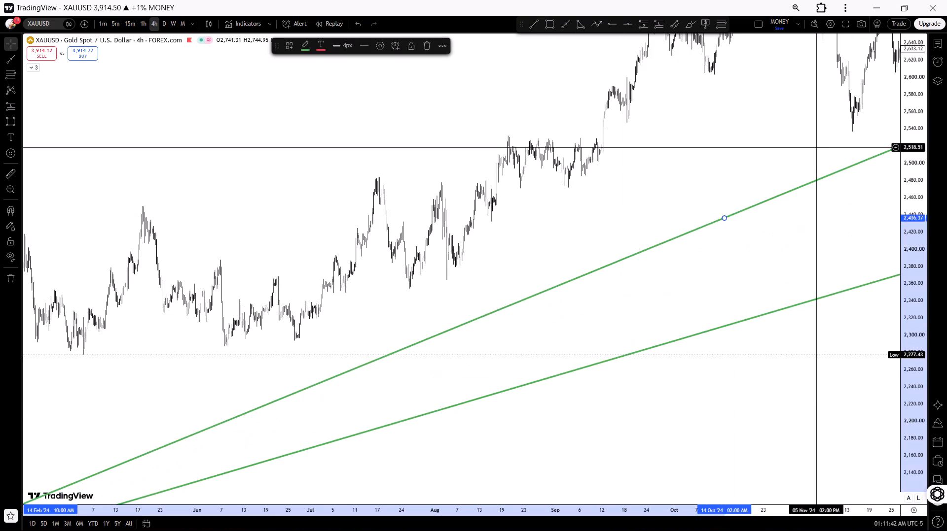
left_click_drag(827, 139, 438, 289)
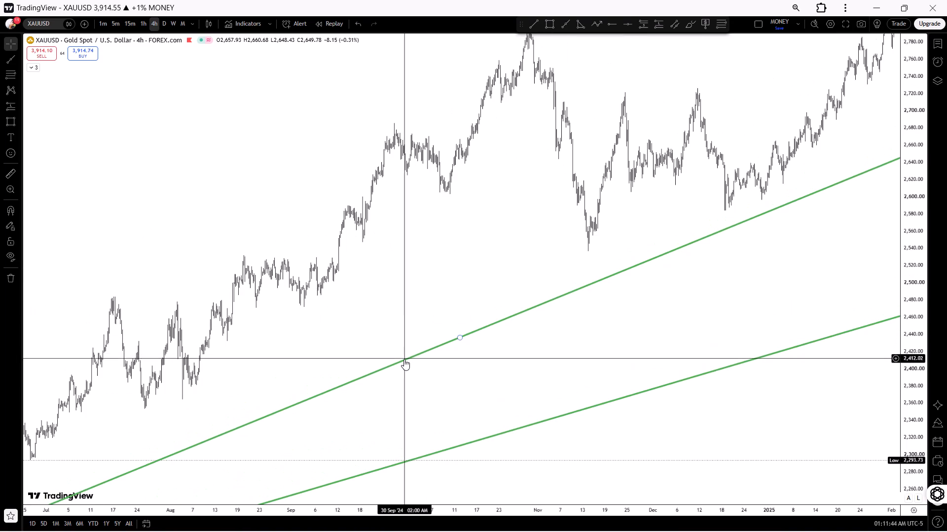
left_click_drag(459, 338, 779, 195)
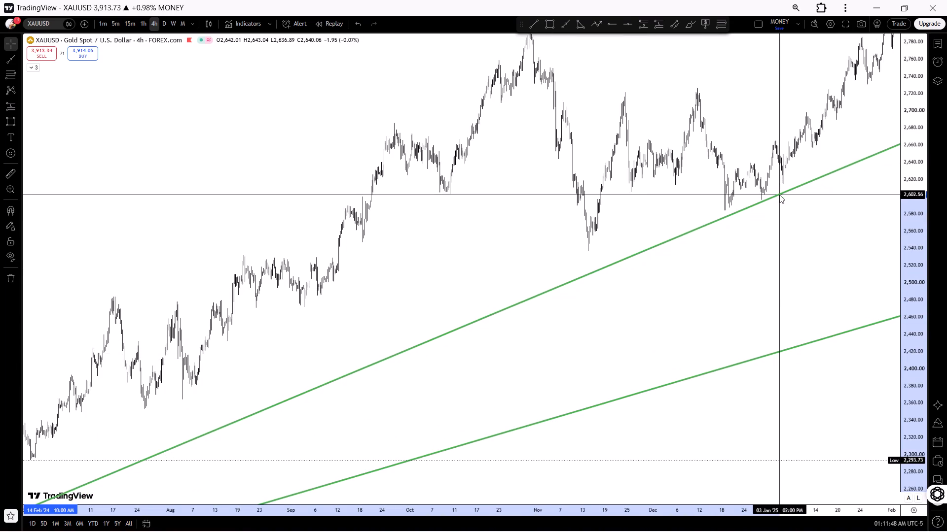
left_click_drag(779, 195, 779, 194)
Extend the new trendline's end anchor to early November 2026 at about 3,875, keeping the line under the late-2024 swing lows.
left_click_drag(824, 197, 469, 405)
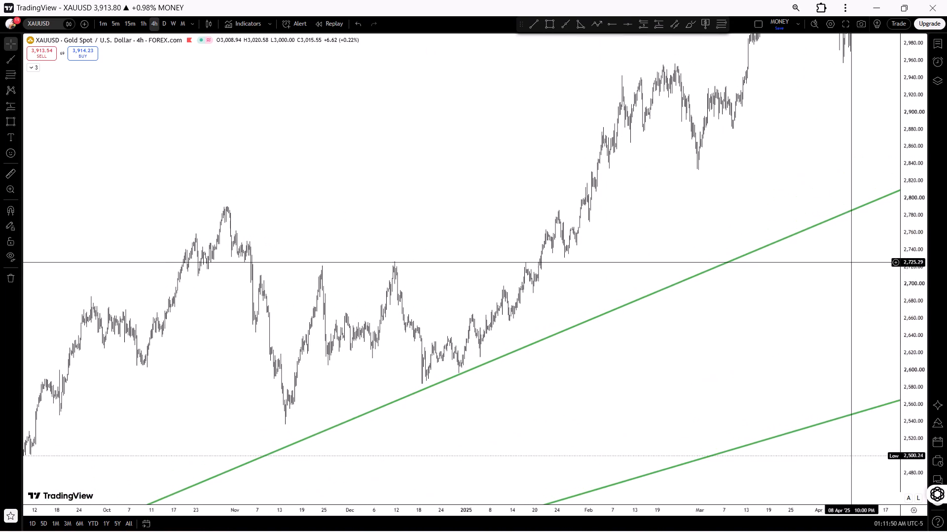
left_click_drag(512, 511, 885, 400)
left_click_drag(912, 258, 819, 531)
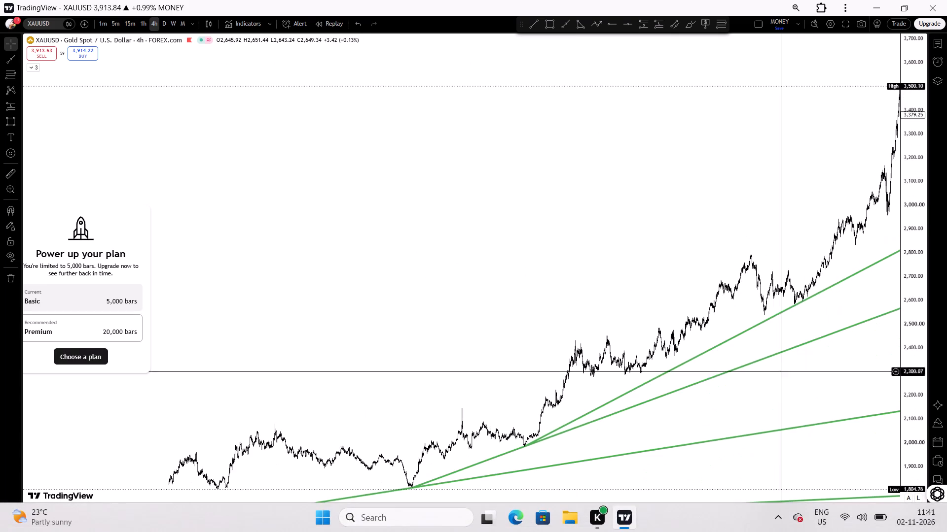
left_click_drag(766, 233, 213, 382)
left_click_drag(503, 253, 303, 350)
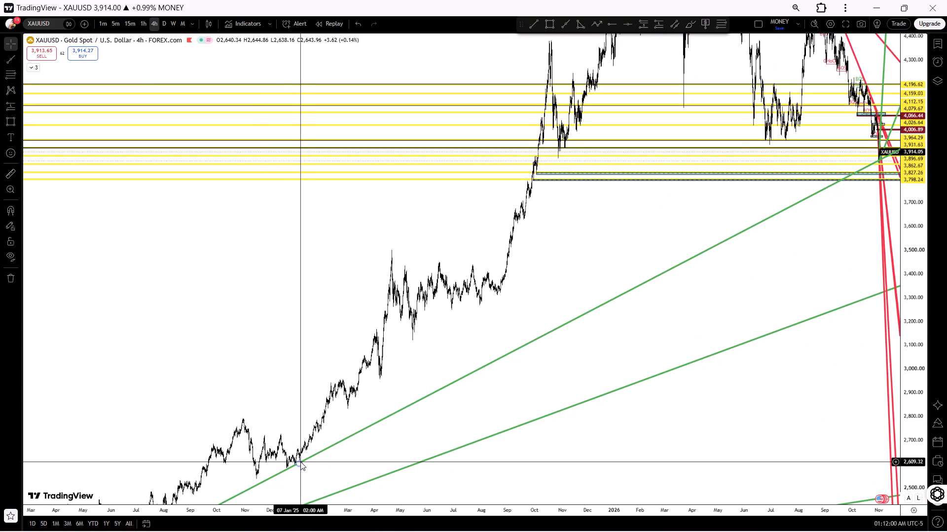
left_click_drag(299, 462, 670, 250)
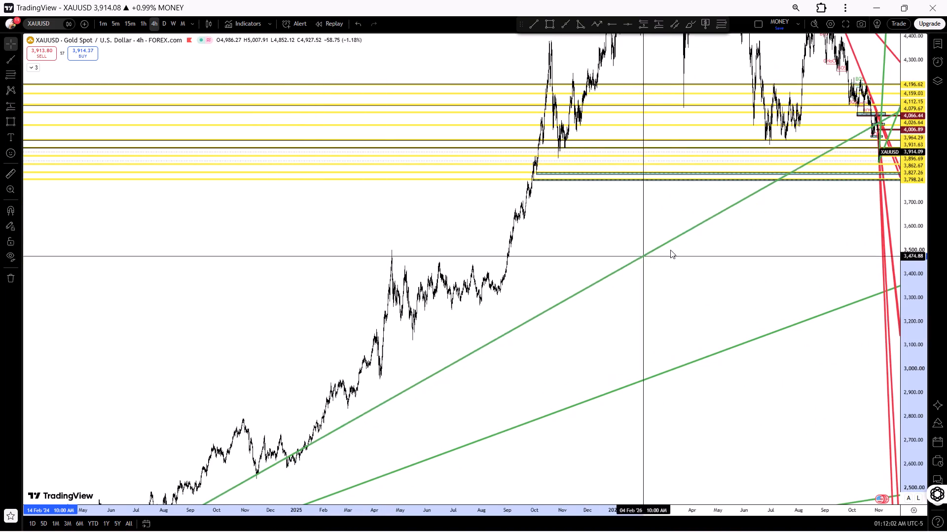
left_click_drag(670, 250, 715, 248)
left_click(715, 248)
left_click_drag(715, 248, 868, 168)
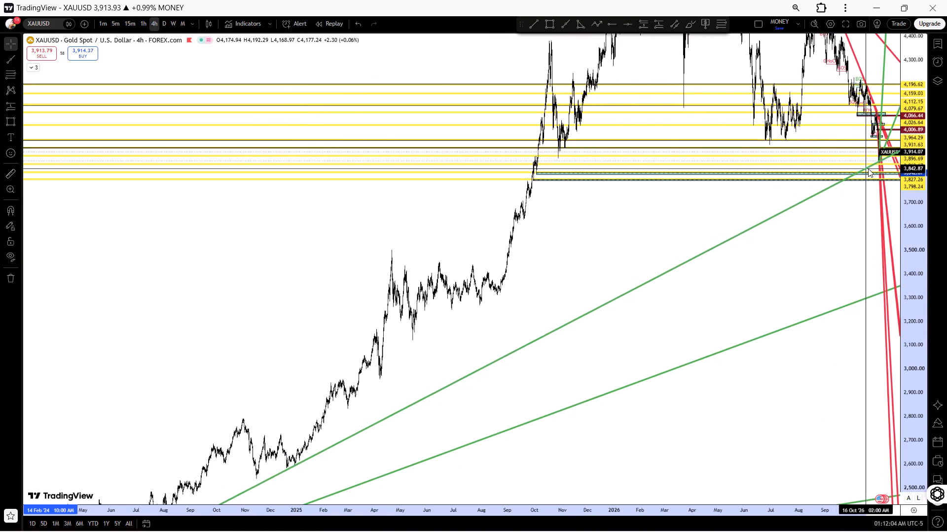
left_click_drag(868, 168, 882, 161)
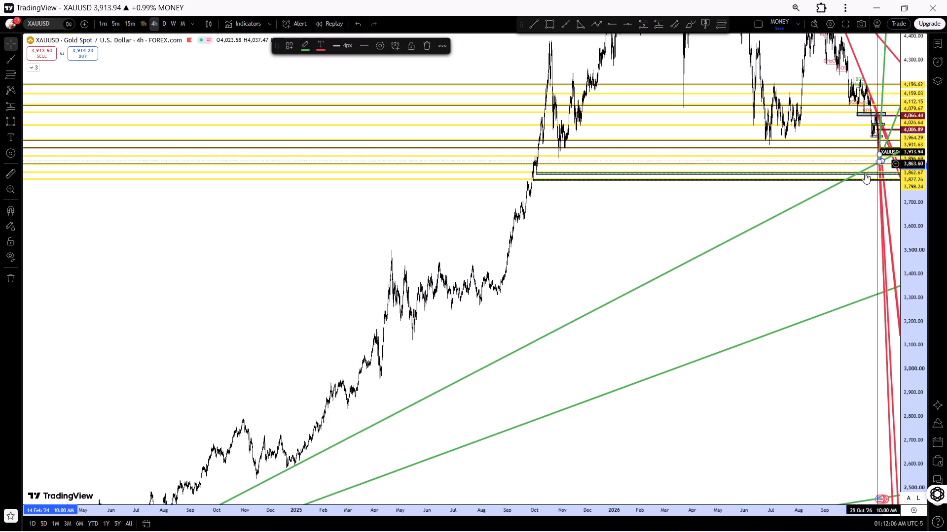
left_click(747, 303)
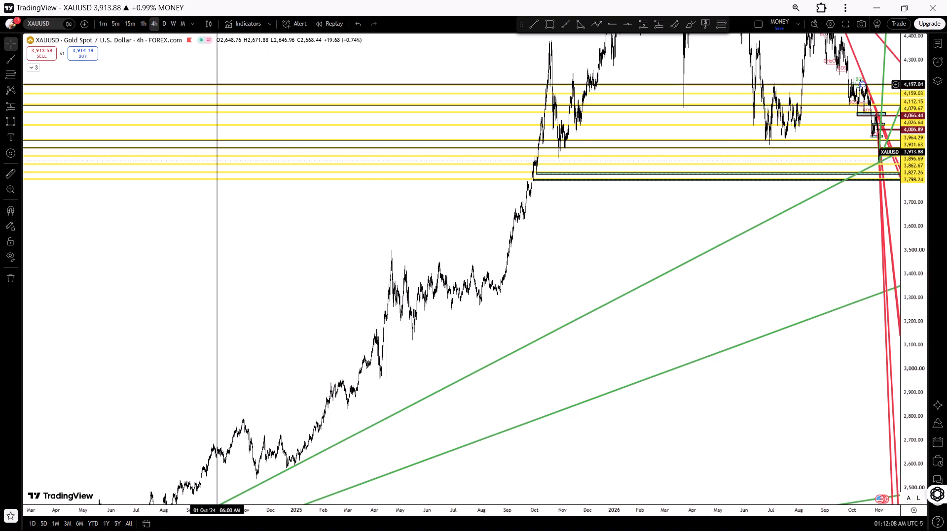
Switch to the 1-hour chart, reset its view and examine the long-term green trendline against the latest swing low.
left_click(143, 23)
right_click(289, 277)
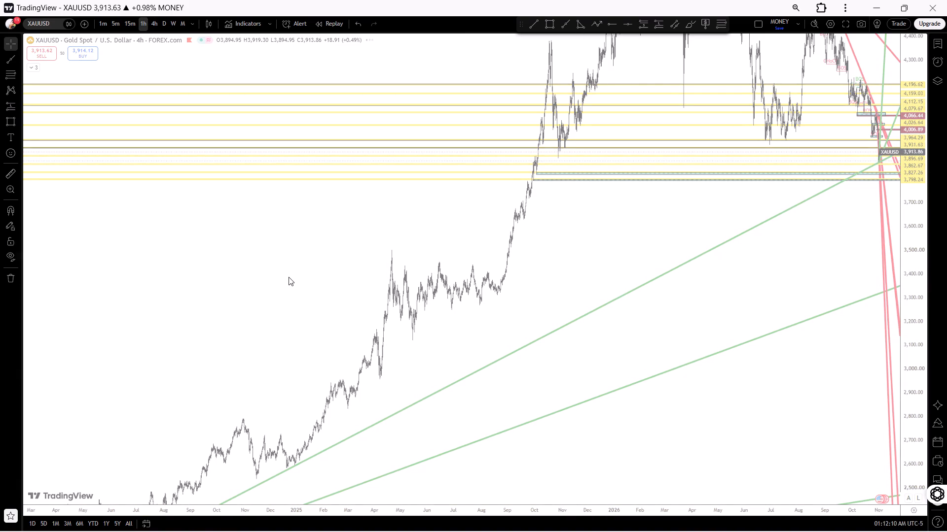
right_click(264, 264)
left_click(278, 269)
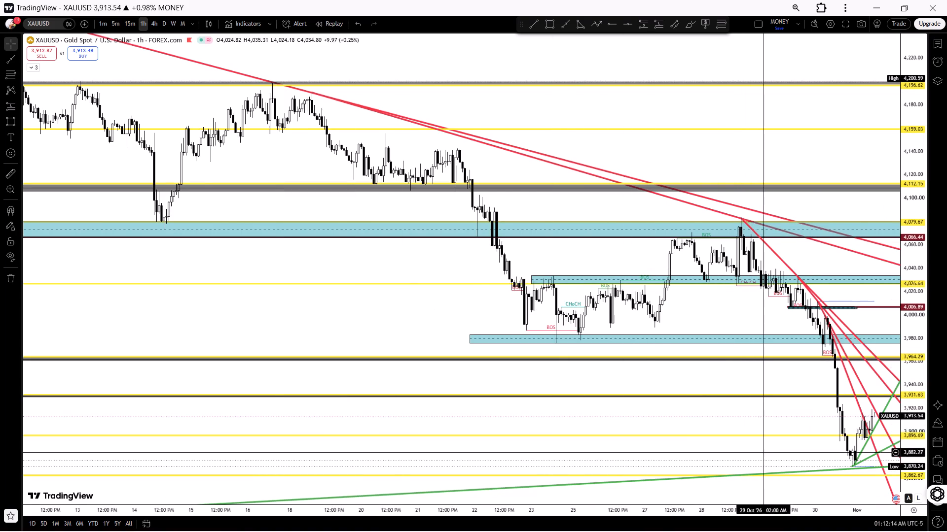
left_click_drag(765, 453, 428, 391)
left_click_drag(919, 467, 828, 354)
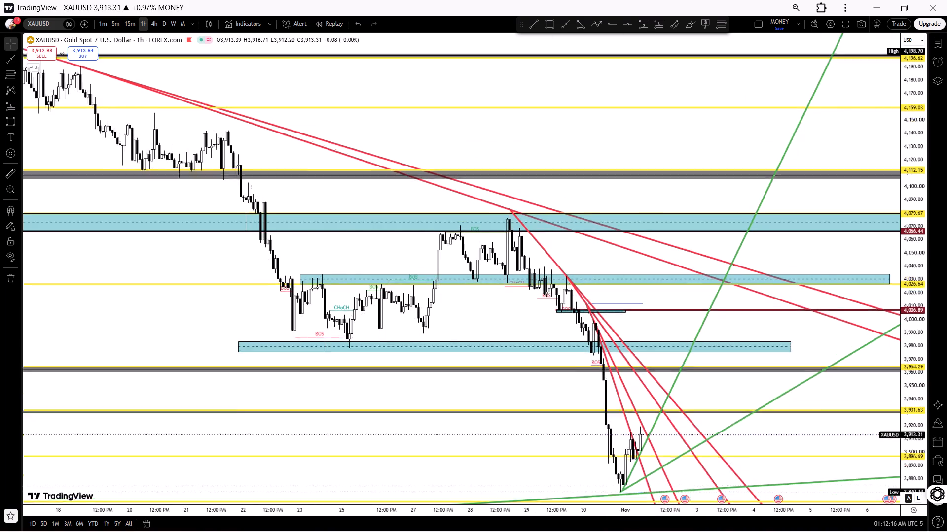
left_click_drag(828, 354, 789, 282)
left_click_drag(549, 463, 590, 149)
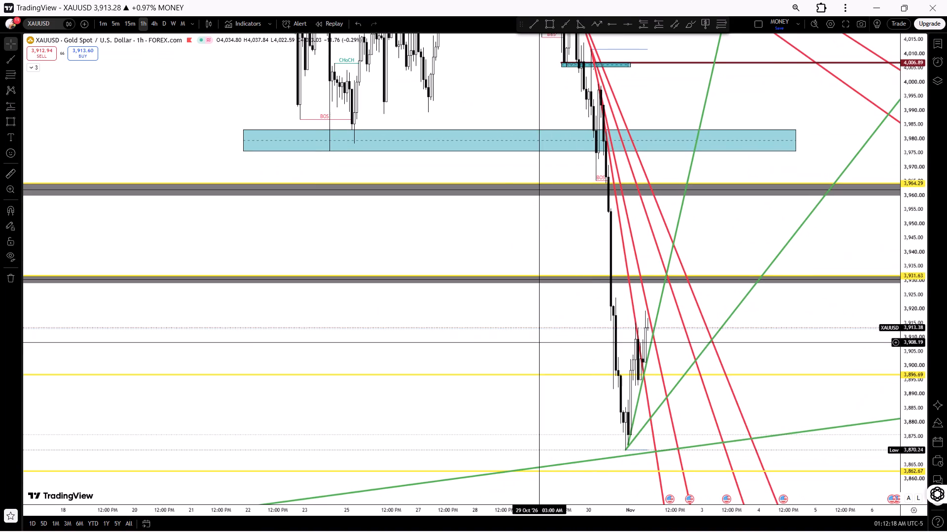
left_click_drag(524, 350, 483, 200)
left_click_drag(553, 409, 650, 381)
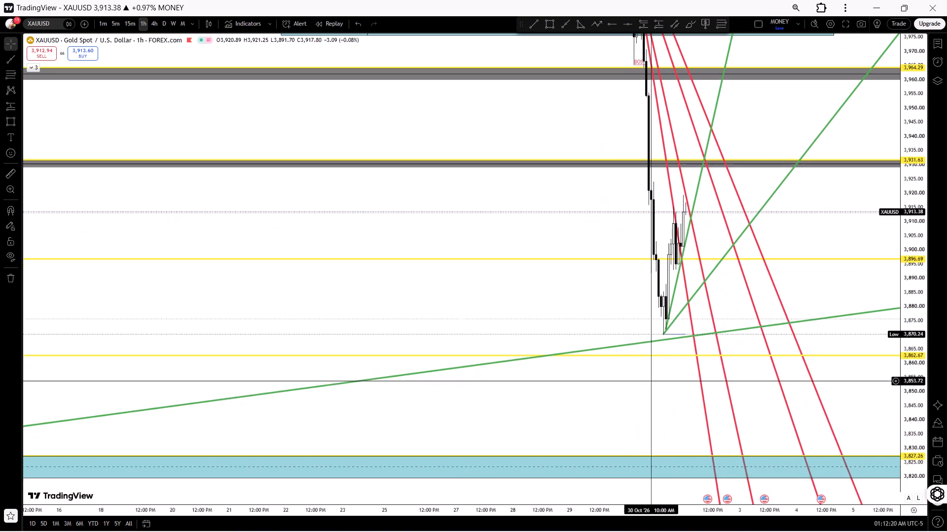
left_click_drag(638, 507, 396, 511)
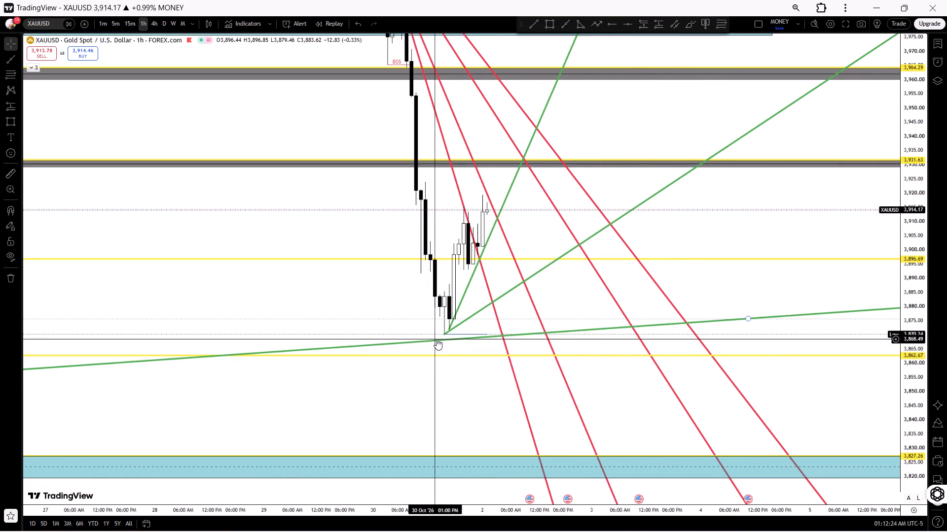
Pull the long-term green trendline's end anchor back toward 1 November 2026 so the line meets the 30 October low at 3,870.24.
left_click_drag(748, 319, 659, 328)
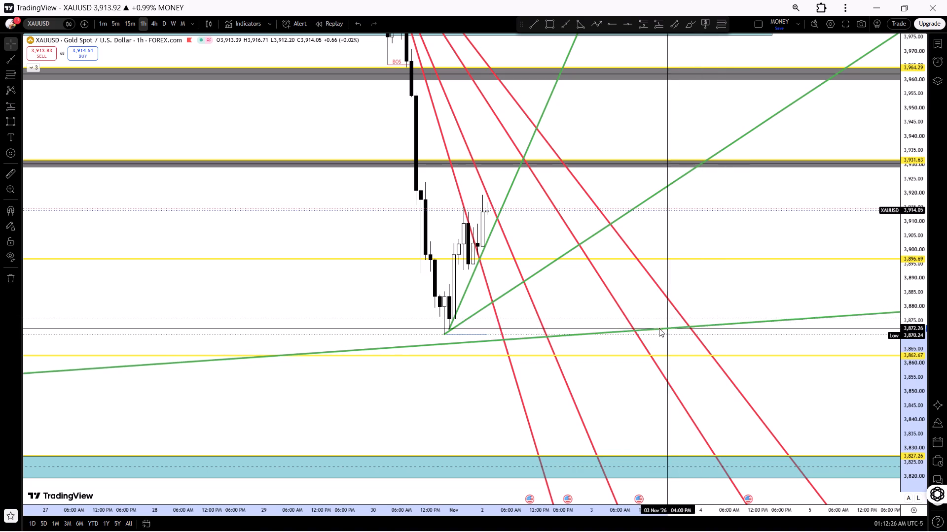
left_click_drag(659, 328, 562, 321)
left_click_drag(562, 321, 471, 332)
left_click(374, 313)
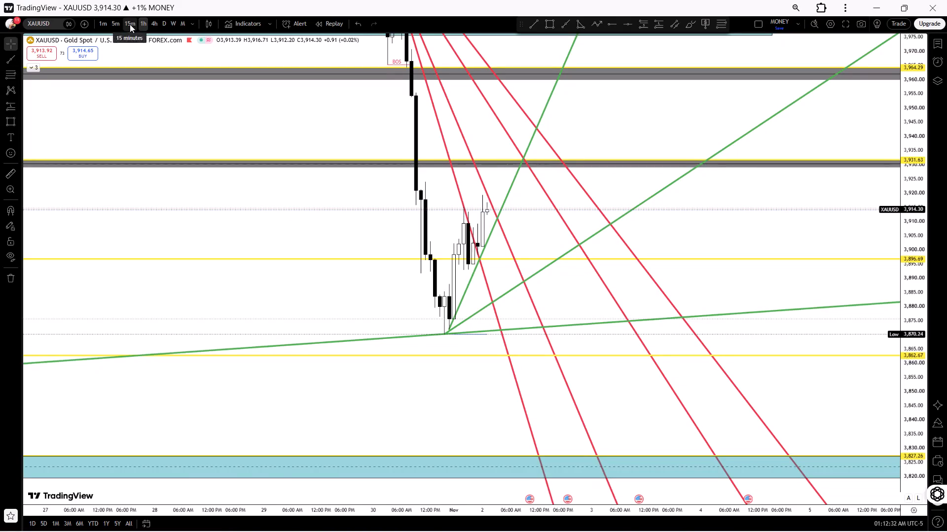
On the 5-minute chart, fine-tune the long-term trendline's end anchor to 1 November 2026 09:40 PM at about 3,870.77.
left_click(113, 25)
right_click(372, 342)
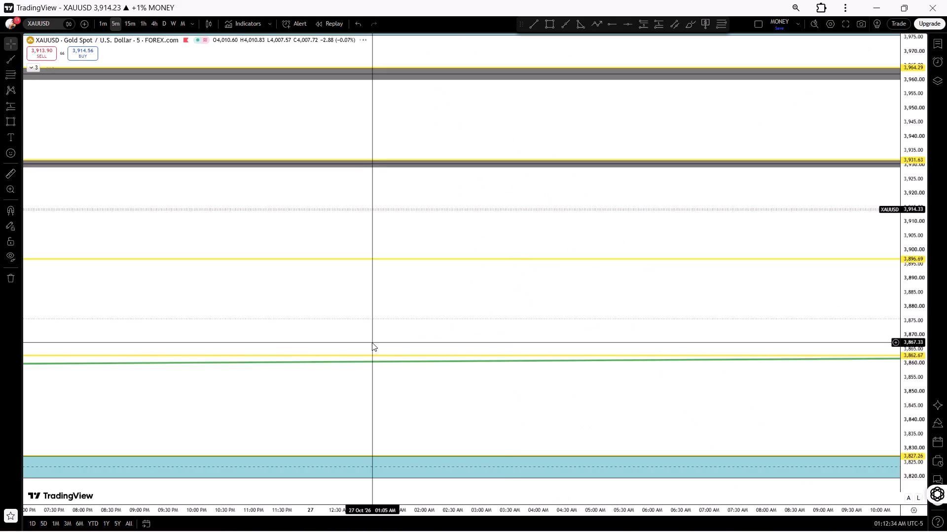
left_click(406, 317)
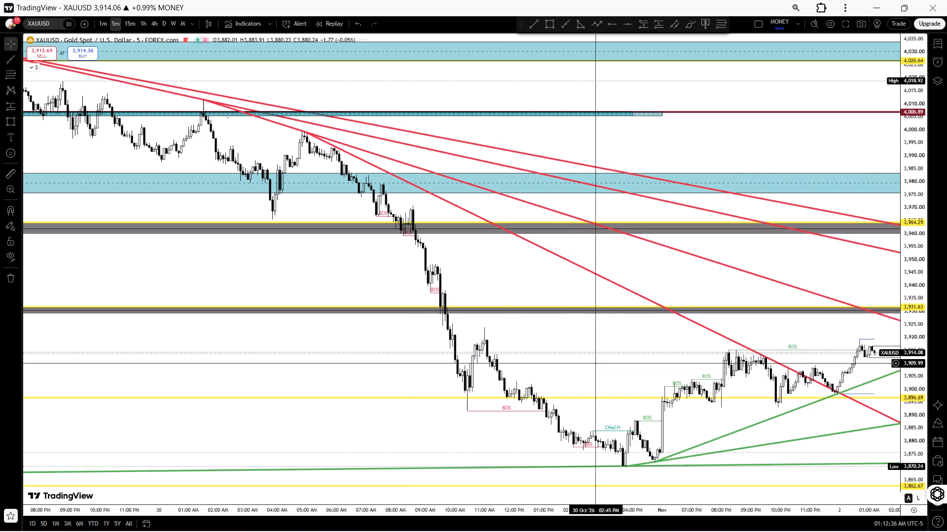
left_click_drag(612, 378, 432, 339)
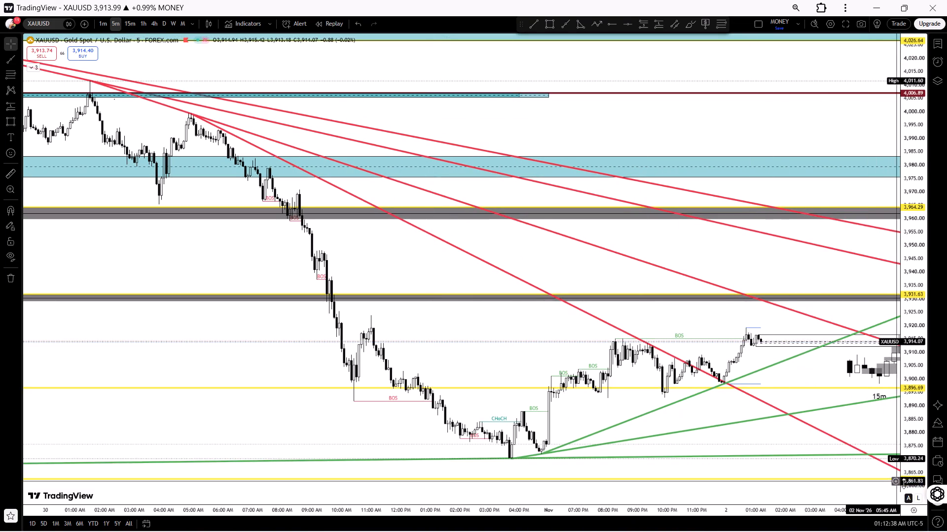
left_click_drag(914, 487, 823, 301)
left_click_drag(718, 445, 698, 154)
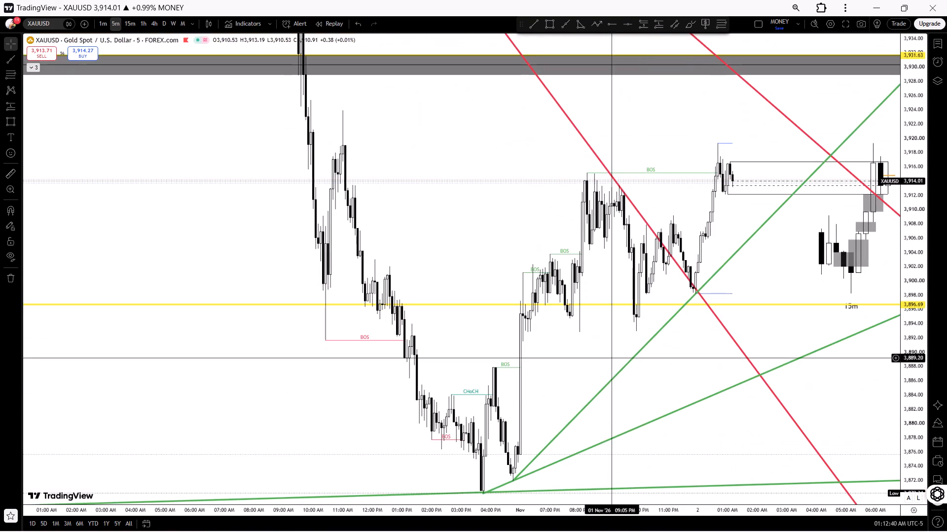
left_click_drag(541, 368, 671, 317)
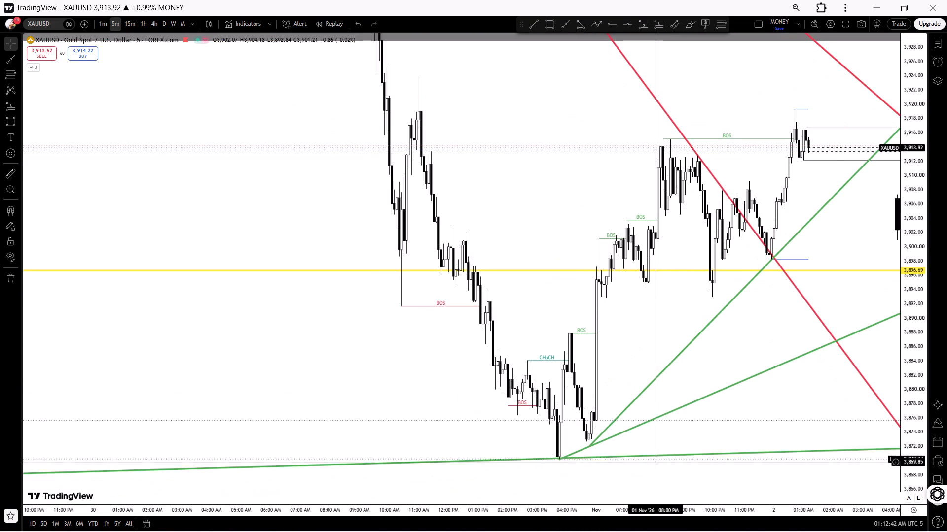
left_click_drag(644, 514, 473, 478)
left_click_drag(397, 388, 547, 272)
left_click_drag(905, 432, 749, 166)
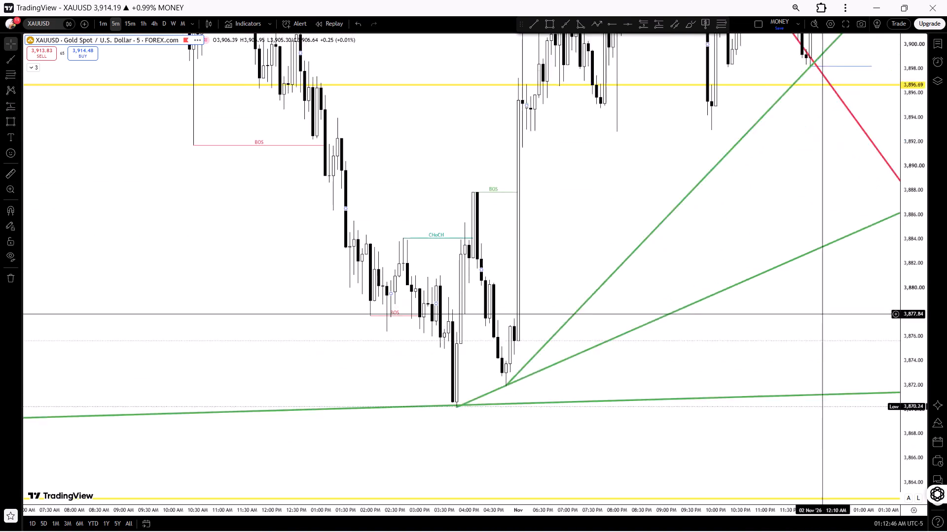
left_click_drag(749, 166, 740, 141)
left_click_drag(450, 362, 528, 212)
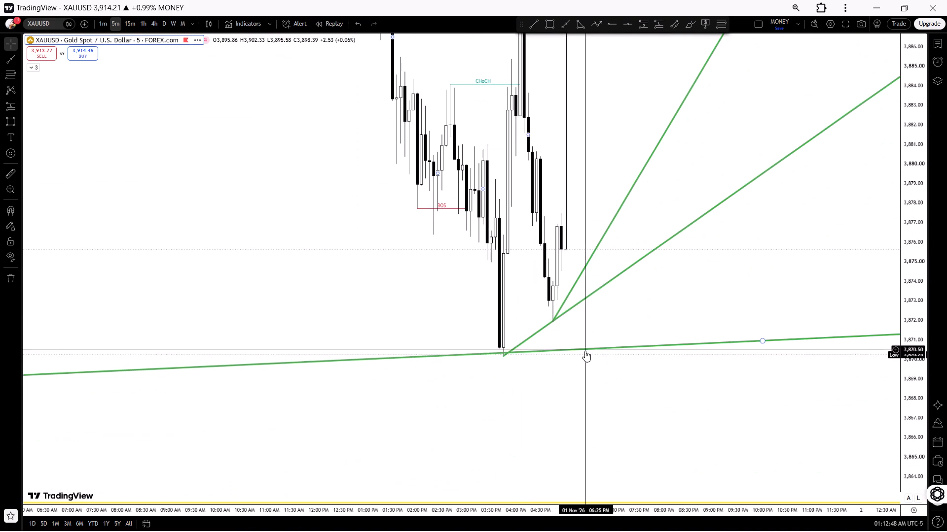
left_click_drag(763, 338, 757, 341)
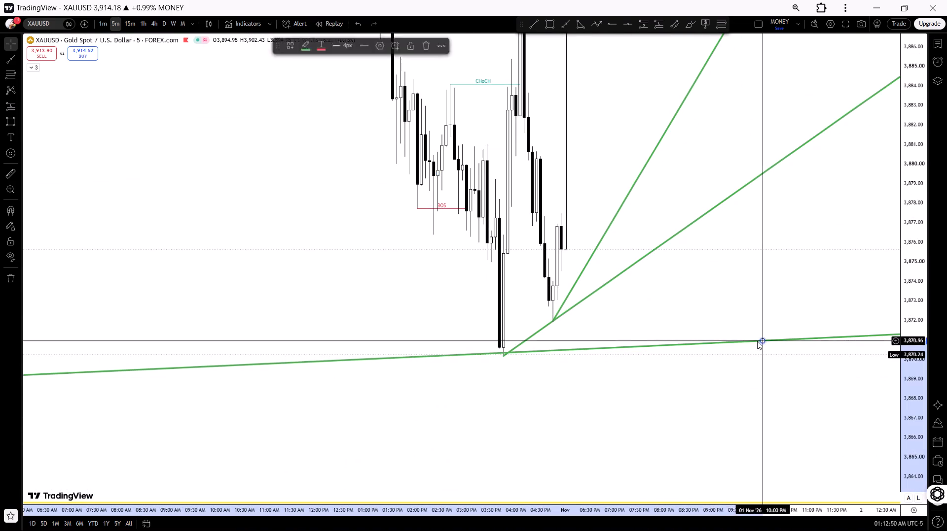
left_click_drag(757, 341, 745, 344)
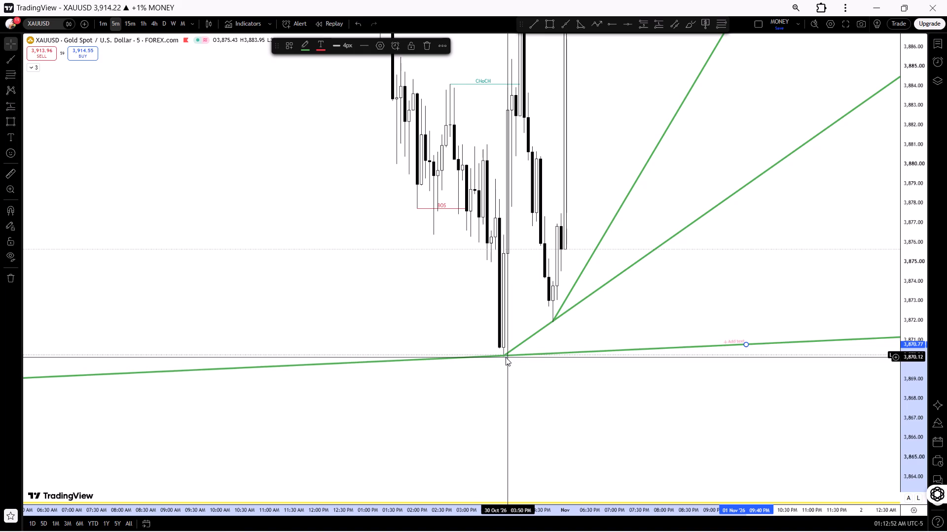
Refine the middle green trendline's anchors to run from the 30 October 03:45 PM low near 3,870.2 through the next higher low.
left_click(505, 357)
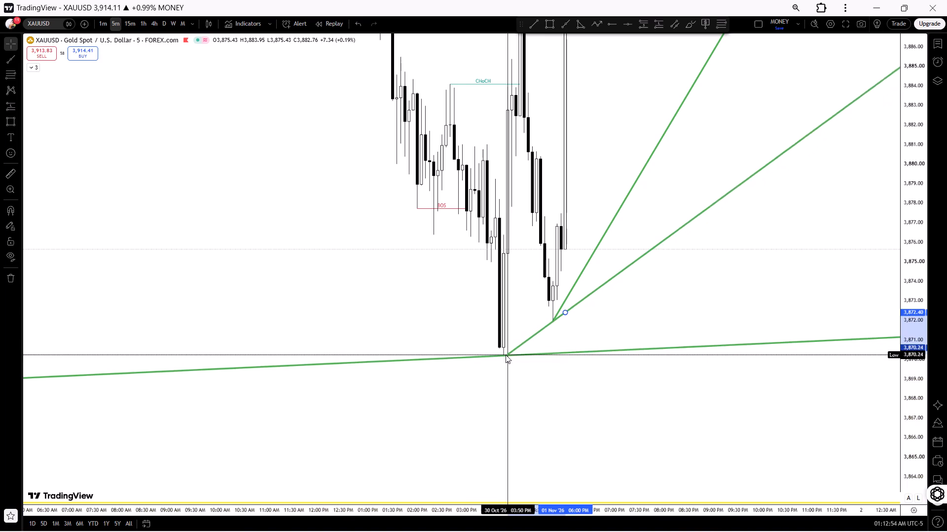
left_click_drag(551, 384, 488, 421)
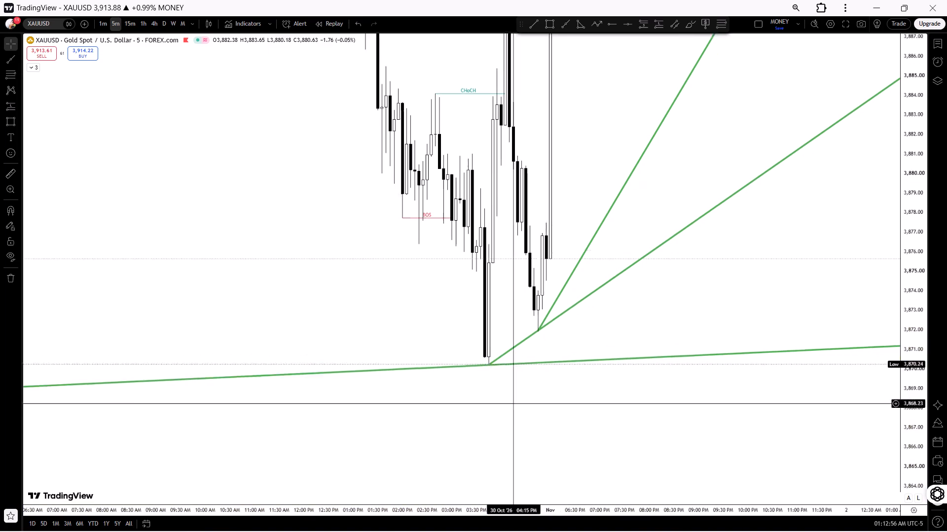
left_click_drag(488, 421, 481, 427)
left_click(520, 345)
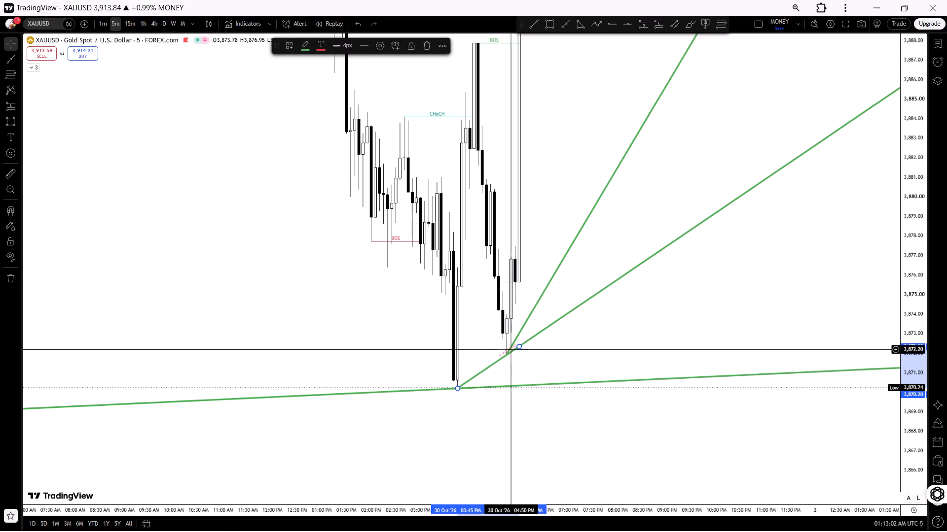
Place the steepest green trendline's start anchor on the 30 October 04:45 PM wick low at about 3,871.9.
left_click(506, 352)
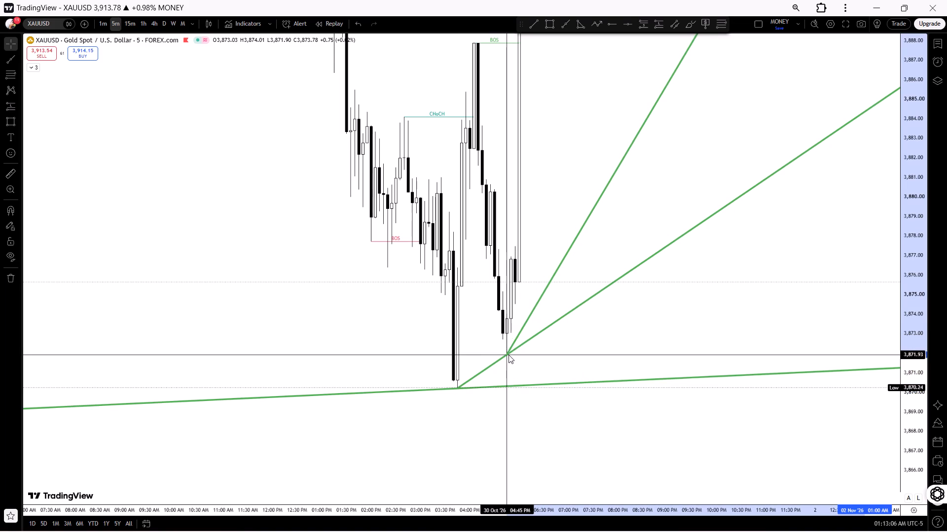
left_click(569, 349)
double_click(638, 218)
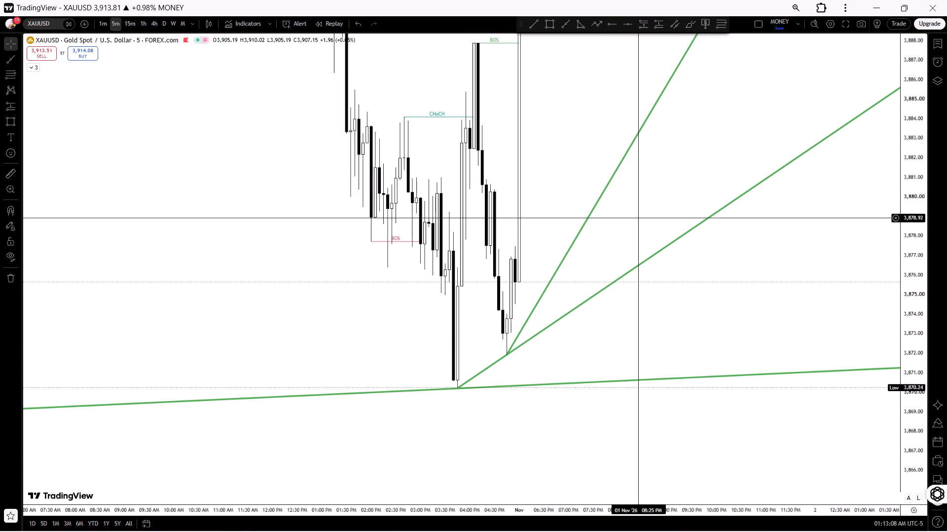
Reset the 5-minute view and examine the latest candles against the red and green trendlines.
right_click(638, 218)
left_click(658, 231)
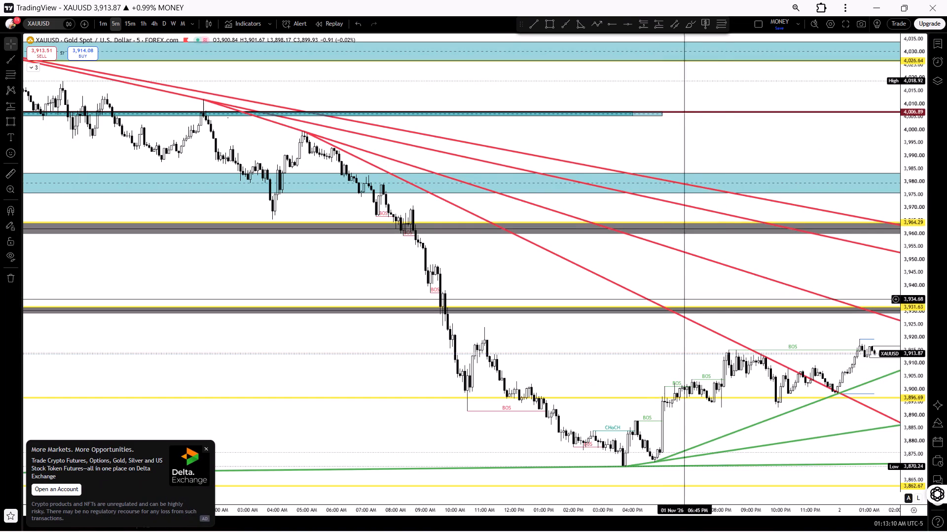
left_click_drag(725, 380, 394, 381)
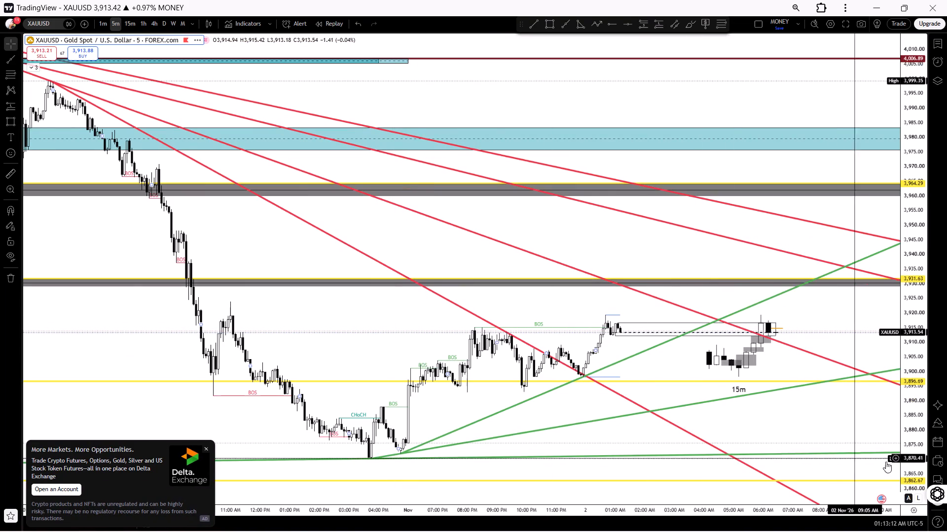
left_click_drag(918, 475, 749, 291)
left_click_drag(542, 407, 569, 356)
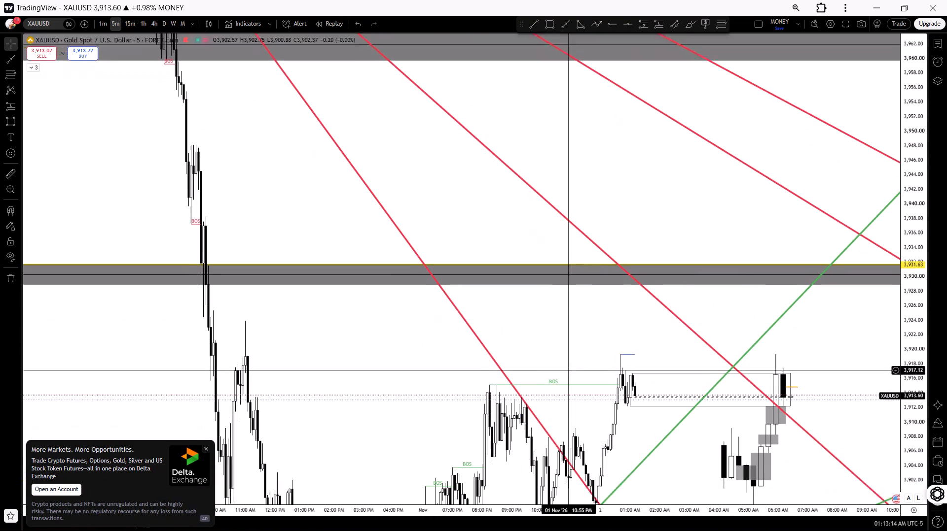
left_click_drag(569, 356, 565, 340)
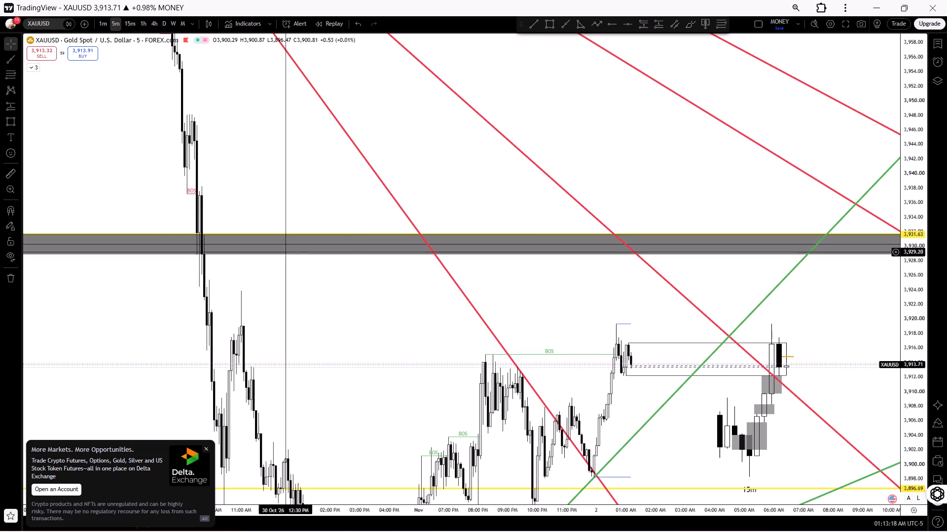
Switch to the 1-hour chart and examine price history back to the October–November 2025 swing lows around the current price.
left_click(142, 26)
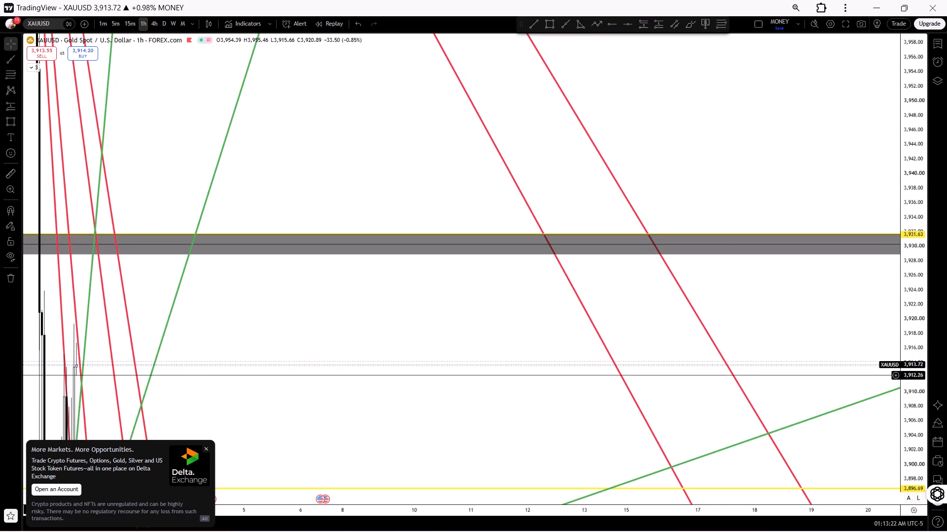
left_click_drag(36, 376, 486, 270)
left_click_drag(315, 326, 657, 338)
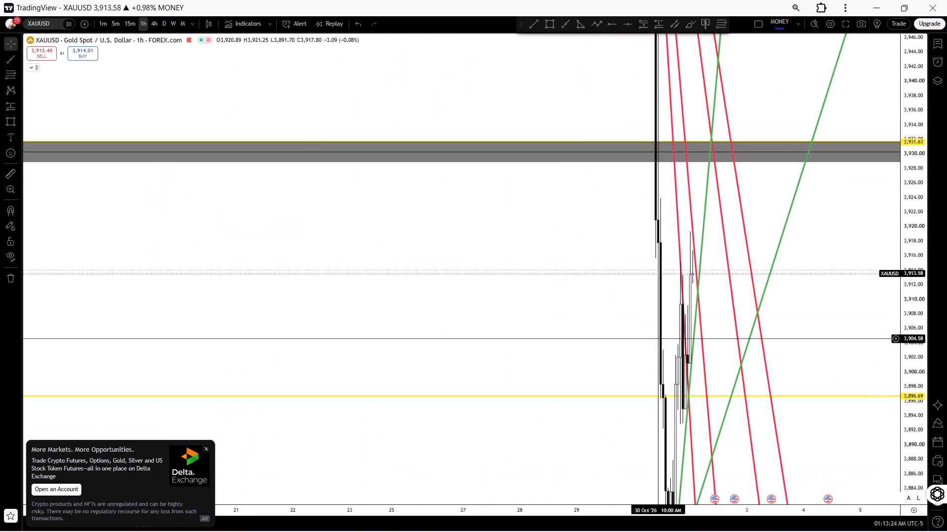
left_click_drag(908, 198, 787, 524)
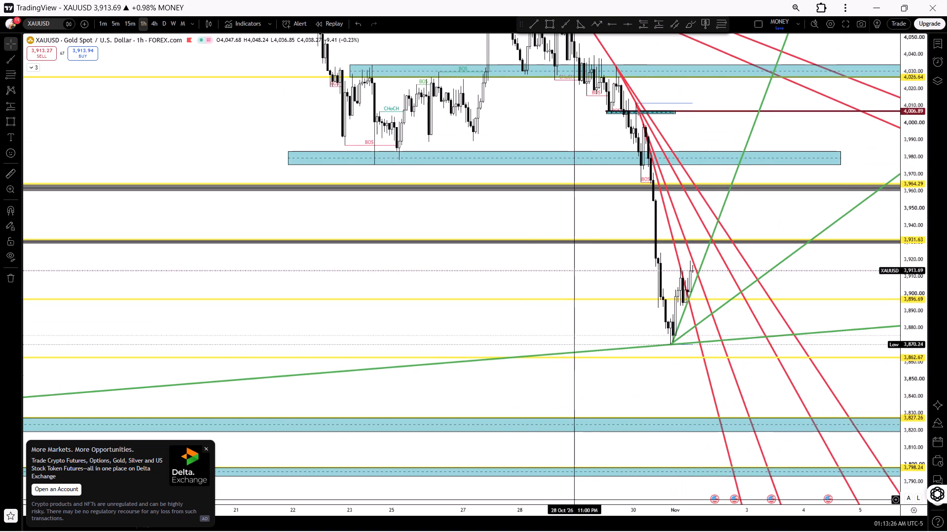
left_click_drag(406, 513, 877, 452)
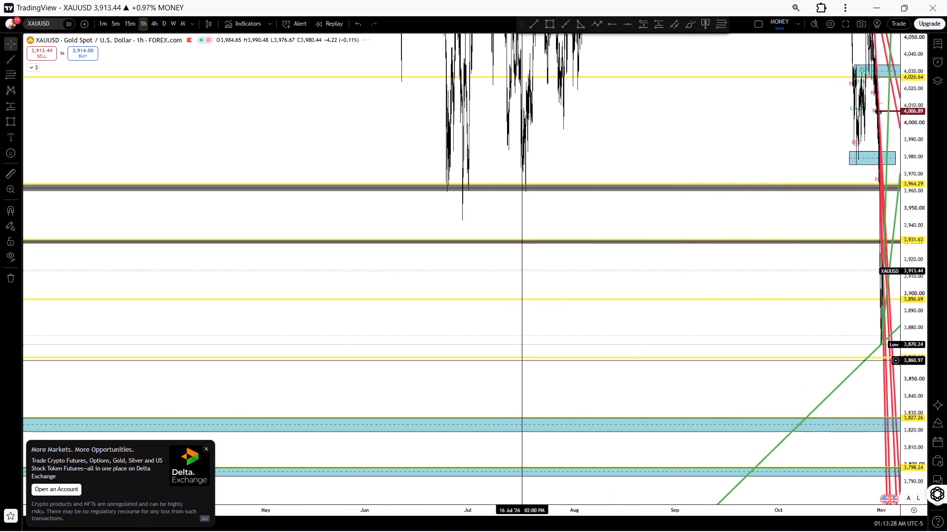
left_click_drag(342, 512, 832, 511)
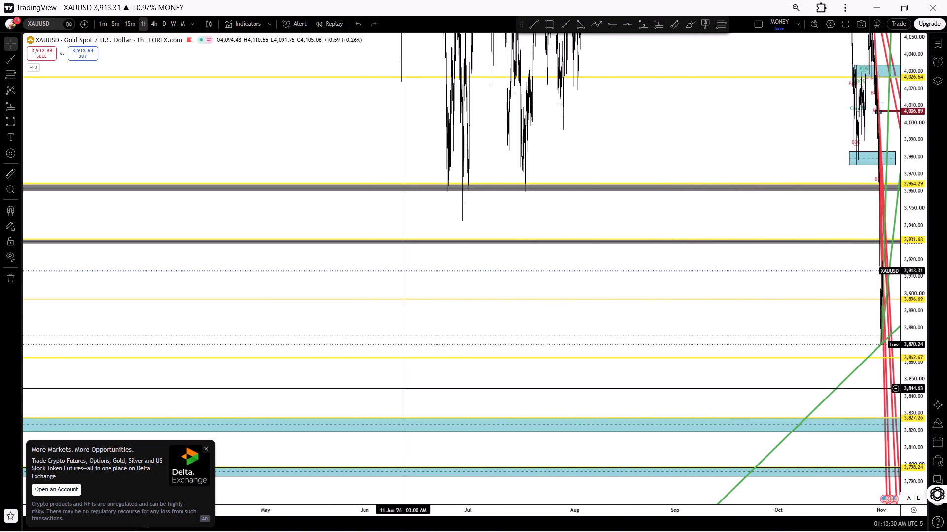
left_click_drag(189, 323, 841, 283)
left_click_drag(375, 293, 804, 319)
left_click_drag(638, 317, 855, 362)
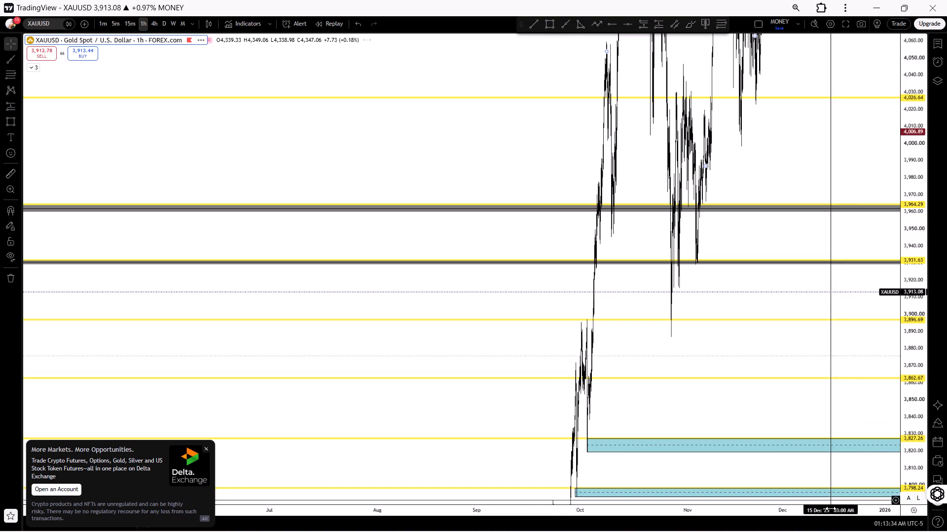
left_click_drag(831, 510, 459, 476)
left_click_drag(193, 340, 776, 368)
left_click_drag(239, 355, 759, 331)
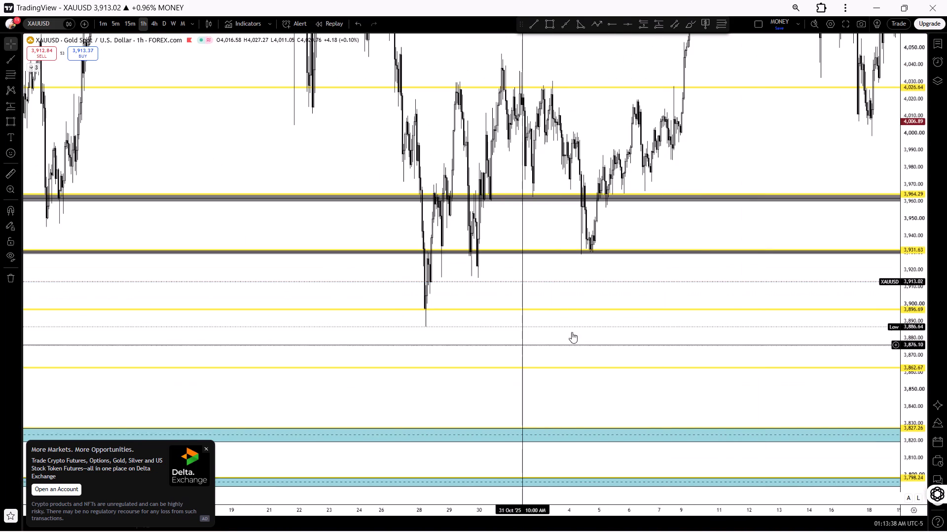
Draw a rectangle zone over the 30 October 2025 lower wick, from about 3,922.0 down to 3,915.4, spanning 29 October 07:00 PM to 30 October 03:00 PM.
left_click_drag(913, 456, 732, 0)
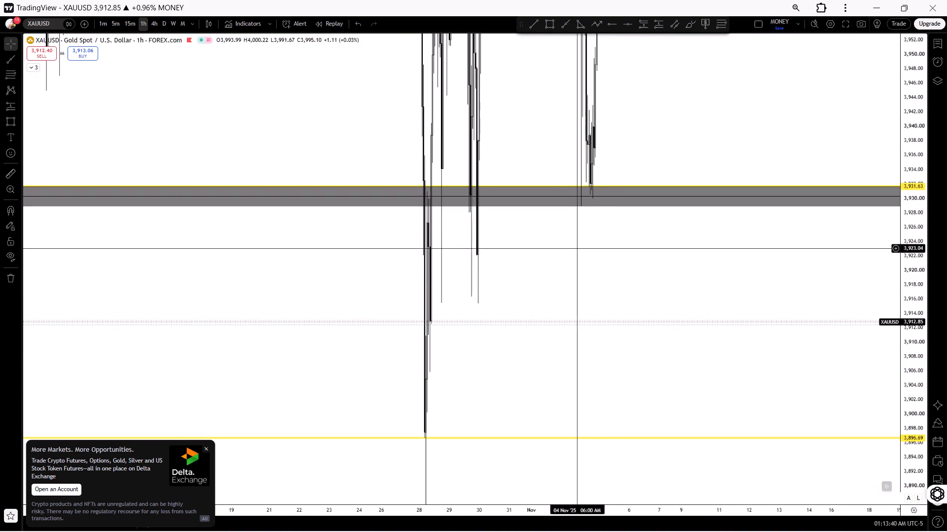
left_click_drag(503, 302, 698, 332)
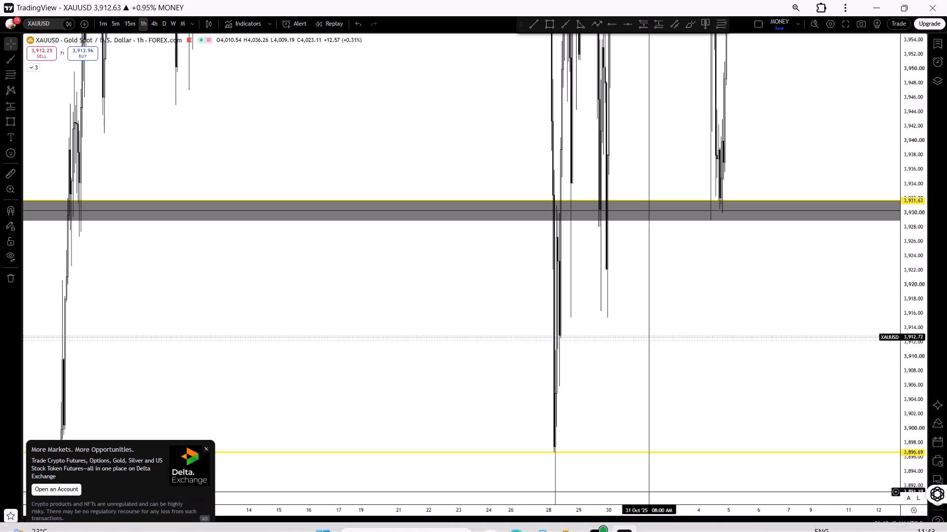
left_click_drag(643, 509, 195, 397)
left_click_drag(95, 260, 486, 309)
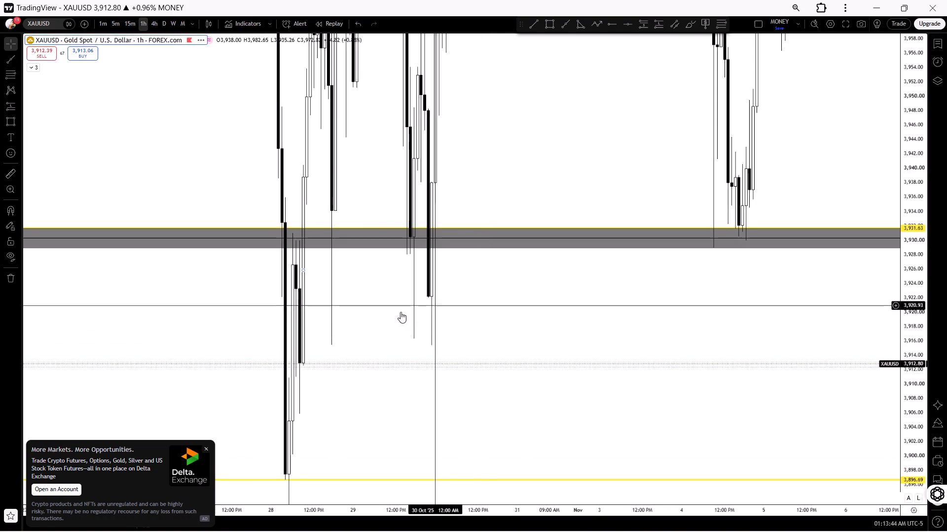
left_click_drag(374, 325, 484, 324)
left_click_drag(915, 433, 837, 314)
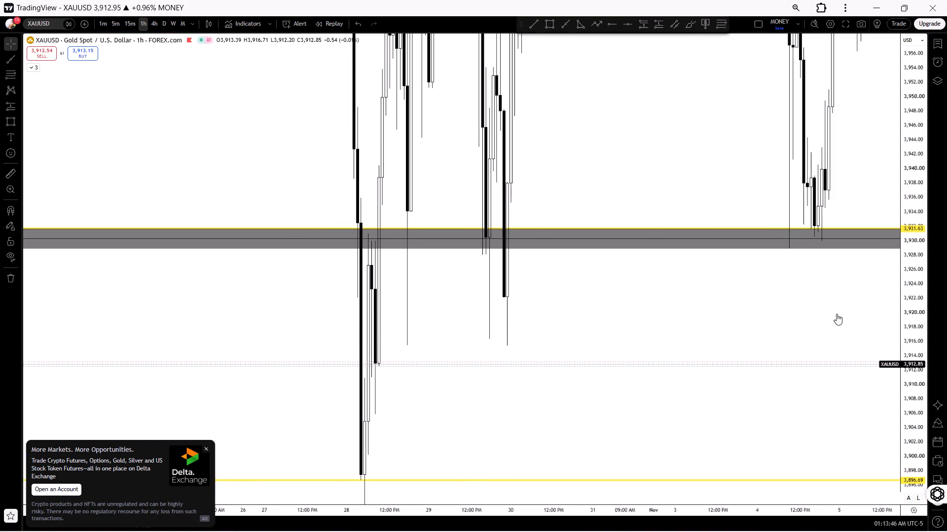
left_click_drag(837, 314, 735, 92)
left_click_drag(611, 307, 488, 31)
left_click(547, 21)
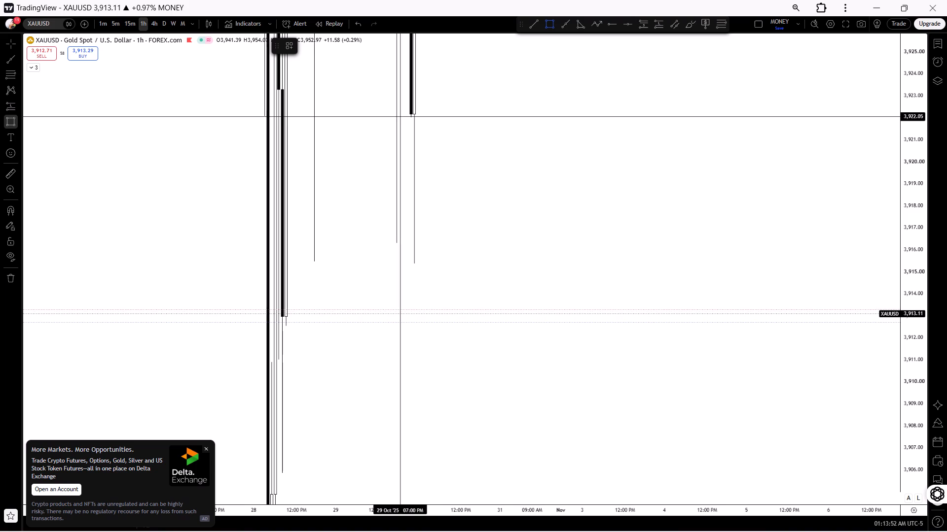
left_click_drag(400, 117, 447, 193)
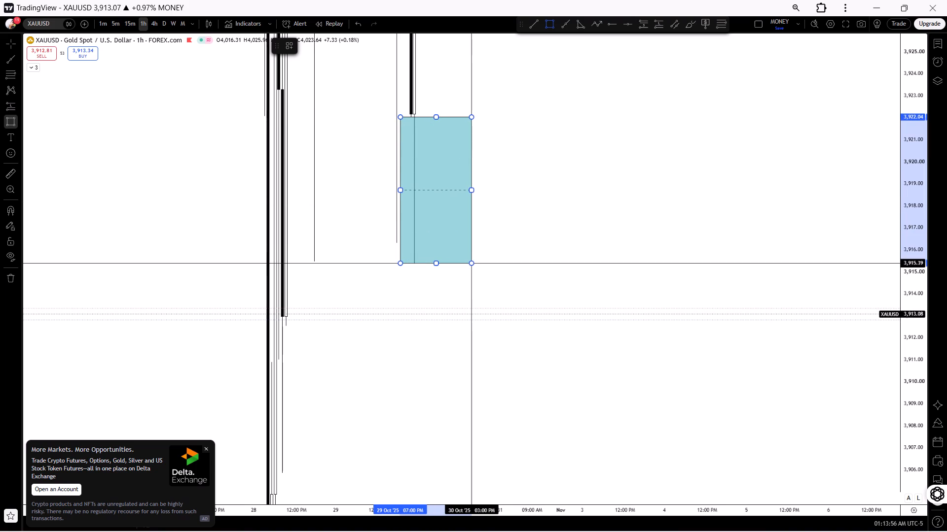
left_click(471, 264)
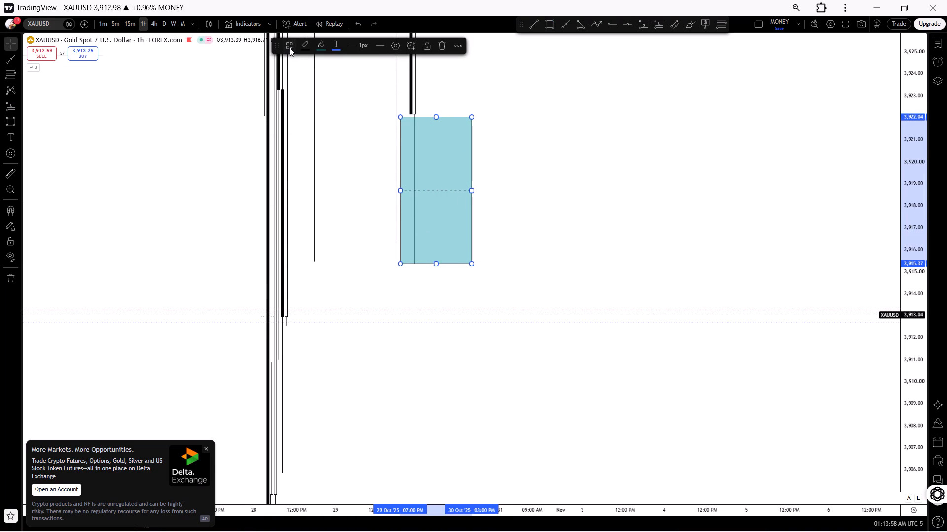
Extend the rectangle zone over the 30 October 2025 lower wick to the right.
left_click(290, 46)
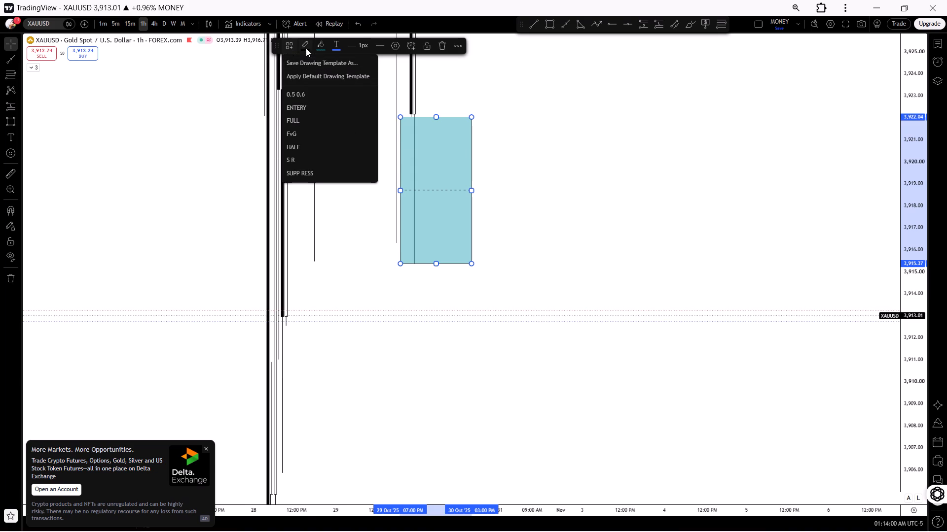
left_click(393, 46)
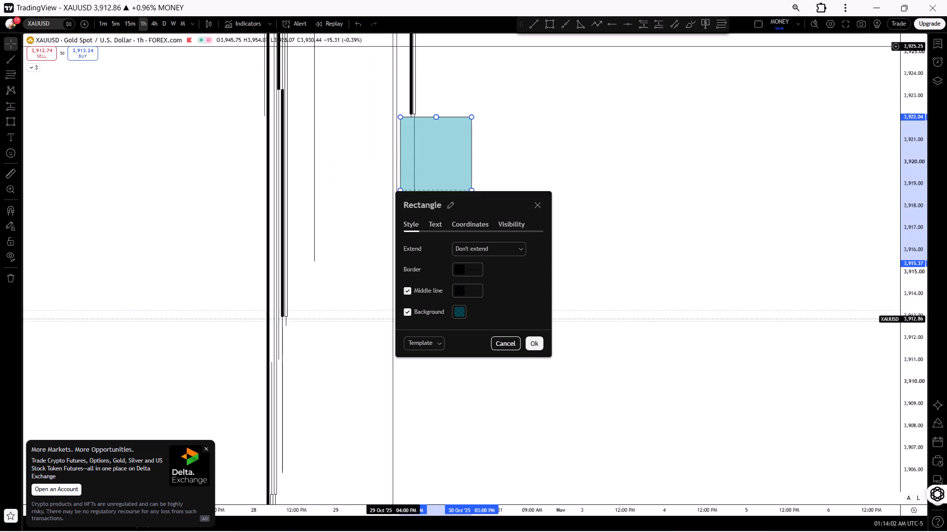
left_click(491, 250)
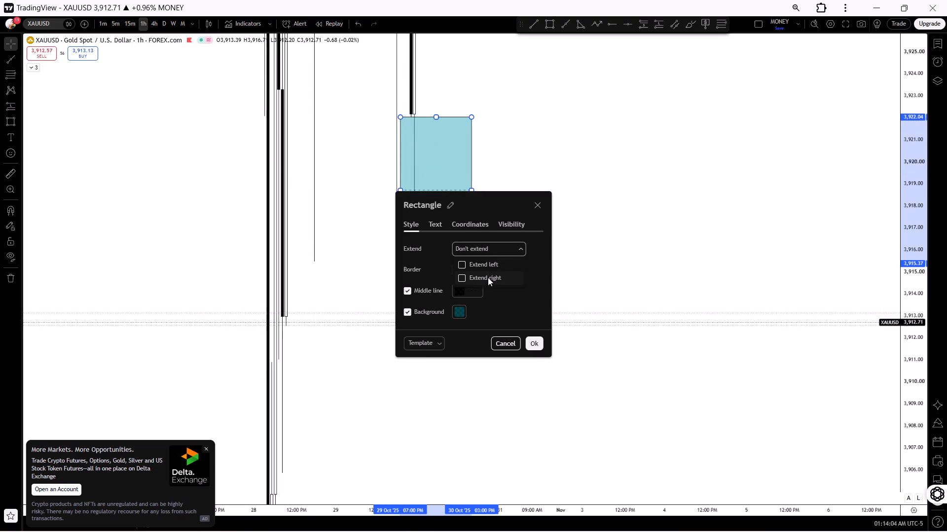
left_click(487, 279)
left_click(532, 347)
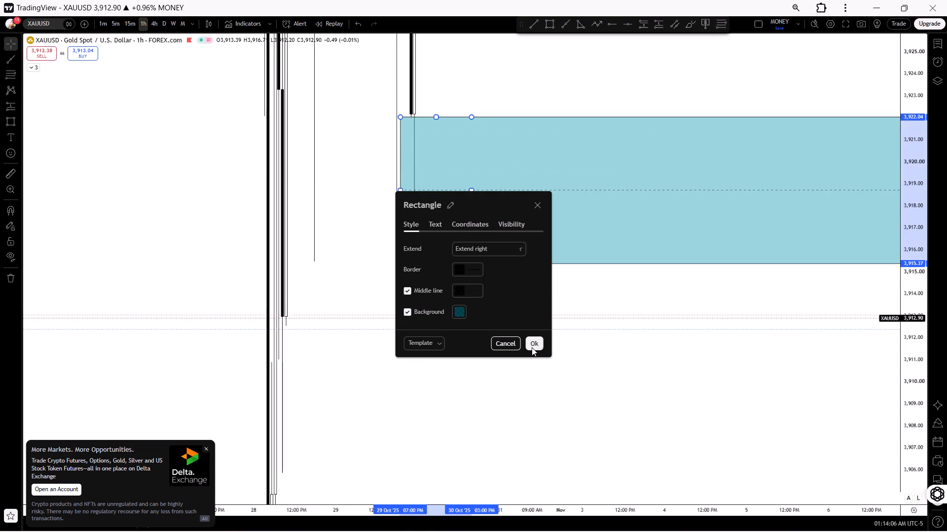
left_click(517, 331)
Switch to the 5-minute chart and examine the latest candles against the extended blue zone and the red and green trendlines.
right_click(517, 331)
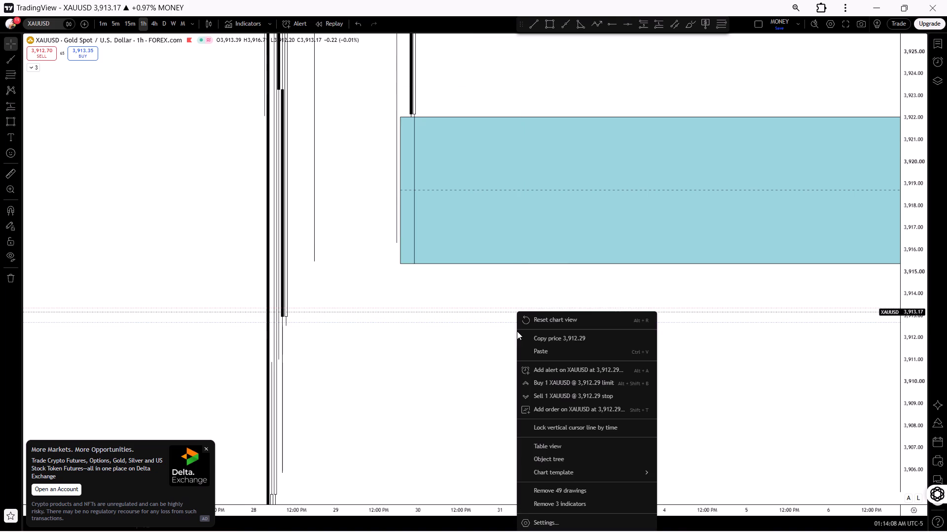
left_click(542, 318)
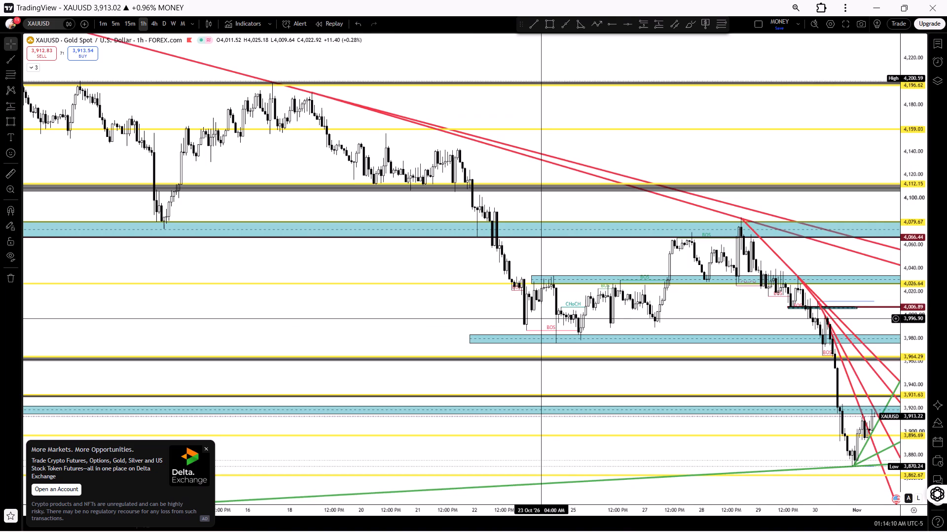
left_click(118, 27)
right_click(275, 232)
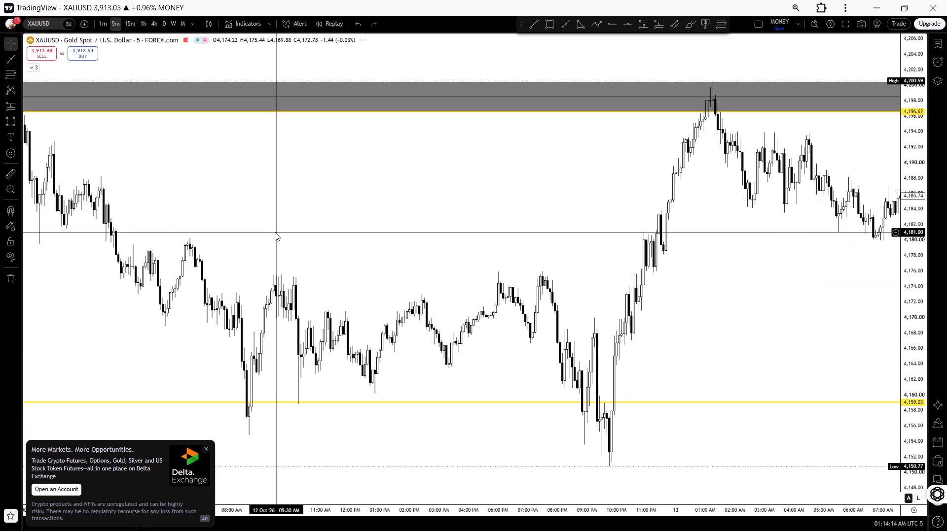
left_click(290, 241)
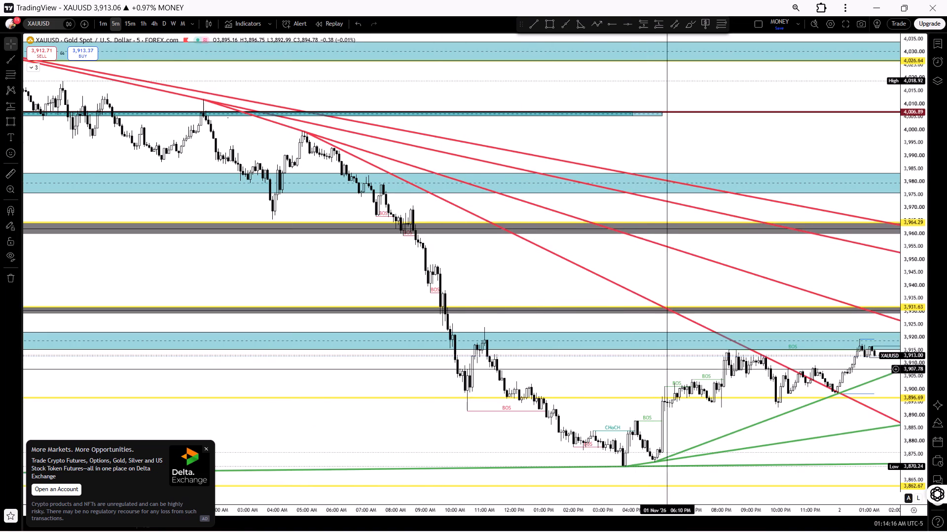
left_click_drag(670, 370, 316, 292)
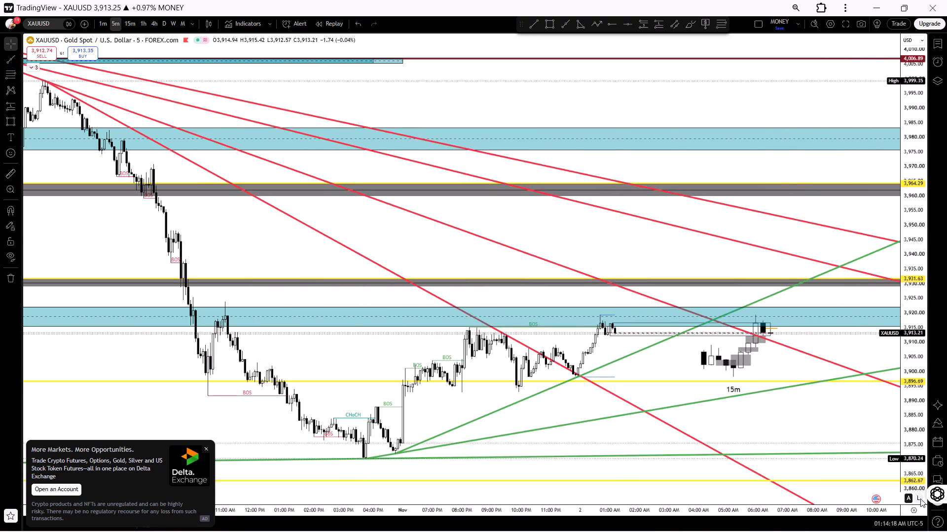
left_click_drag(913, 484, 862, 386)
left_click_drag(719, 450, 729, 319)
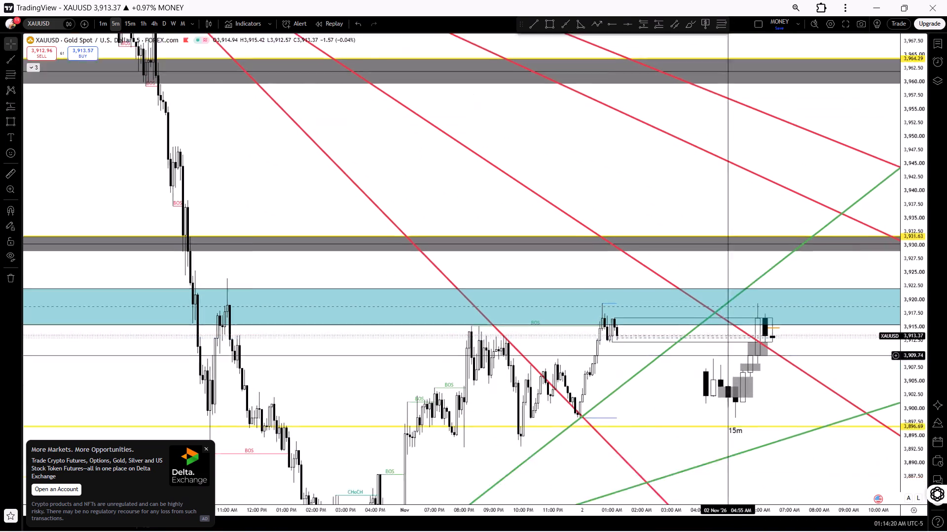
left_click_drag(729, 319, 735, 299)
left_click_drag(642, 506, 431, 453)
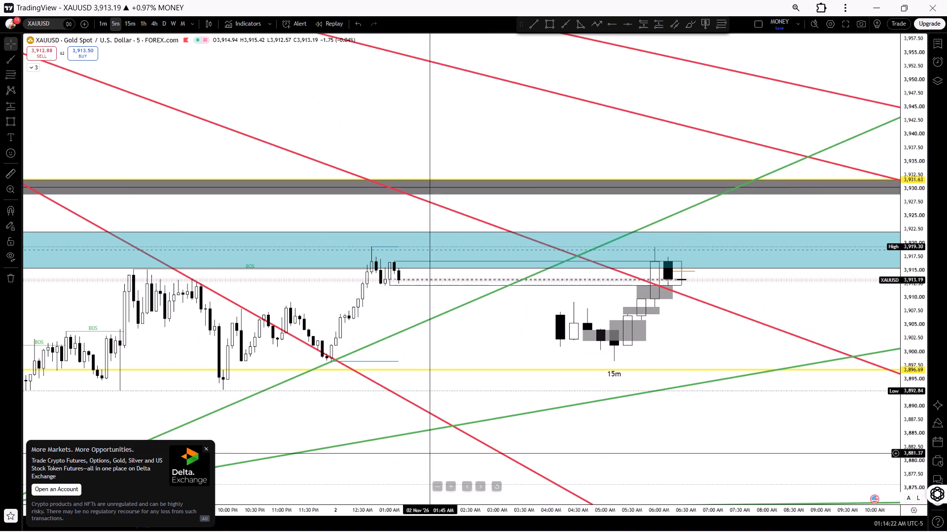
left_click_drag(449, 340, 659, 307)
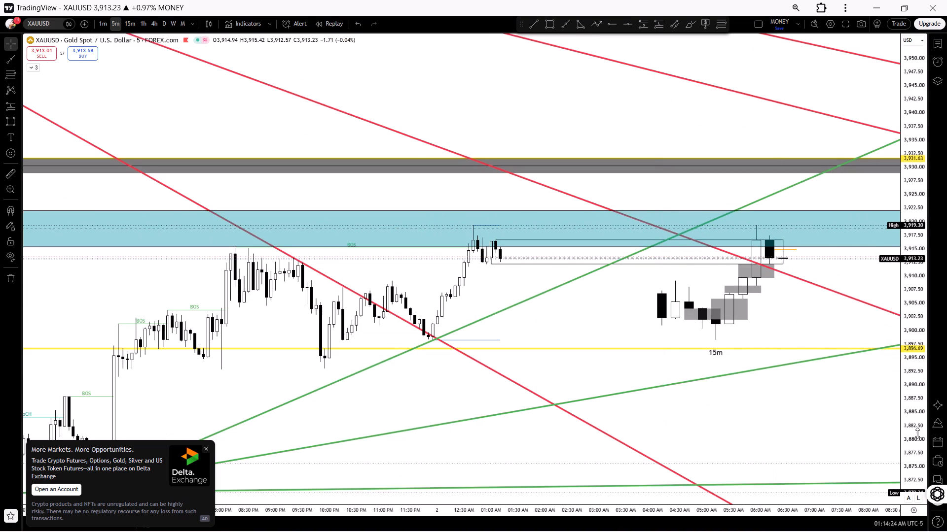
left_click_drag(917, 433, 775, 213)
left_click_drag(524, 282, 745, 240)
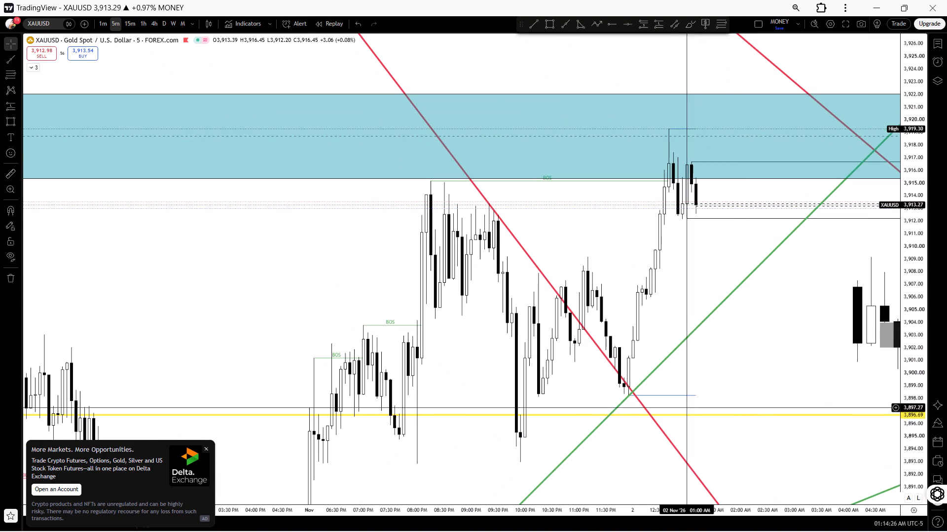
left_click_drag(668, 508, 508, 473)
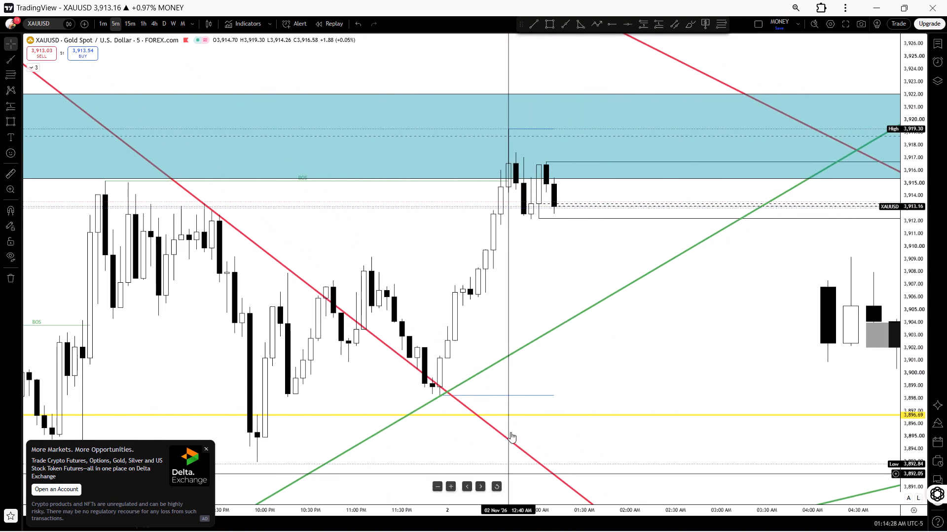
left_click_drag(513, 318, 541, 315)
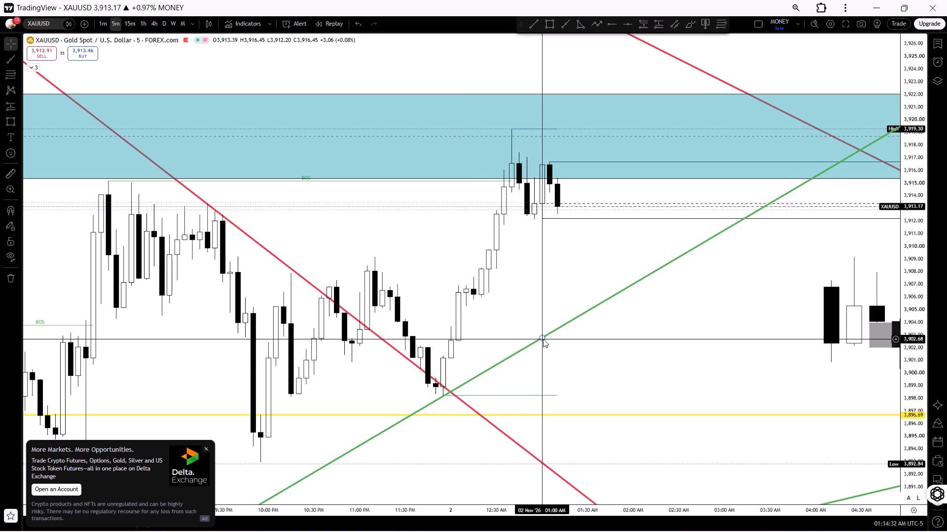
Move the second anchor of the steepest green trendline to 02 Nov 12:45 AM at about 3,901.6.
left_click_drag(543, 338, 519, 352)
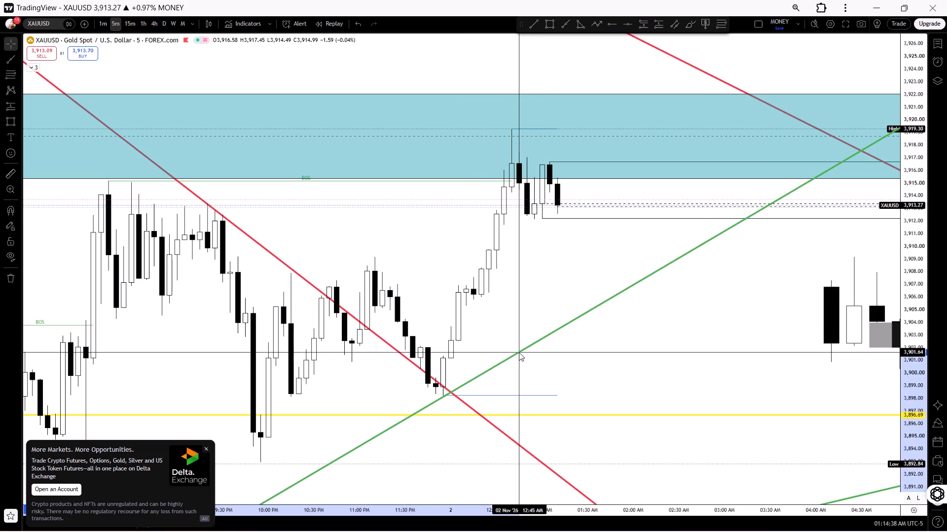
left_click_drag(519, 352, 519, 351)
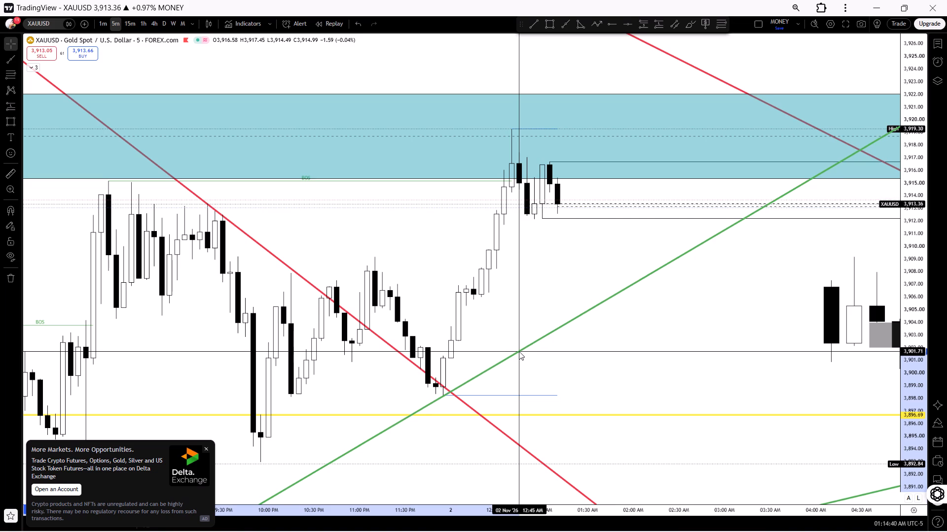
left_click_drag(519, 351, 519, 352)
Draw a steeper green ray from the 01 Nov 11:55 PM low at about 3,898.1 through 02 Nov 12:30 AM at about 3,907.7.
left_click_drag(510, 313, 478, 309)
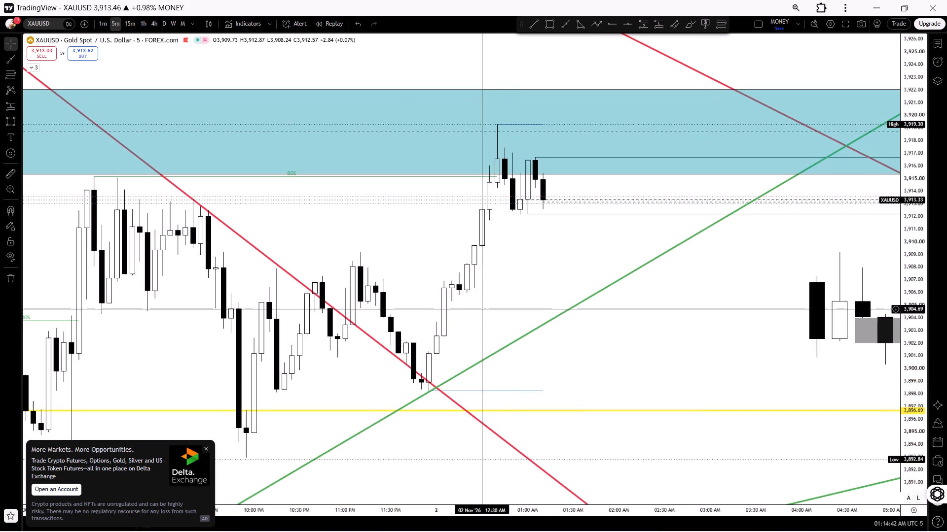
left_click(565, 25)
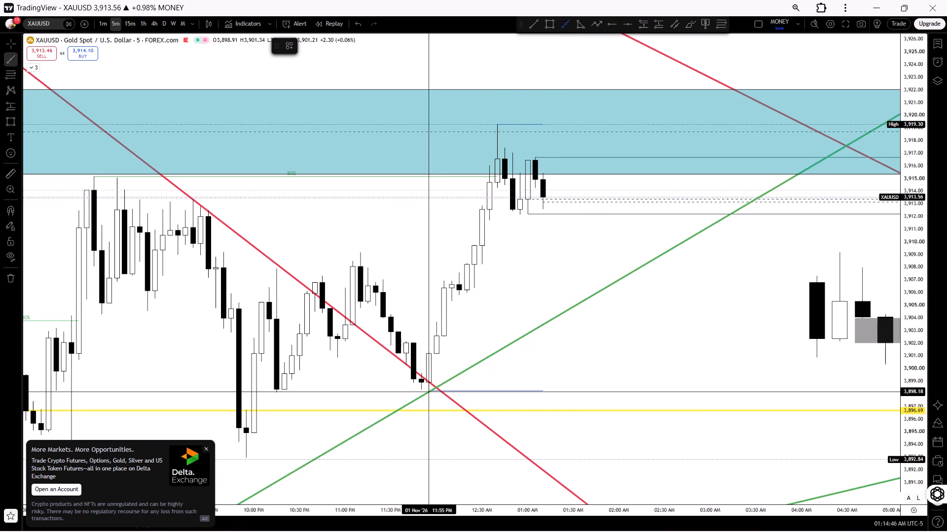
left_click_drag(428, 392, 497, 286)
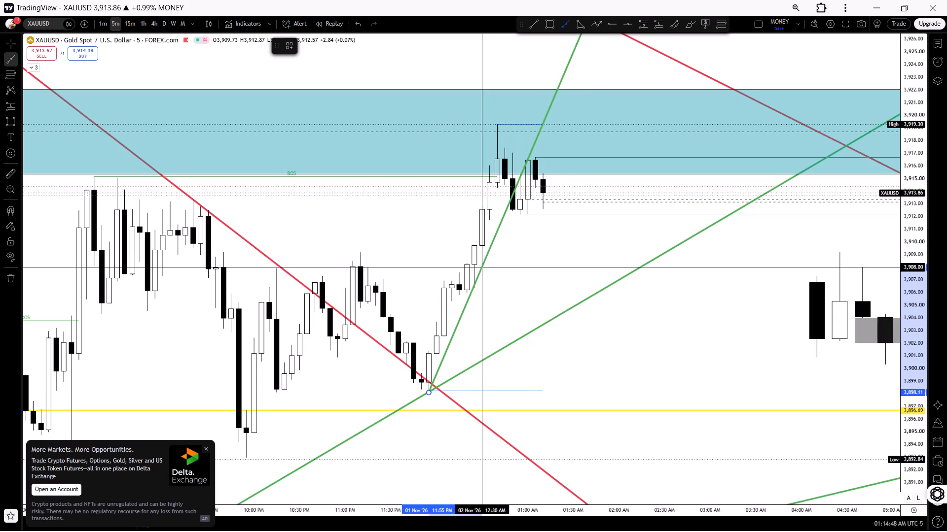
left_click(484, 271)
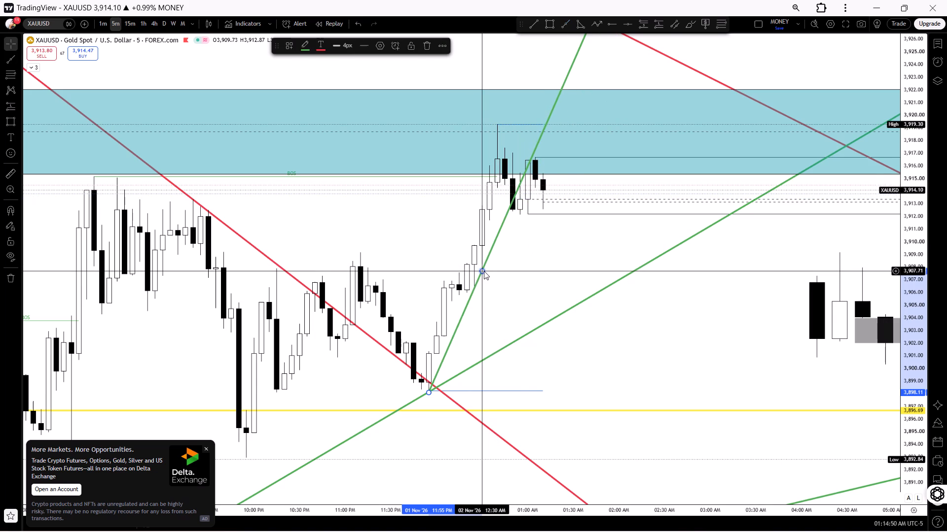
Move the lower green trendline's second anchor to 02 Nov 12:40 AM at about 3,901.4, aligning the line with the 11:55 PM wick low.
left_click_drag(519, 261, 627, 250)
left_click_drag(613, 253, 784, 218)
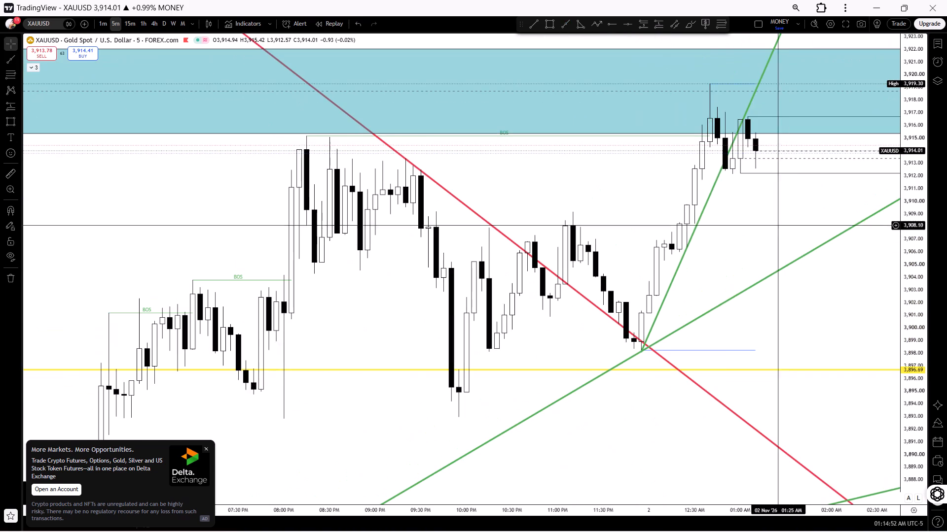
left_click_drag(697, 507, 381, 446)
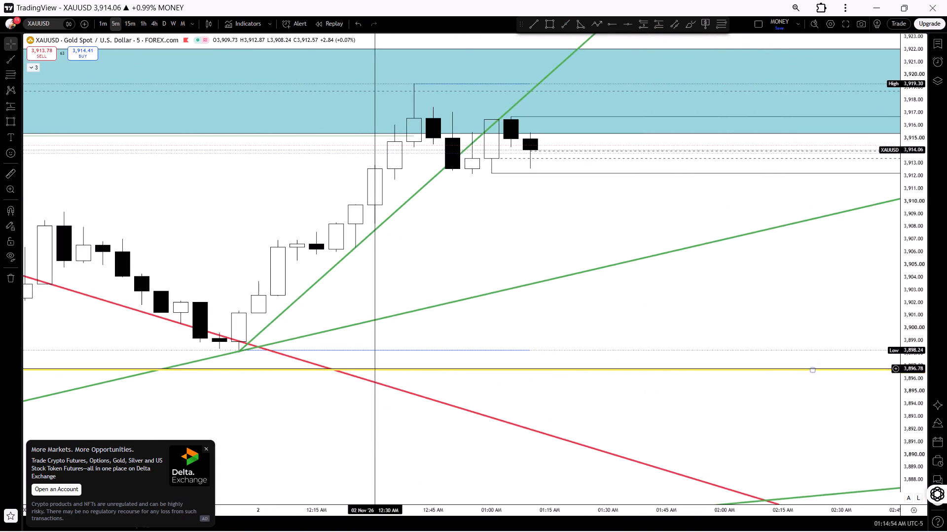
left_click_drag(412, 248, 619, 262)
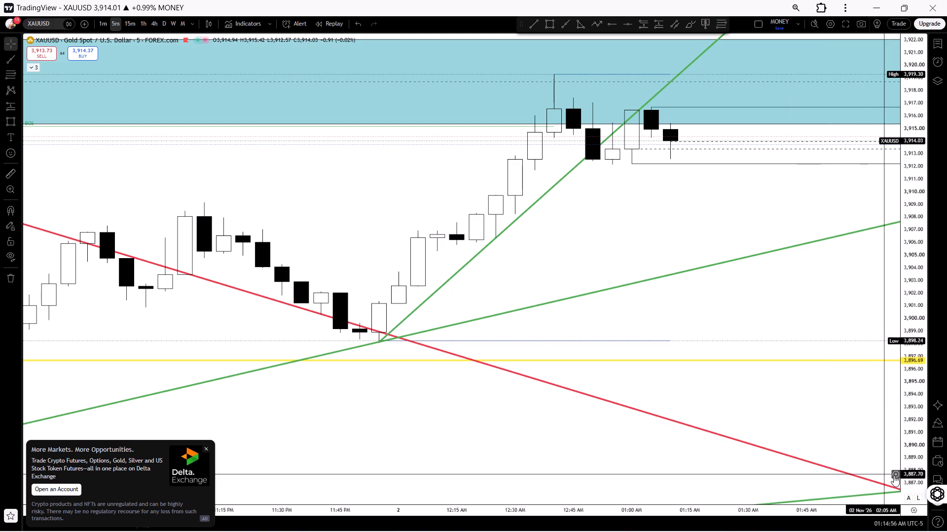
left_click_drag(908, 476, 733, 185)
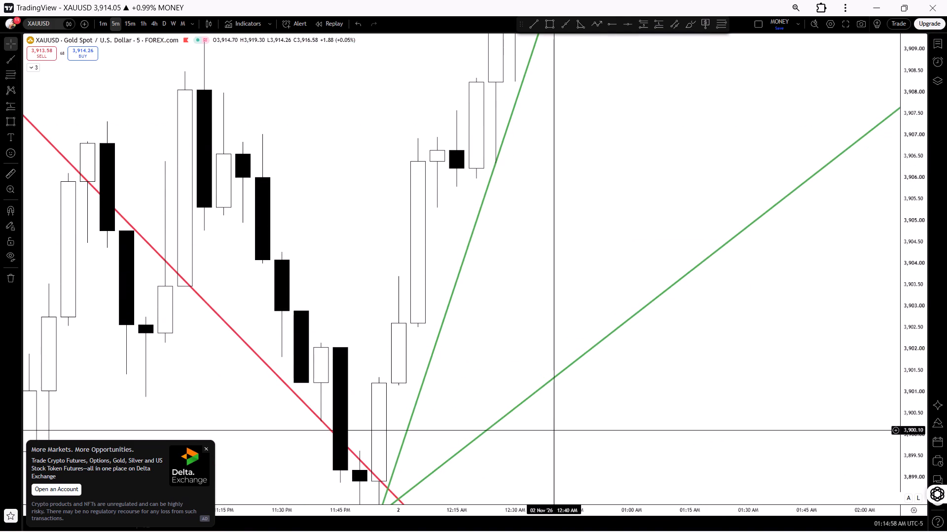
left_click_drag(504, 468, 782, 321)
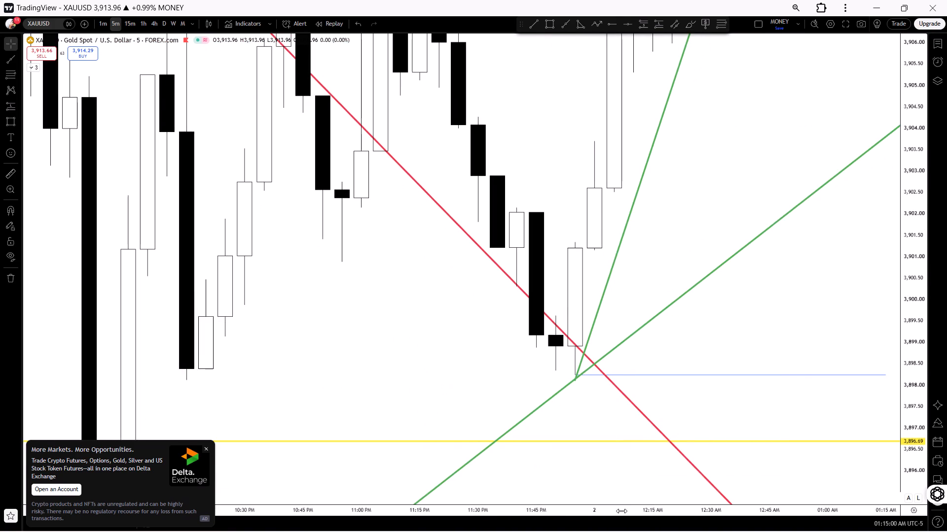
left_click_drag(621, 511, 435, 454)
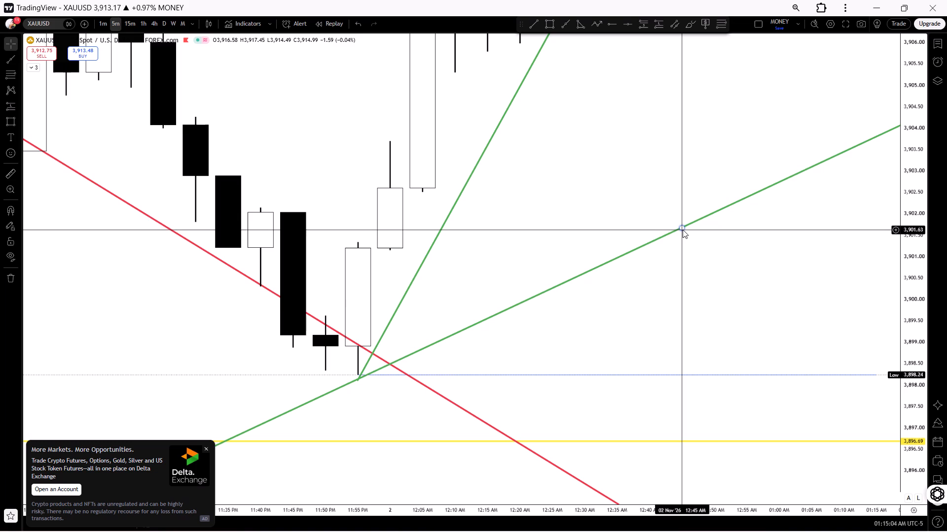
left_click_drag(682, 227, 655, 232)
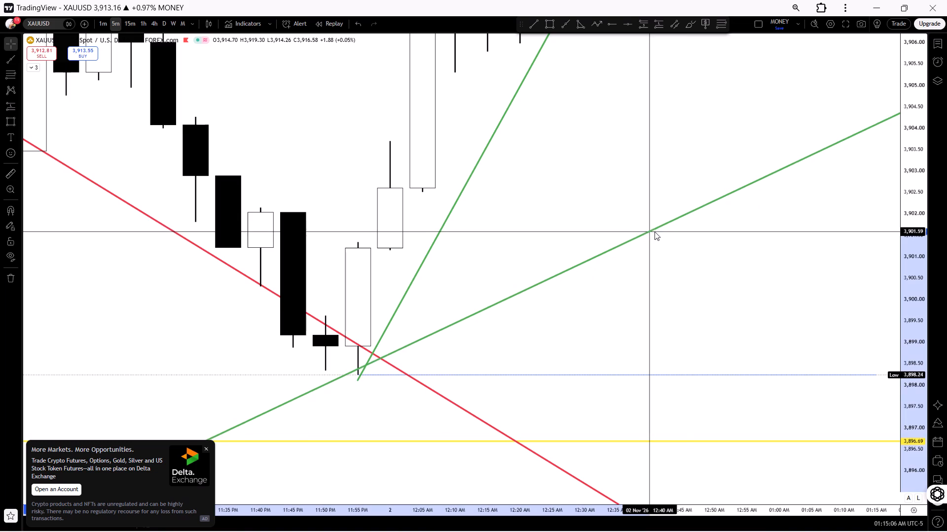
left_click_drag(655, 232, 650, 236)
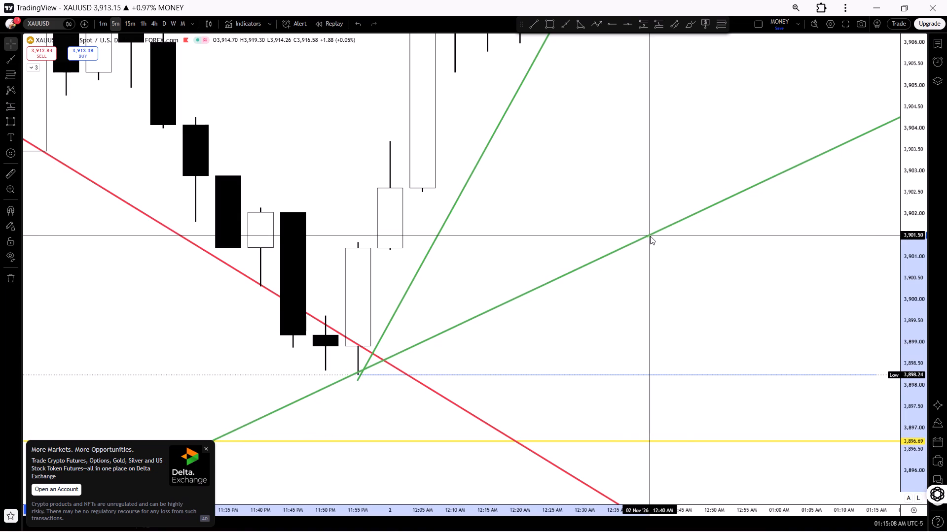
left_click_drag(650, 236, 649, 237)
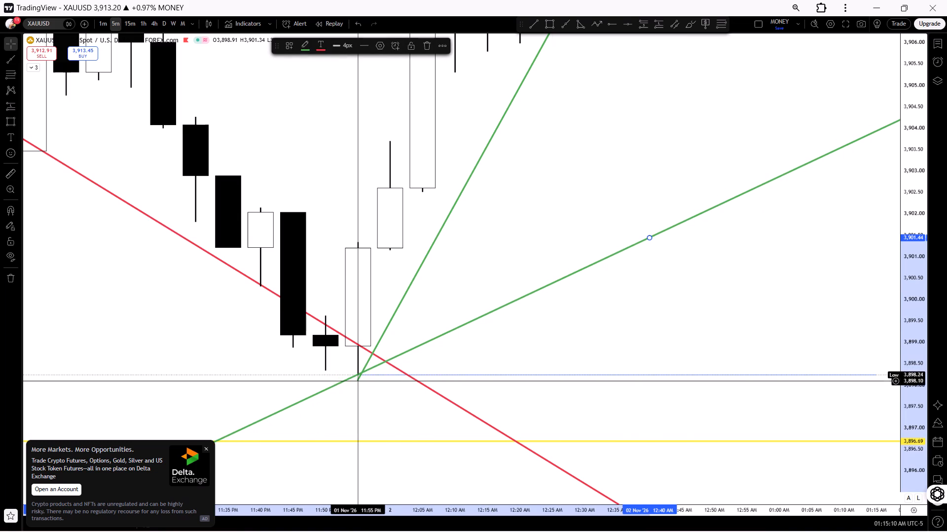
Place the new green ray's start anchor on the 01 Nov 11:55 PM wick low at about 3,898.2.
left_click_drag(359, 381, 359, 375)
left_click(479, 261)
Fine-tune the new ray's second anchor at 02 Nov 12:30 AM to about 3,907.7 so it follows the rising candle lows.
left_click_drag(479, 261, 348, 492)
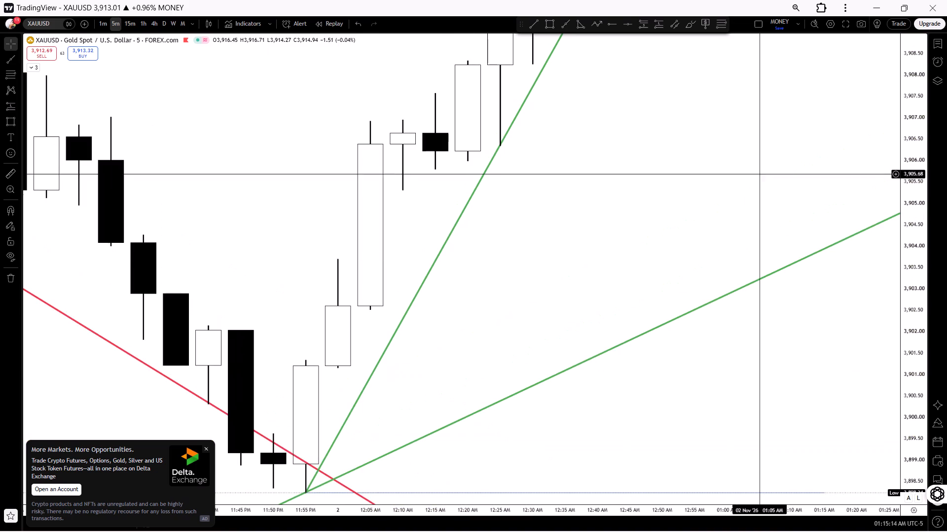
left_click_drag(920, 102, 752, 341)
left_click_drag(665, 224, 550, 363)
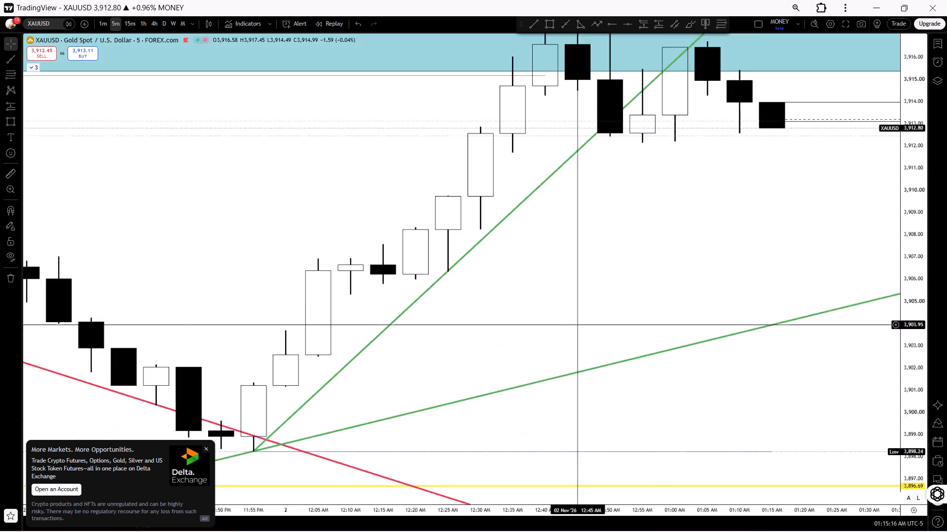
left_click_drag(550, 363, 531, 404)
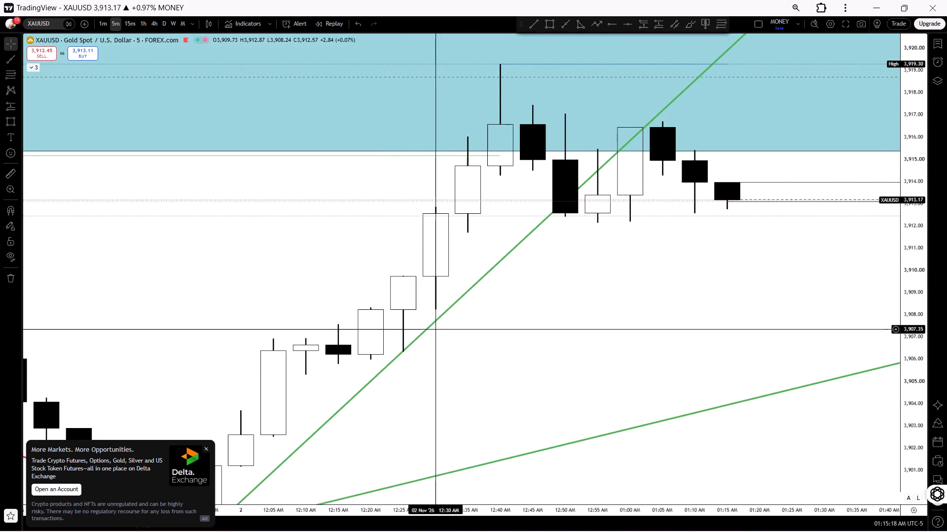
left_click_drag(435, 322, 443, 313)
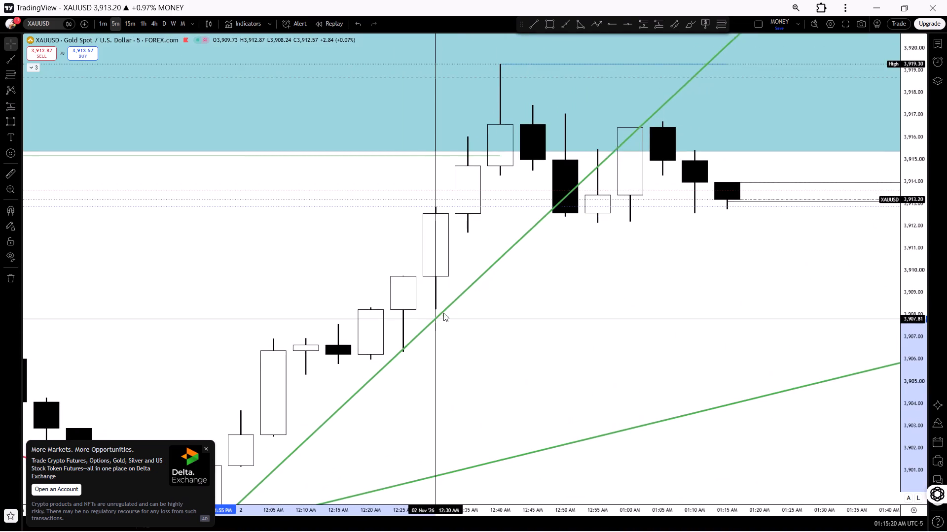
left_click_drag(443, 313, 442, 321)
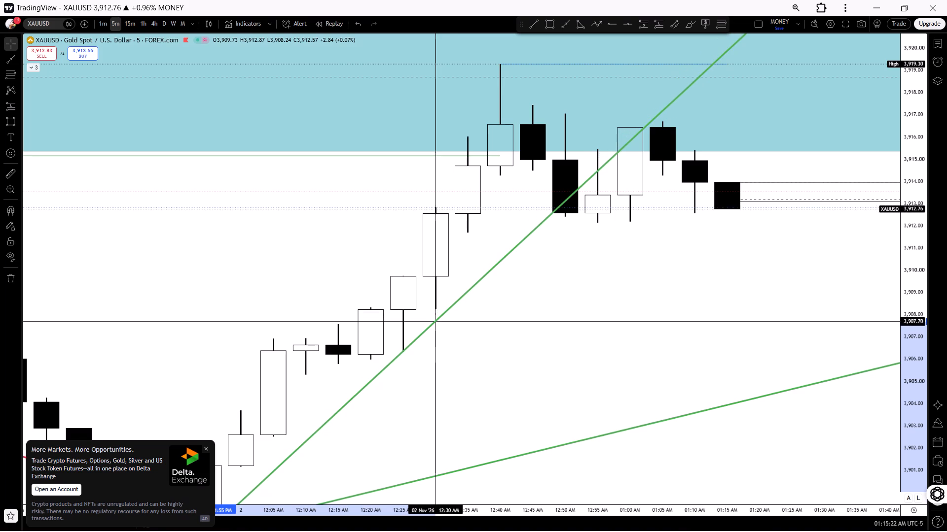
Reset the chart view and examine recent price action around the blue supply zone and the rising and falling trendlines.
left_click_drag(533, 321, 503, 337)
right_click(503, 337)
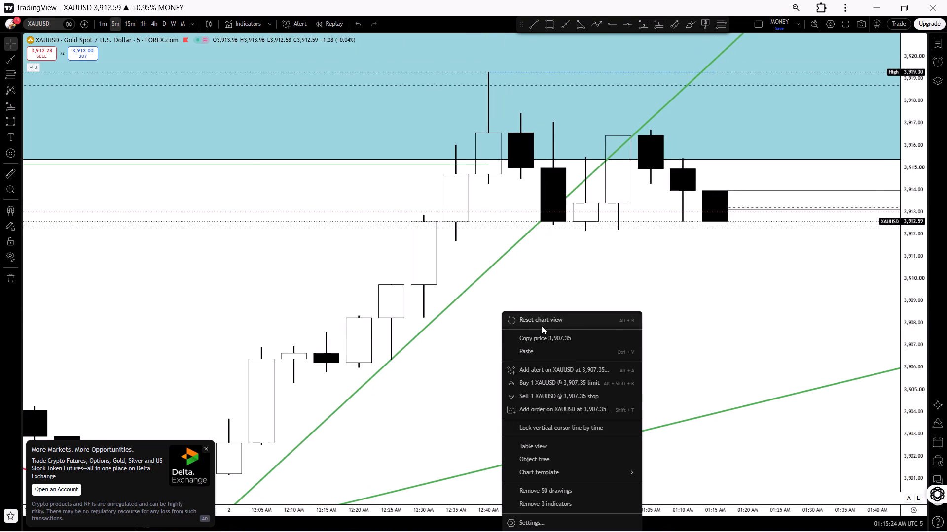
left_click(542, 326)
left_click_drag(698, 378, 372, 364)
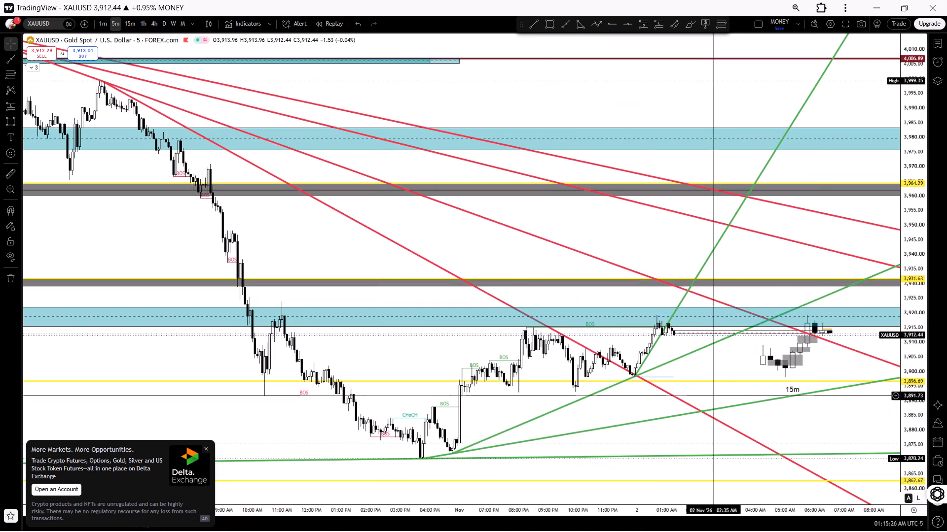
left_click_drag(909, 461, 783, 247)
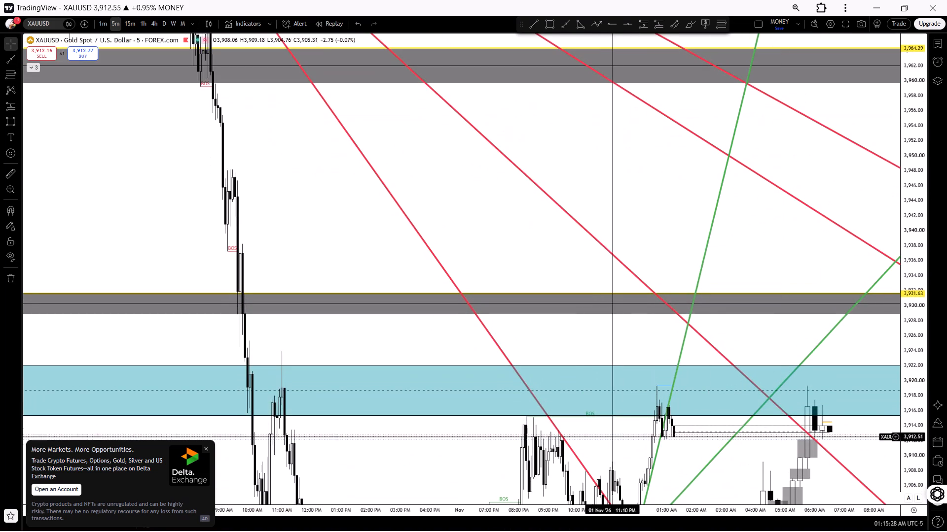
left_click_drag(607, 451, 641, 365)
left_click_drag(596, 514, 300, 434)
left_click_drag(486, 371, 658, 329)
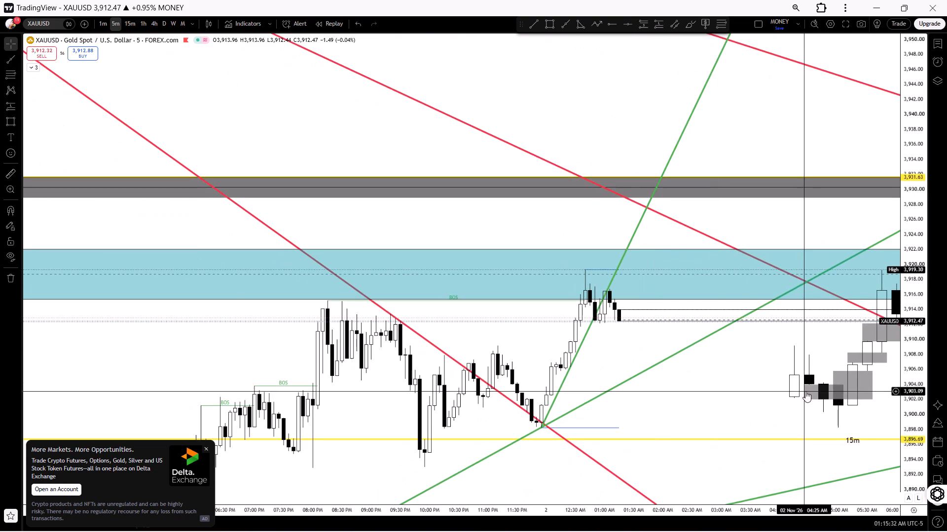
left_click_drag(924, 453, 727, 187)
left_click_drag(637, 435, 745, 326)
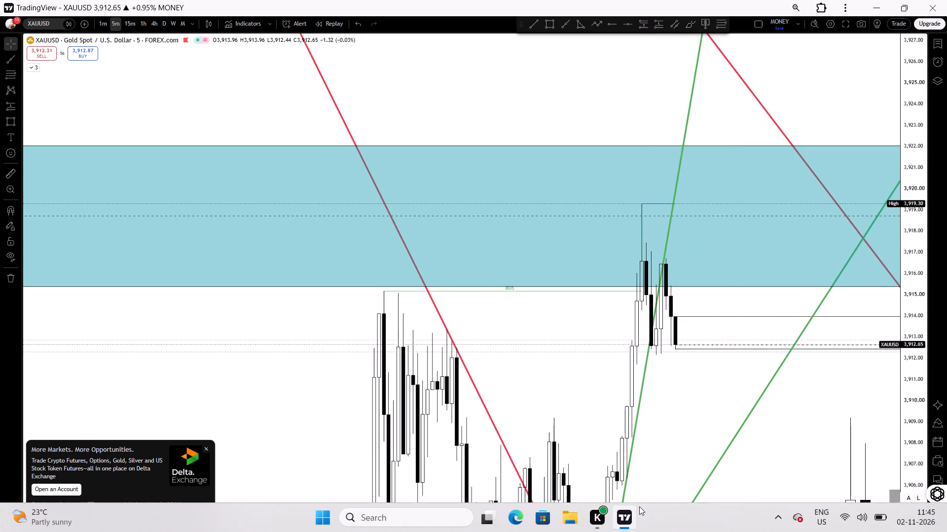
left_click(662, 471)
left_click_drag(650, 510, 361, 429)
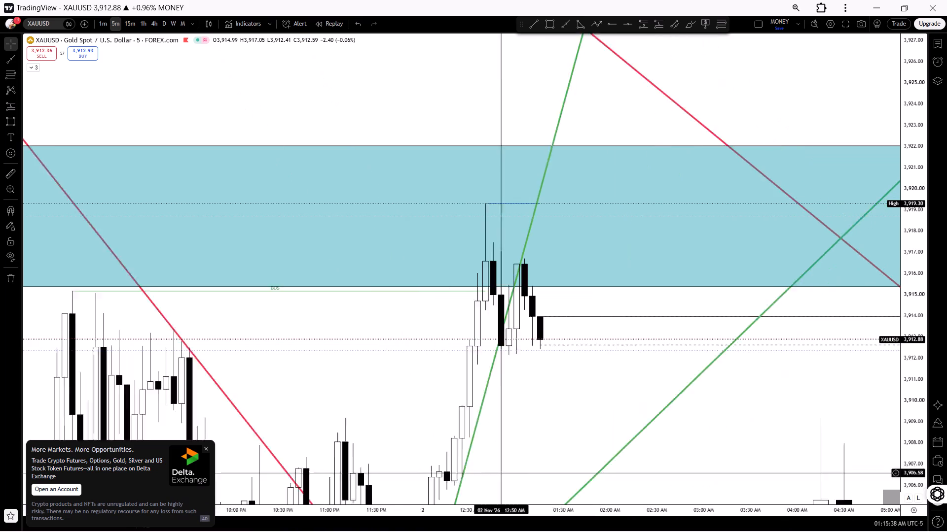
left_click_drag(361, 429, 355, 421)
left_click_drag(384, 391, 470, 361)
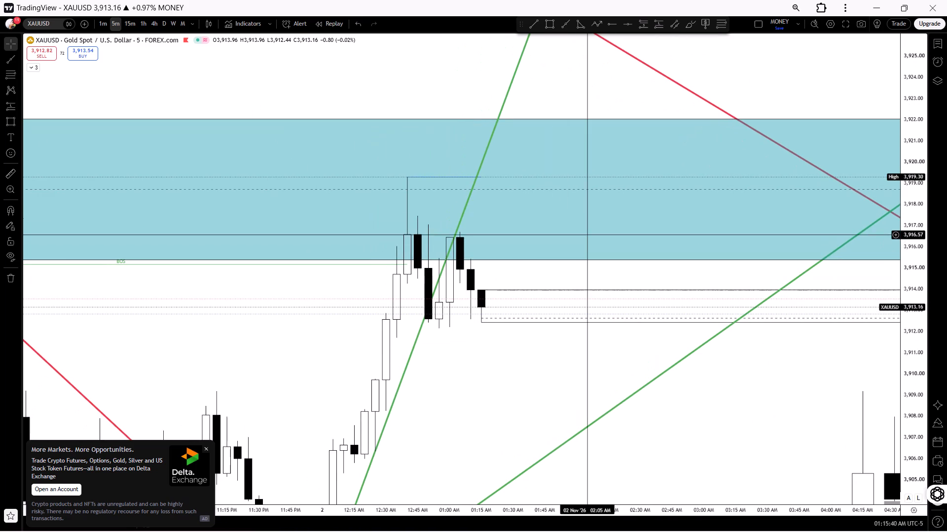
Draw a thin rectangle over the candle lows from 02 Nov 12:45 AM at about 3,912.46 to 01:40 AM at 3,912.15, with the S R template.
left_click(550, 28)
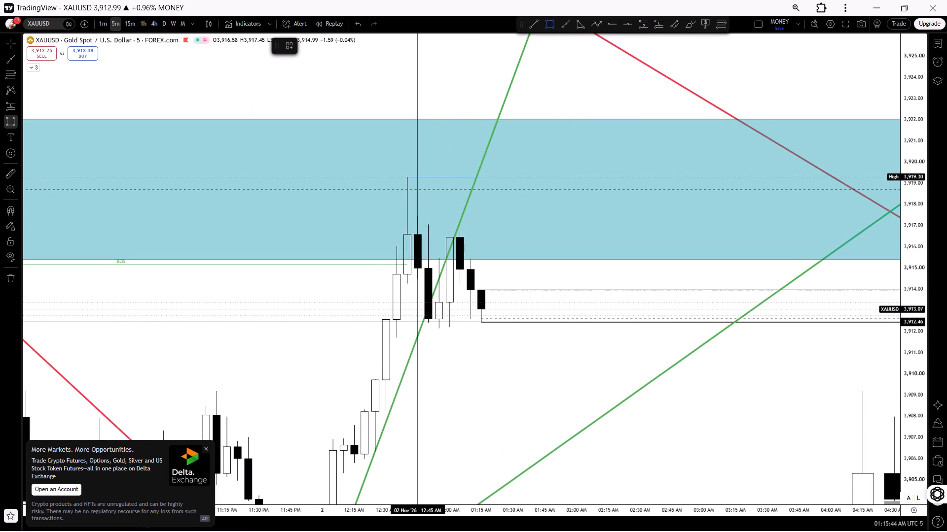
left_click_drag(415, 322, 484, 328)
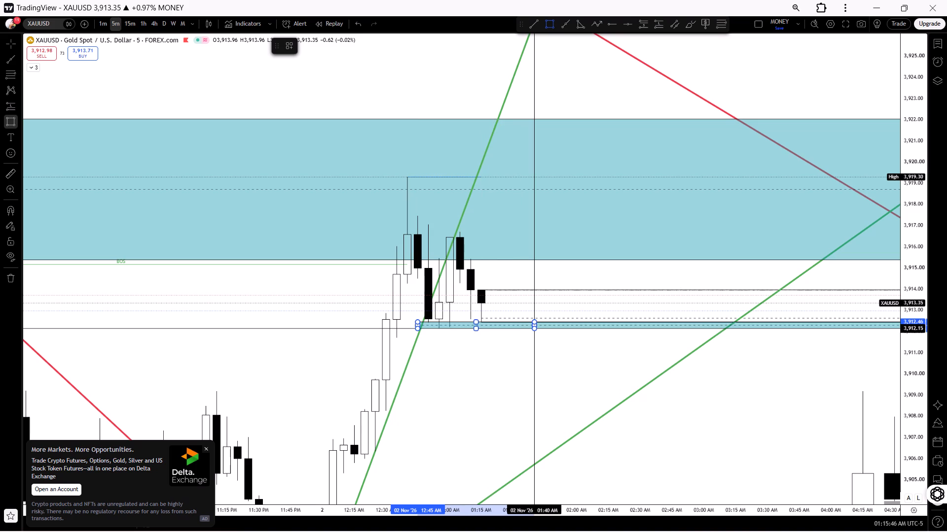
left_click(529, 328)
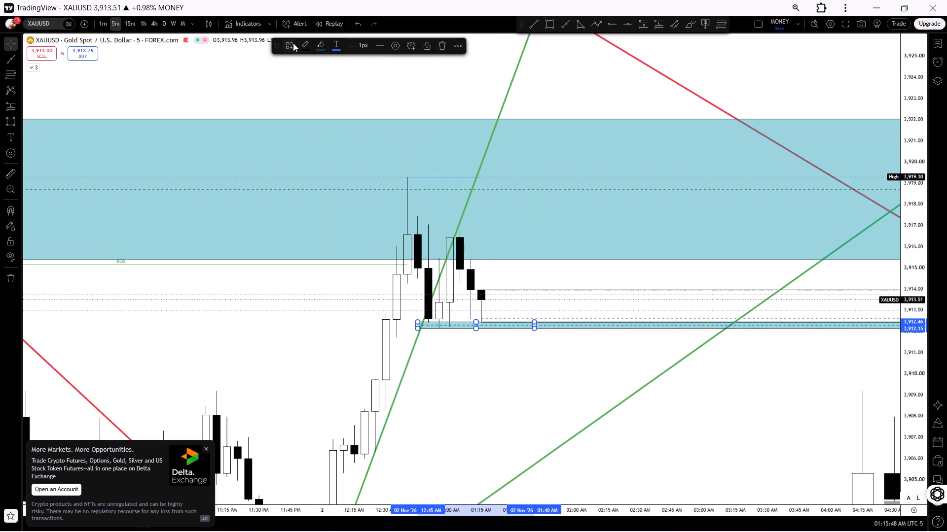
left_click(291, 43)
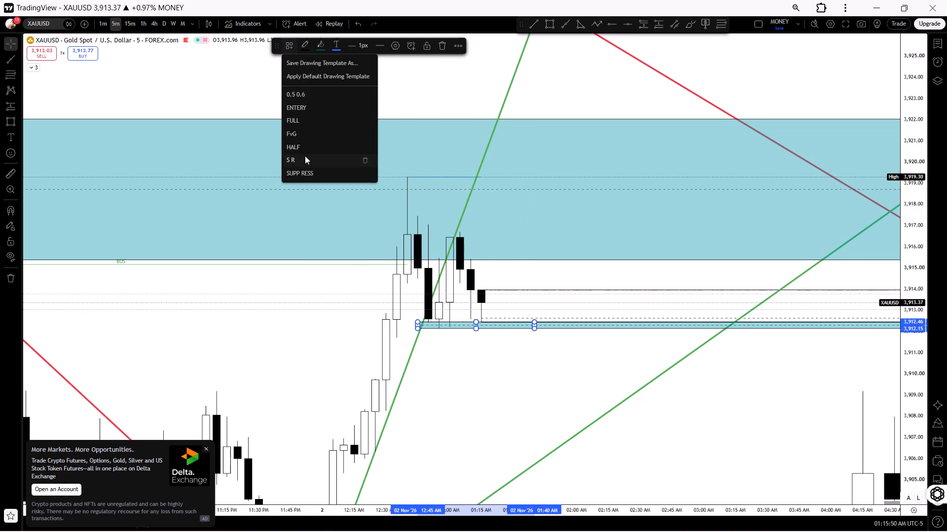
left_click(305, 157)
Place a short position at the 02 Nov 01:15 AM candle with entry at 3,912.15 and stop at about 3,917.01.
left_click_drag(457, 357, 440, 359)
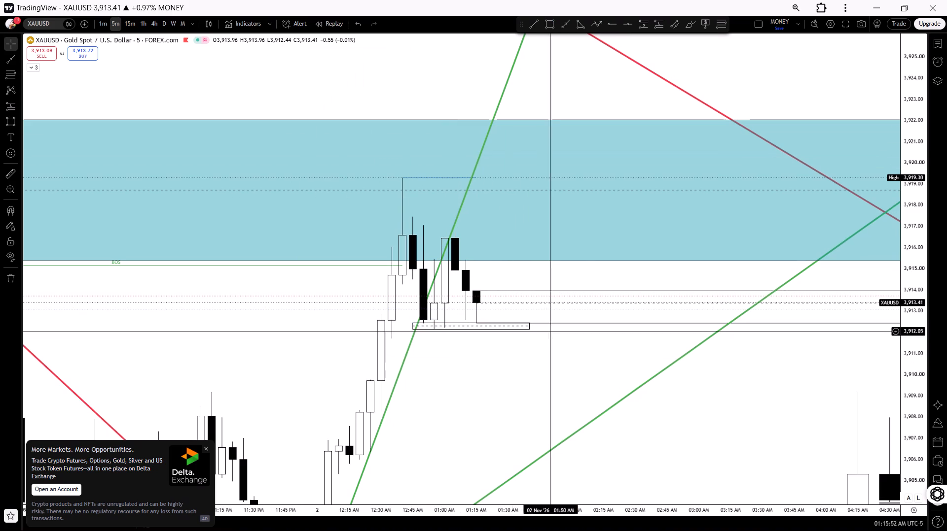
left_click_drag(543, 368, 534, 366)
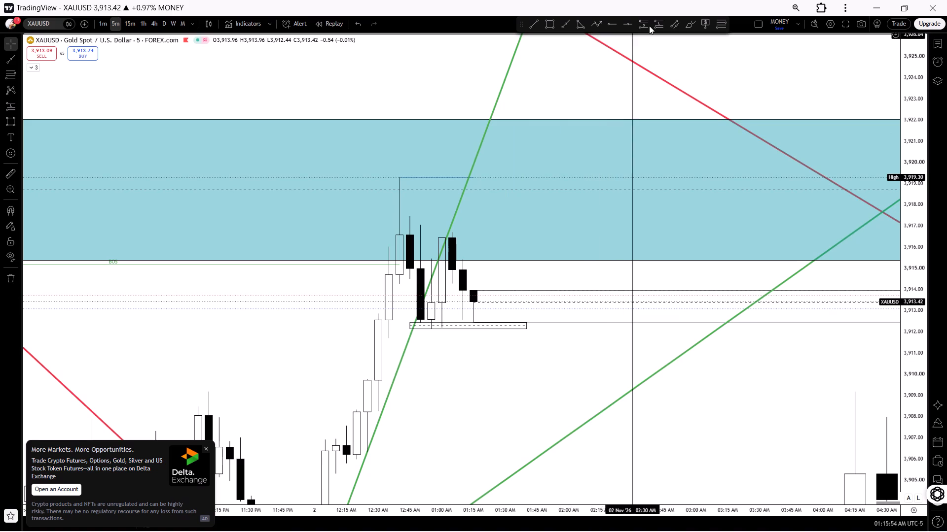
left_click(642, 24)
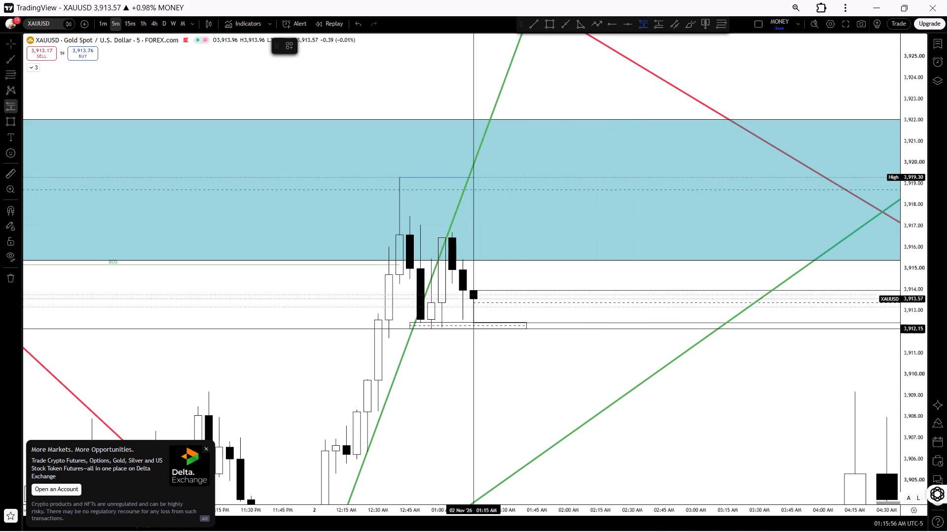
left_click(474, 329)
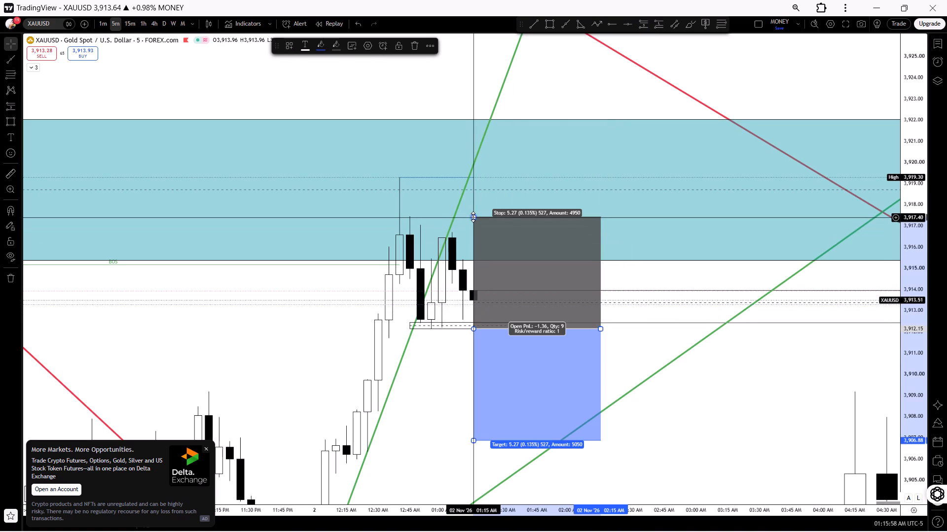
left_click_drag(473, 217, 465, 226)
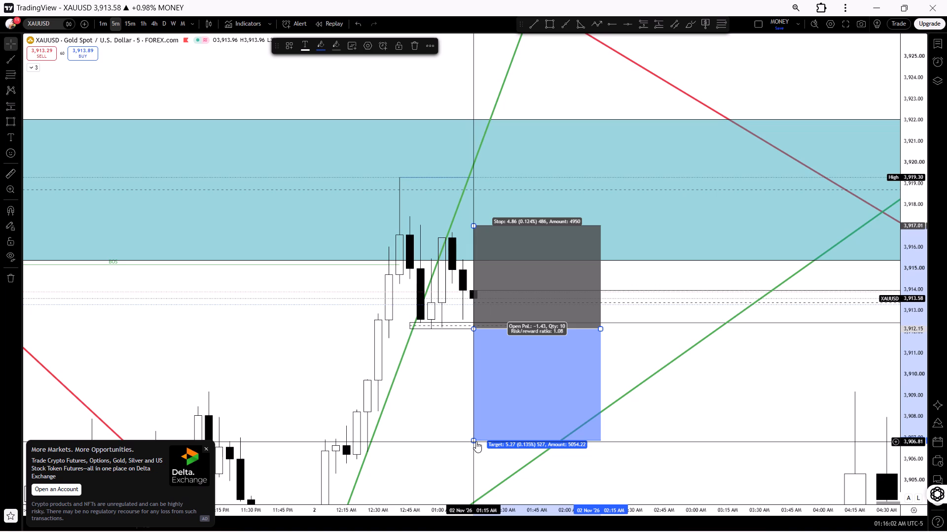
Extend the short position's target down to about 3,902.07, for a risk/reward ratio of about 2.07.
left_click_drag(473, 441, 512, 490)
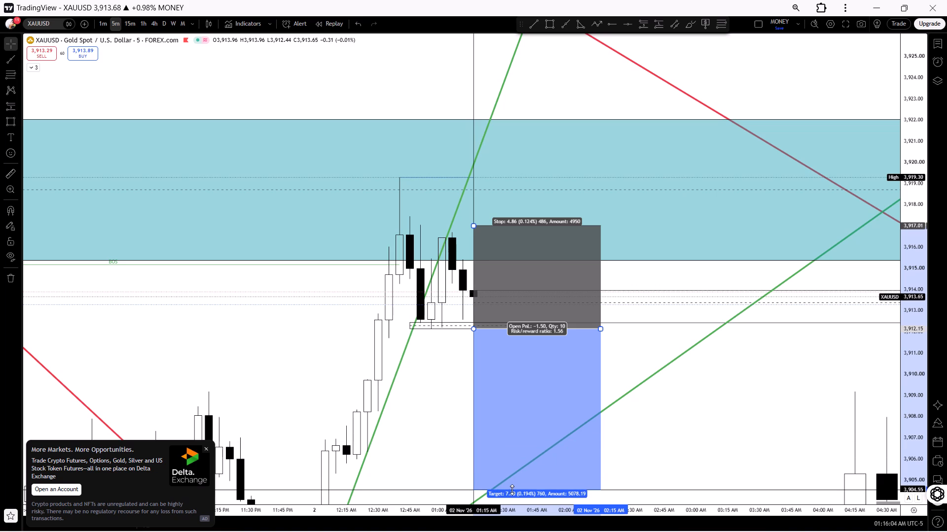
left_click_drag(512, 490, 527, 498)
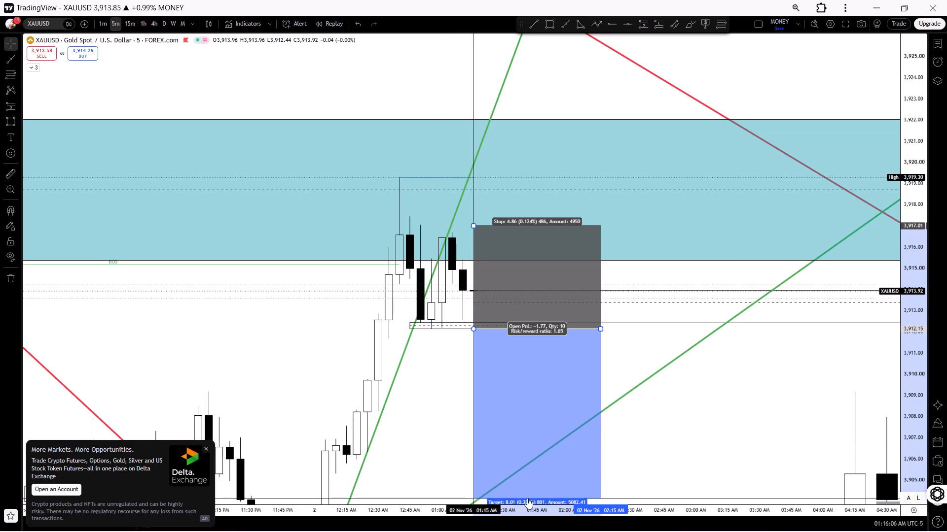
left_click(437, 476)
left_click_drag(430, 472, 452, 310)
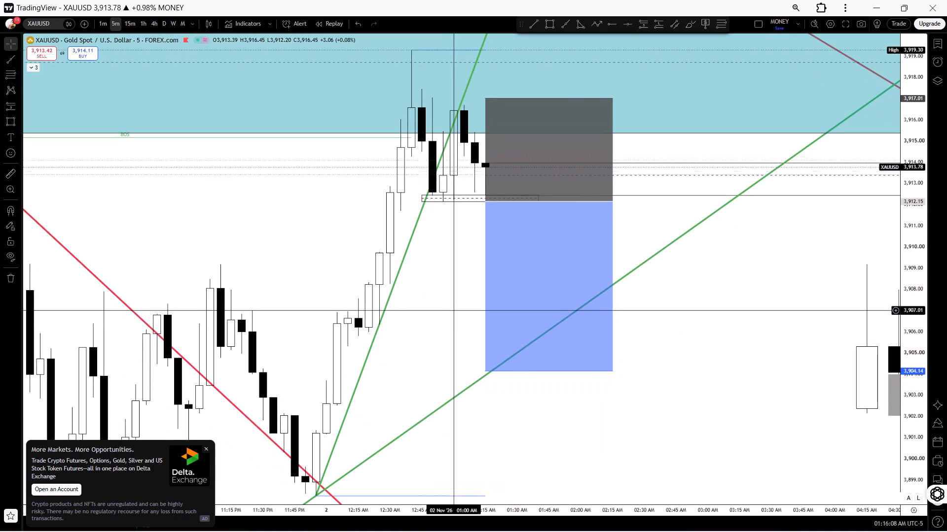
left_click(451, 353)
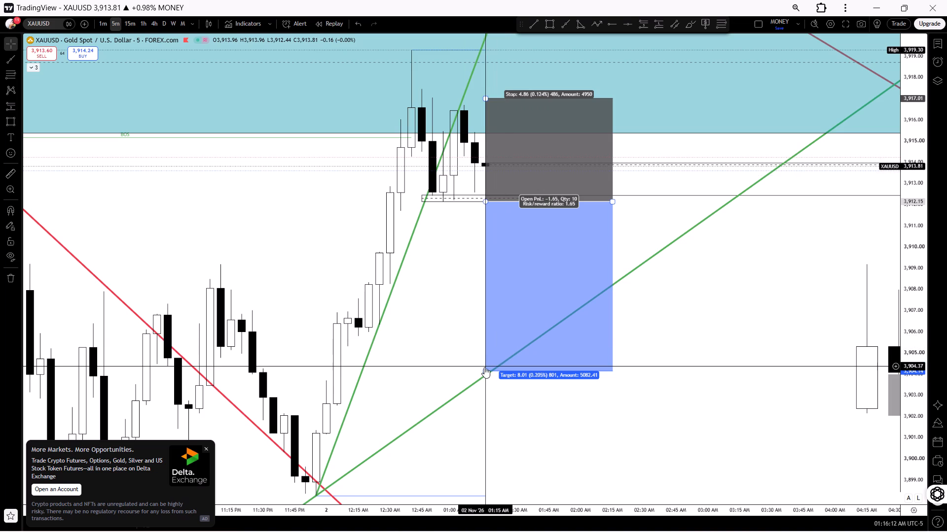
left_click_drag(484, 370, 483, 387)
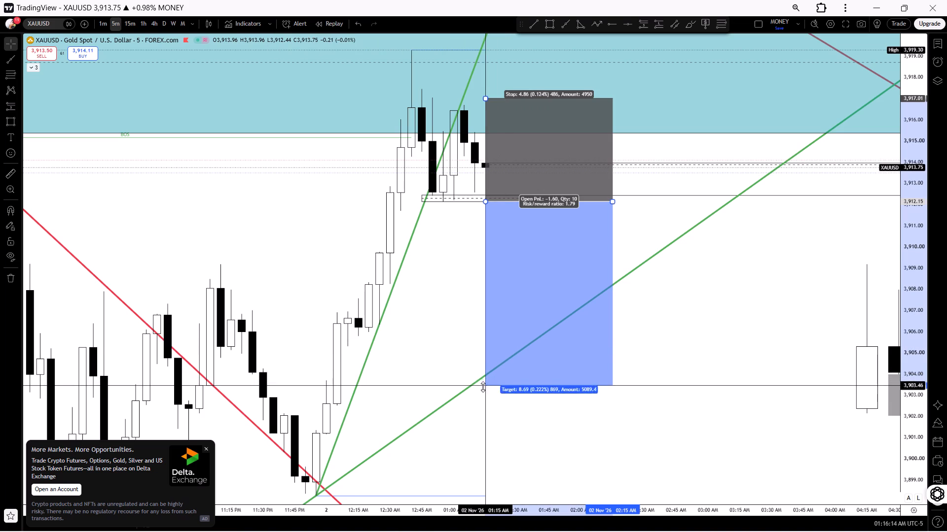
left_click_drag(483, 387, 485, 401)
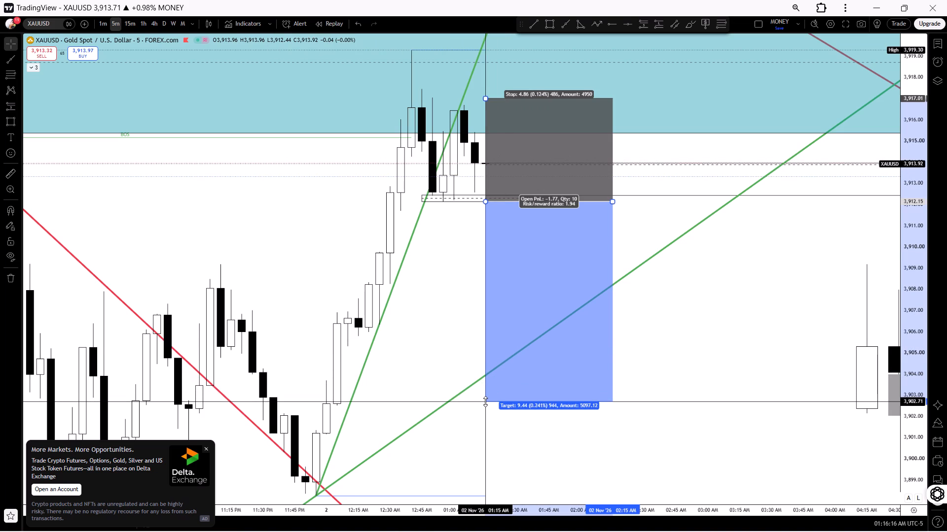
left_click_drag(485, 401, 485, 410)
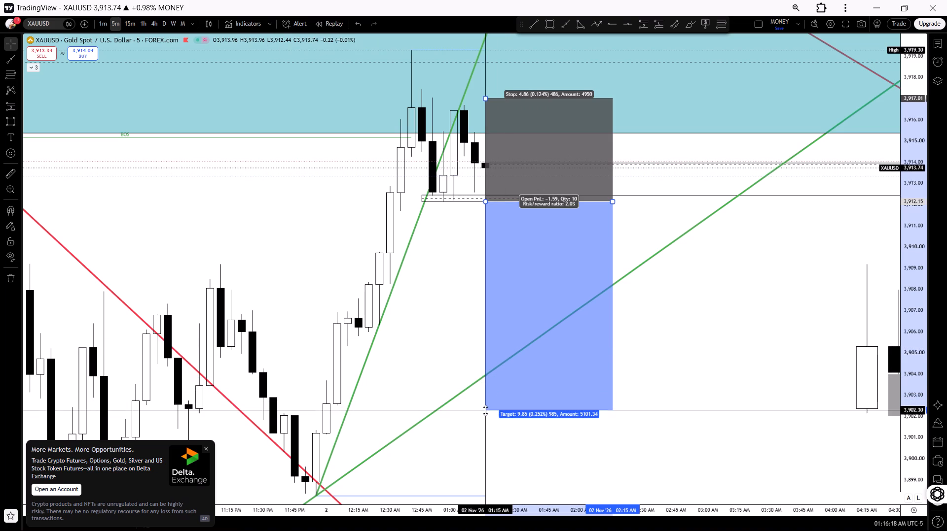
left_click_drag(485, 410, 485, 415)
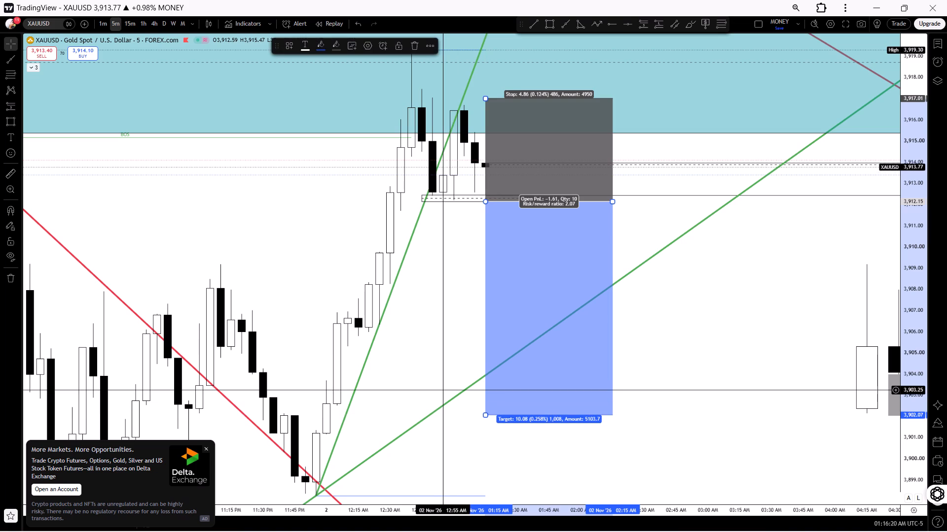
Move the steep green ray's second anchor to 02 Nov 01:05 AM at about 3,913.1, fitting it to the recent candle wick.
left_click_drag(426, 368, 560, 349)
left_click_drag(553, 330, 518, 370)
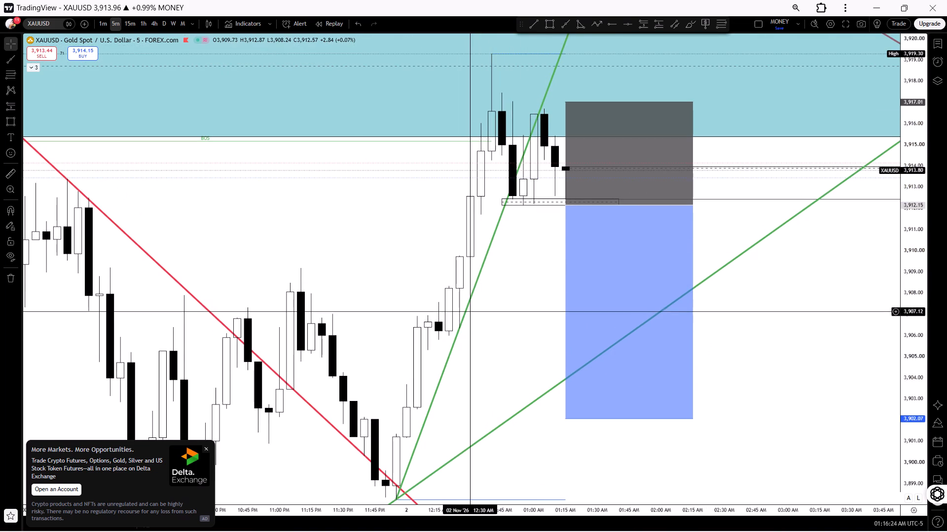
left_click_drag(471, 299, 541, 182)
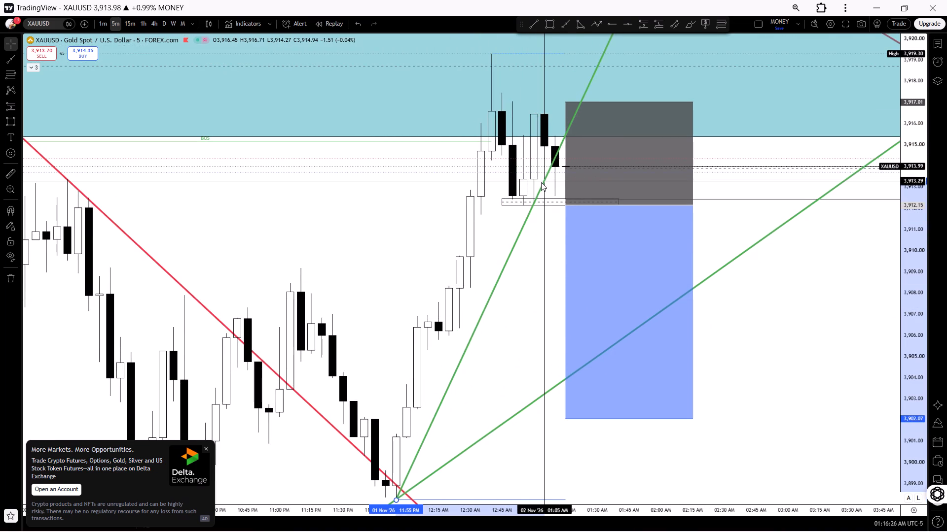
left_click_drag(541, 182, 541, 179)
left_click_drag(541, 239, 533, 266)
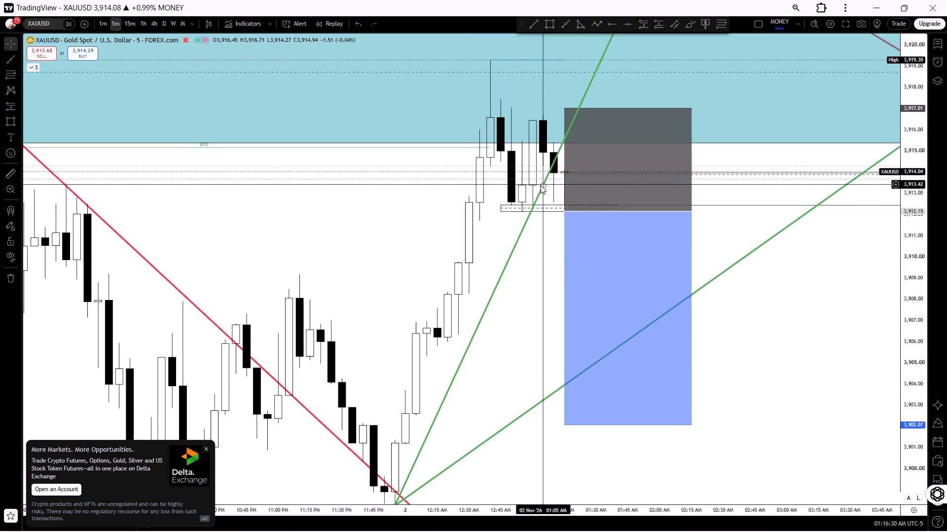
left_click(542, 186)
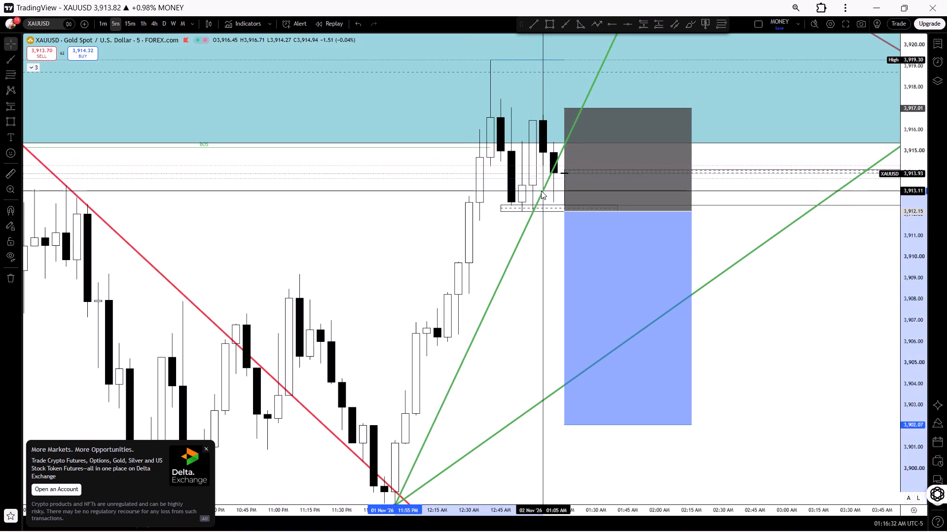
Draw a rectangle over the upper wicks from 02 Nov 12:30 AM at about 3,916.70 to 01:50 AM at 3,919.30.
left_click_drag(540, 244, 534, 317)
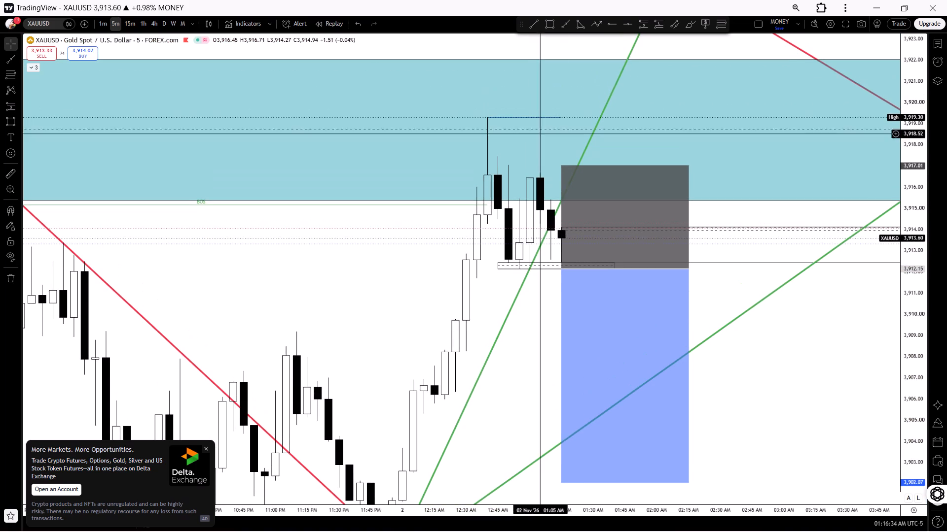
left_click(549, 23)
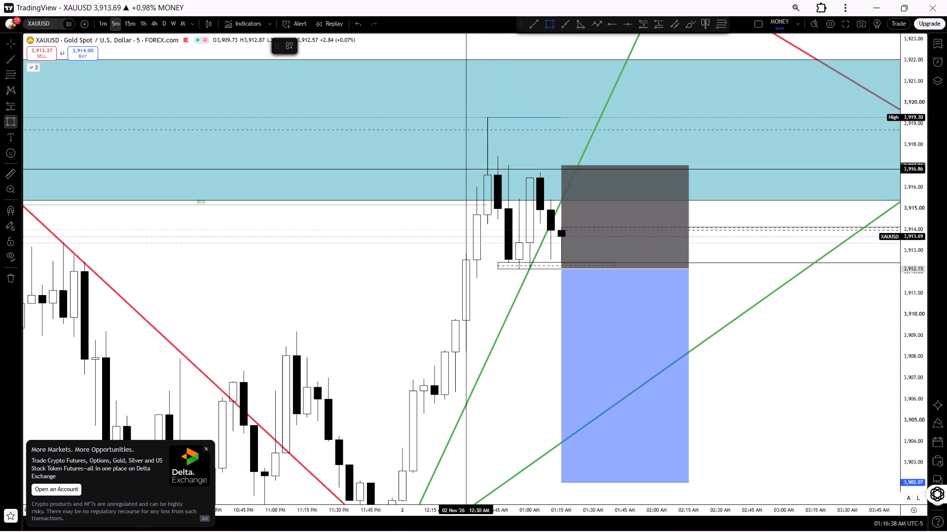
left_click_drag(463, 172, 566, 123)
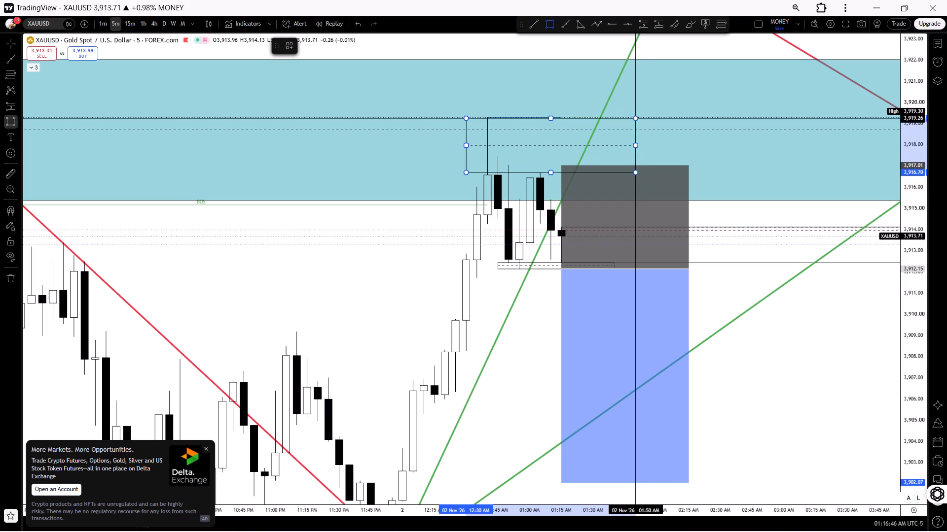
left_click(633, 117)
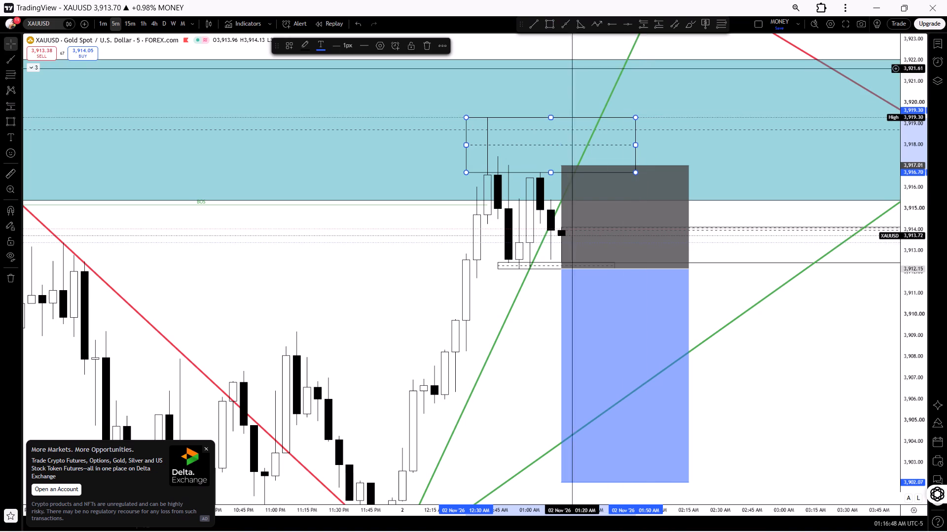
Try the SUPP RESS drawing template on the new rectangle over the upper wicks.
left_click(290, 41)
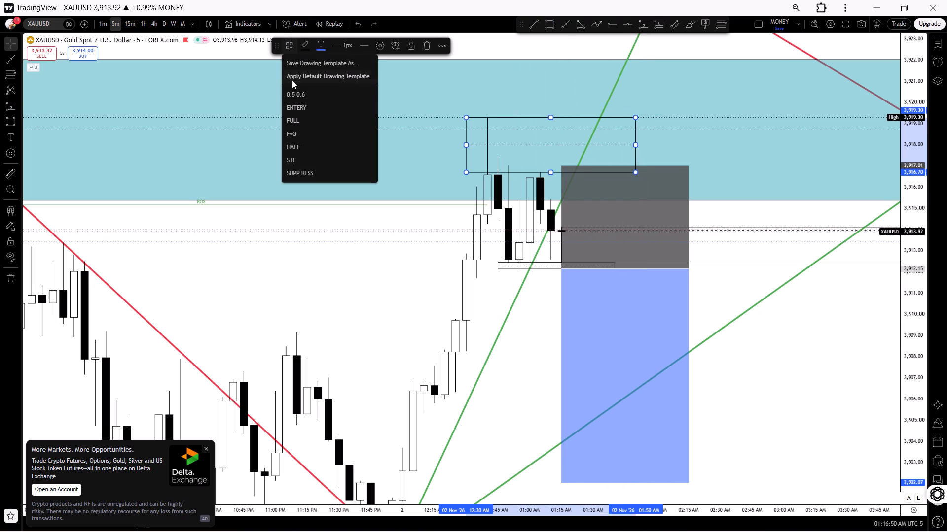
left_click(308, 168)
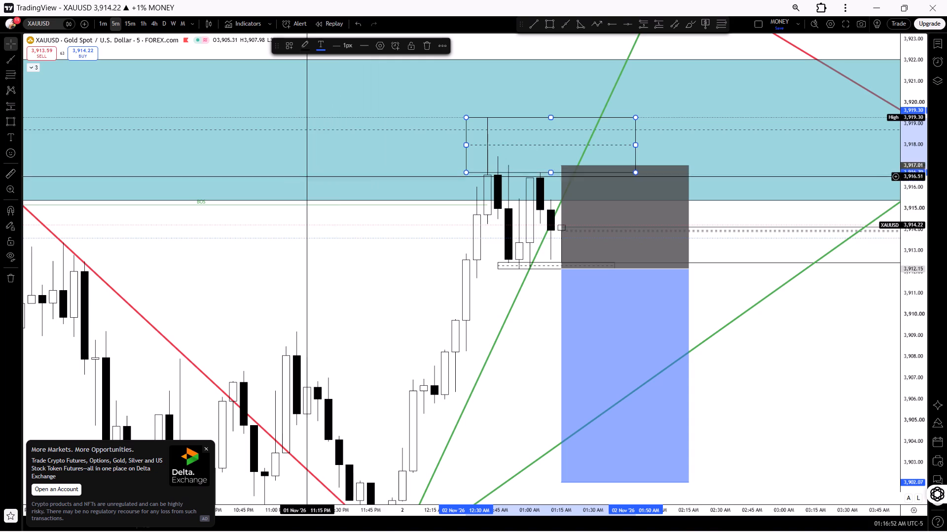
Apply the HALF drawing template to the rectangle over the upper wicks.
left_click(290, 49)
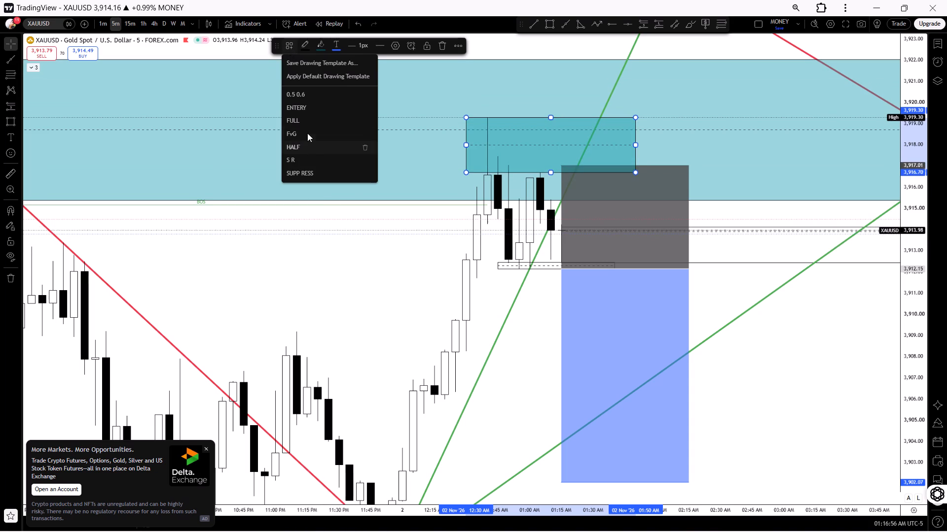
left_click(303, 148)
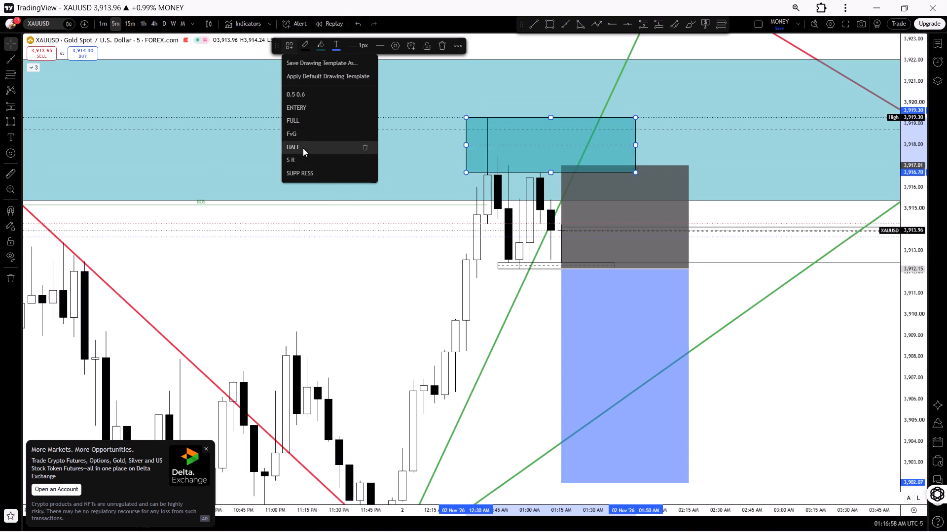
Lower the bottom edge of the upper-wick rectangle slightly to about 3,916.62, keeping its start at 02 Nov 12:30 AM.
left_click_drag(761, 399, 720, 405)
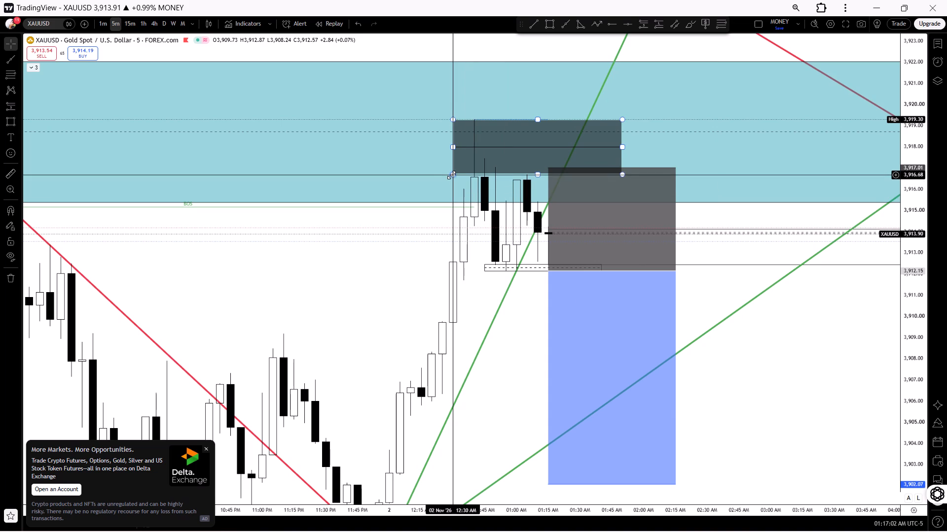
left_click(451, 175)
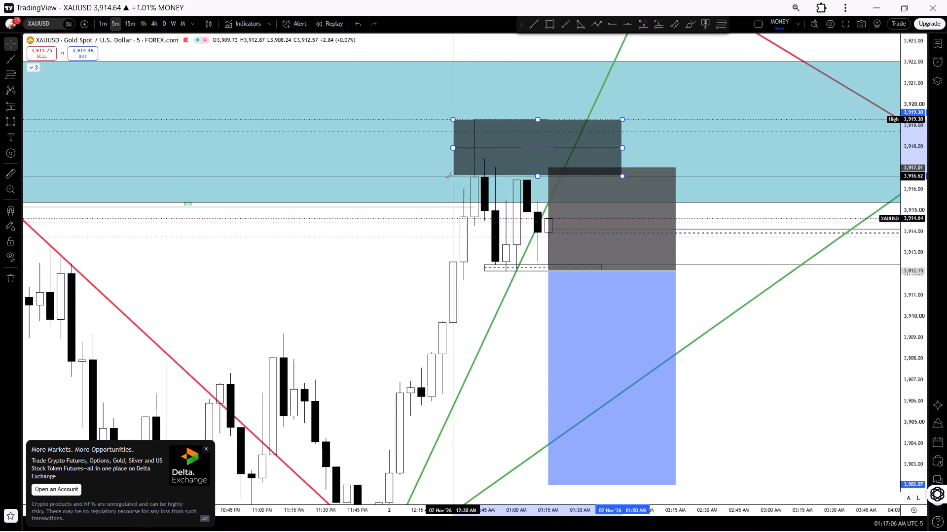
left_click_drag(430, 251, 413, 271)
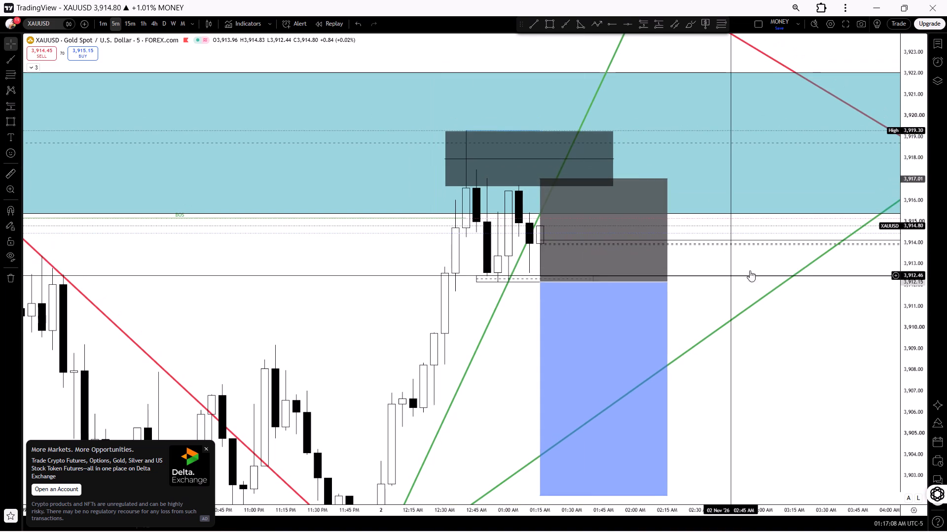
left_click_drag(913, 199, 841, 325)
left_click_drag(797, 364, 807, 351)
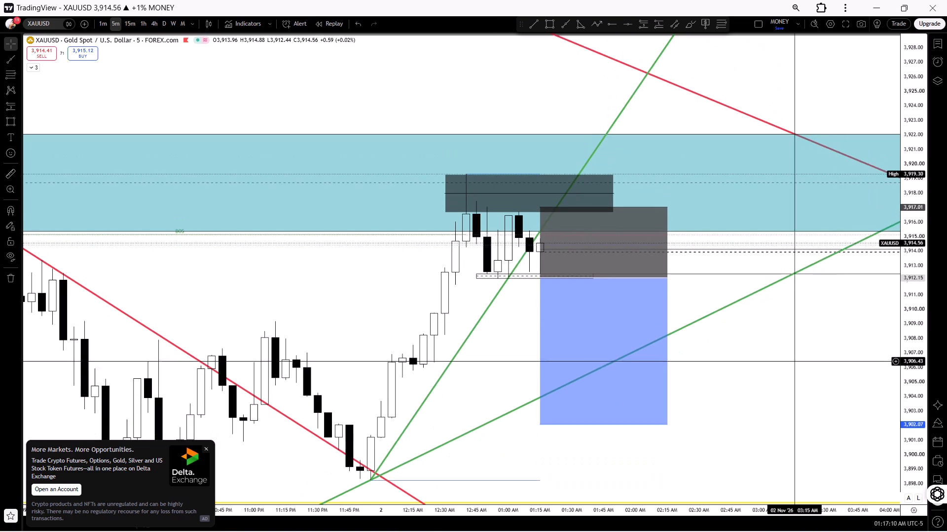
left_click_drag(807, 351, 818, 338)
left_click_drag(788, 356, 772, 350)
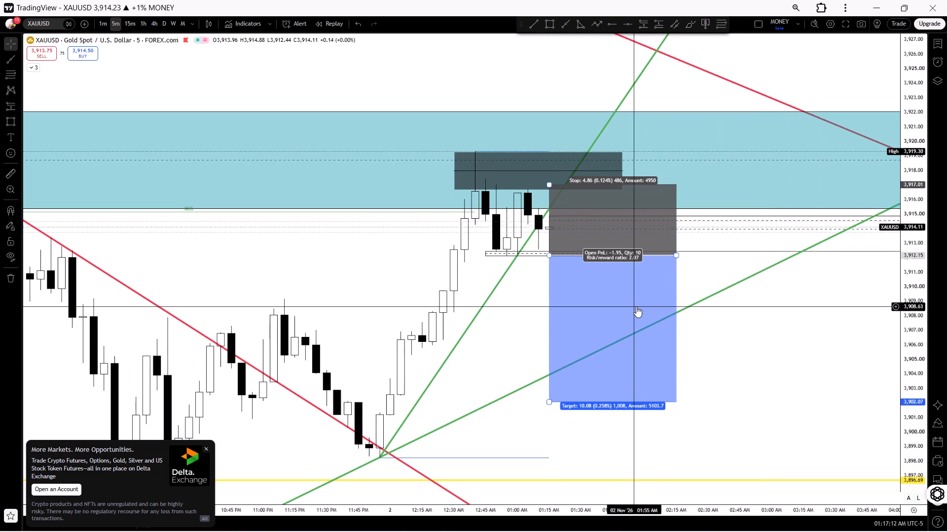
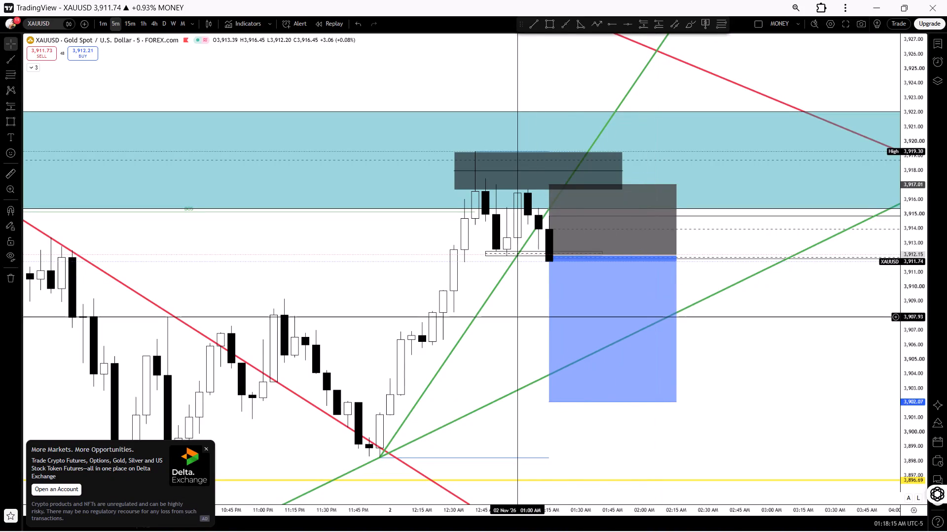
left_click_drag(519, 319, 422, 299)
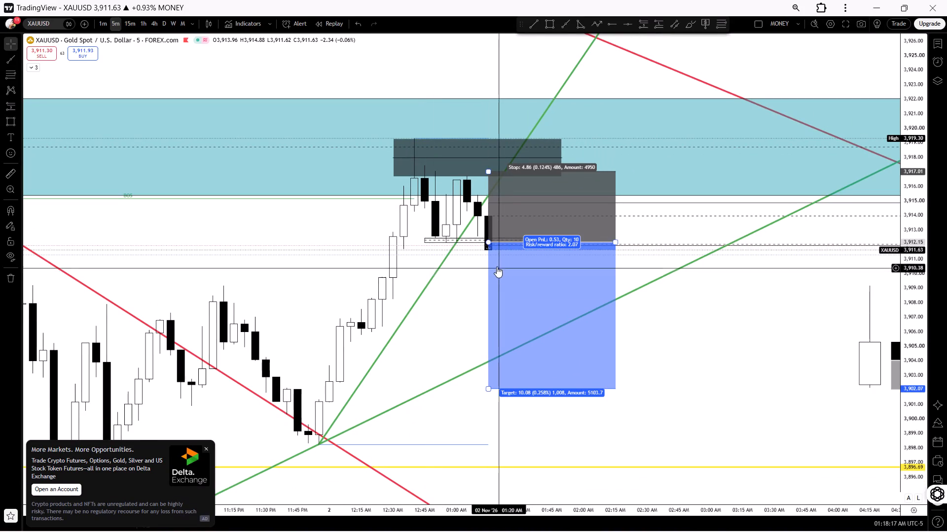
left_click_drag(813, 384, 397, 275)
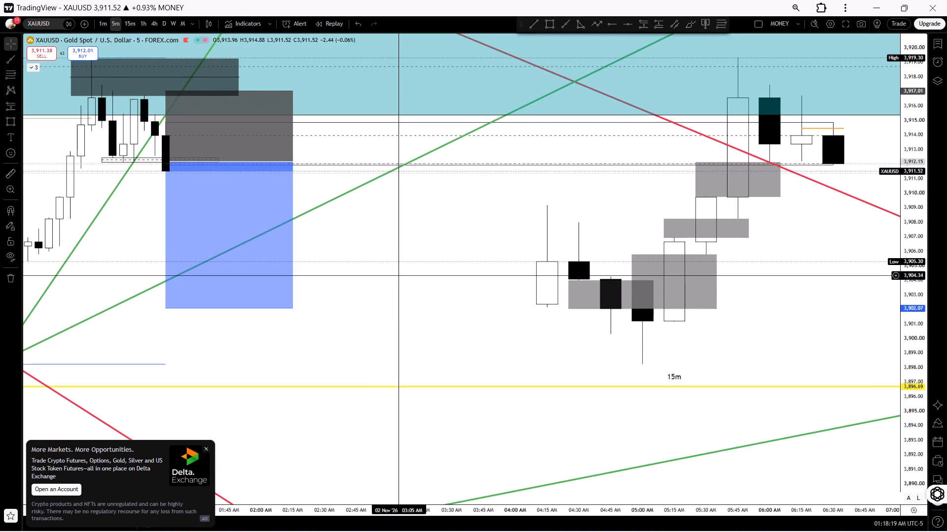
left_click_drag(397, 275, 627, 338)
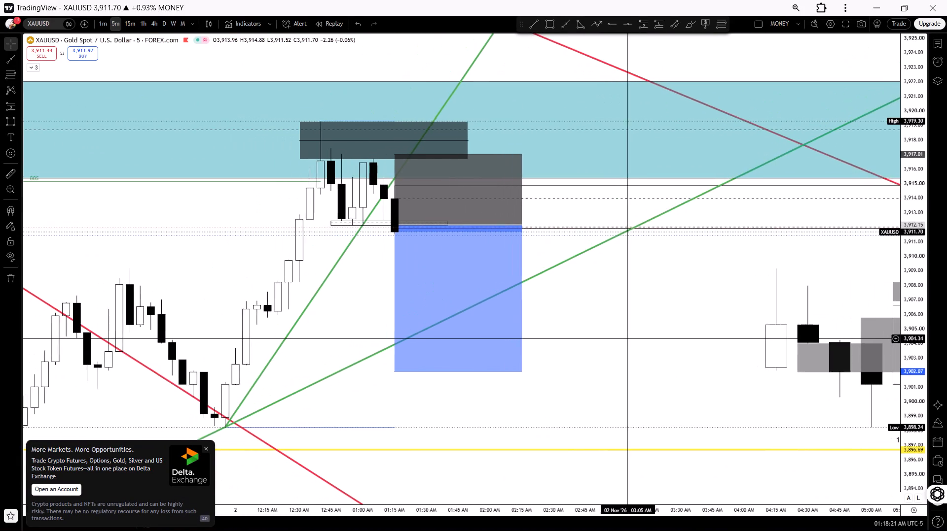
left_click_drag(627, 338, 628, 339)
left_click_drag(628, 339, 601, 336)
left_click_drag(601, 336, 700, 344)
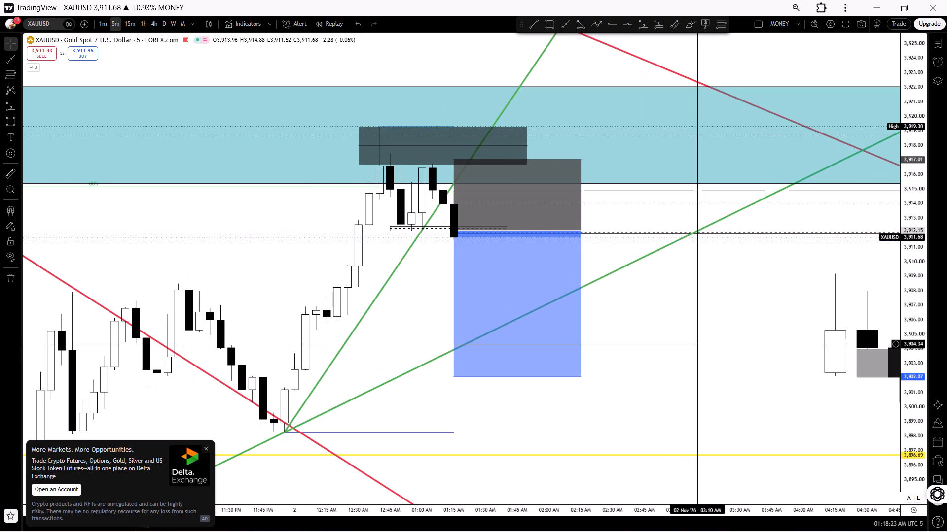
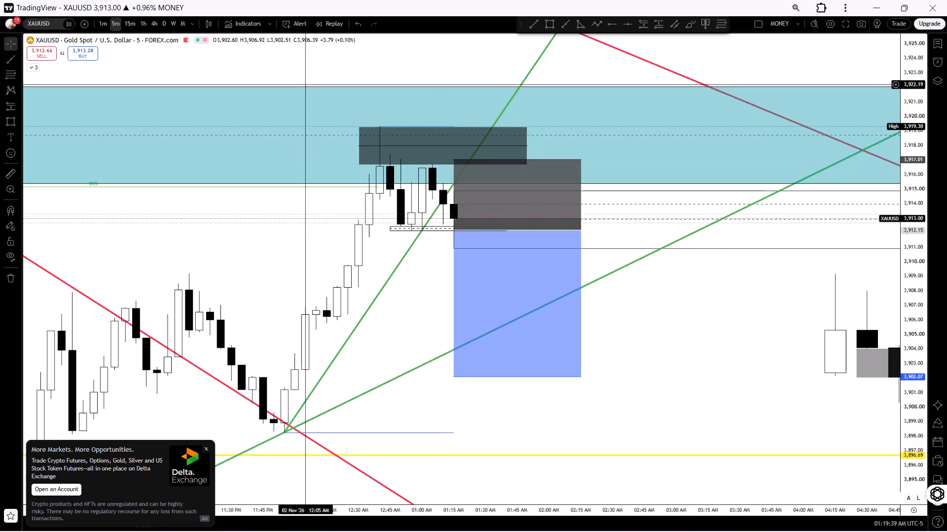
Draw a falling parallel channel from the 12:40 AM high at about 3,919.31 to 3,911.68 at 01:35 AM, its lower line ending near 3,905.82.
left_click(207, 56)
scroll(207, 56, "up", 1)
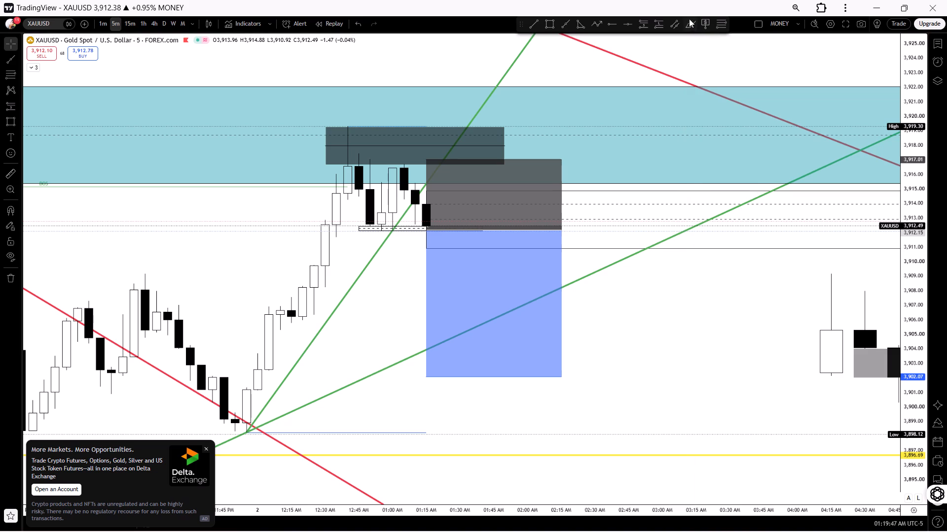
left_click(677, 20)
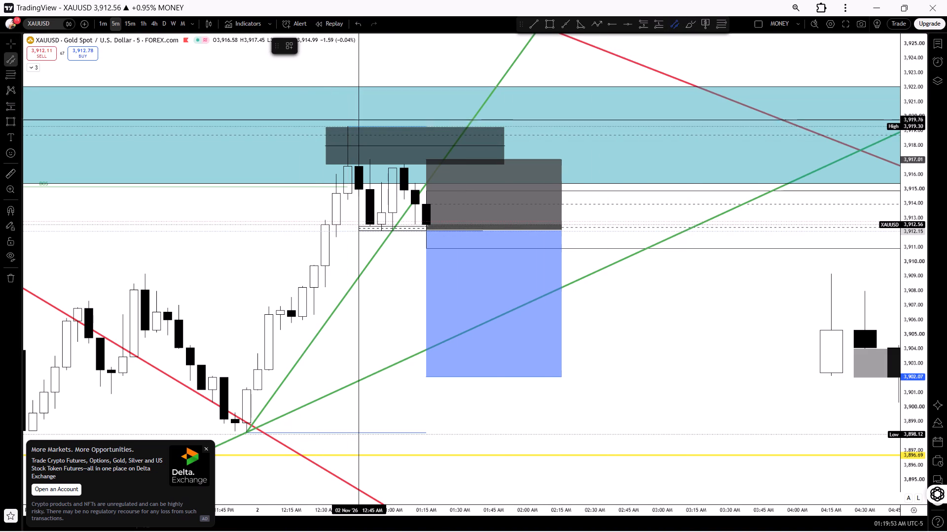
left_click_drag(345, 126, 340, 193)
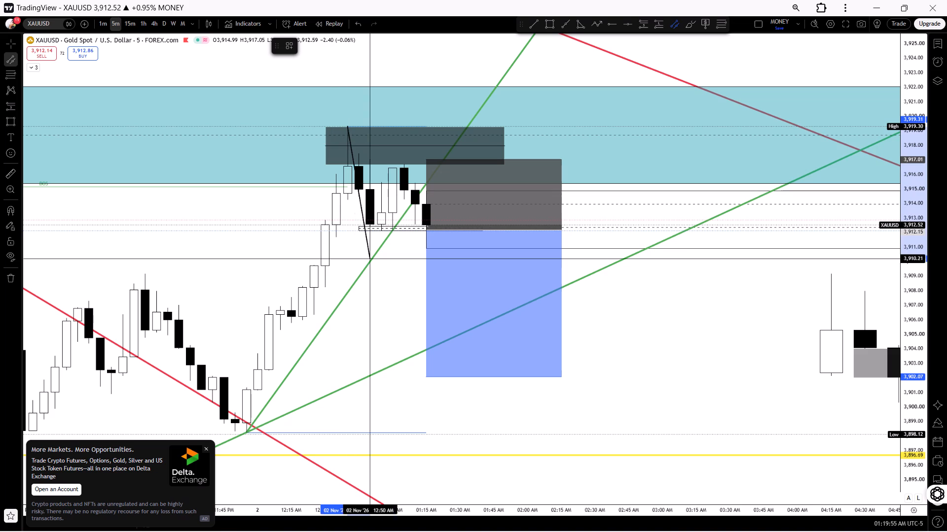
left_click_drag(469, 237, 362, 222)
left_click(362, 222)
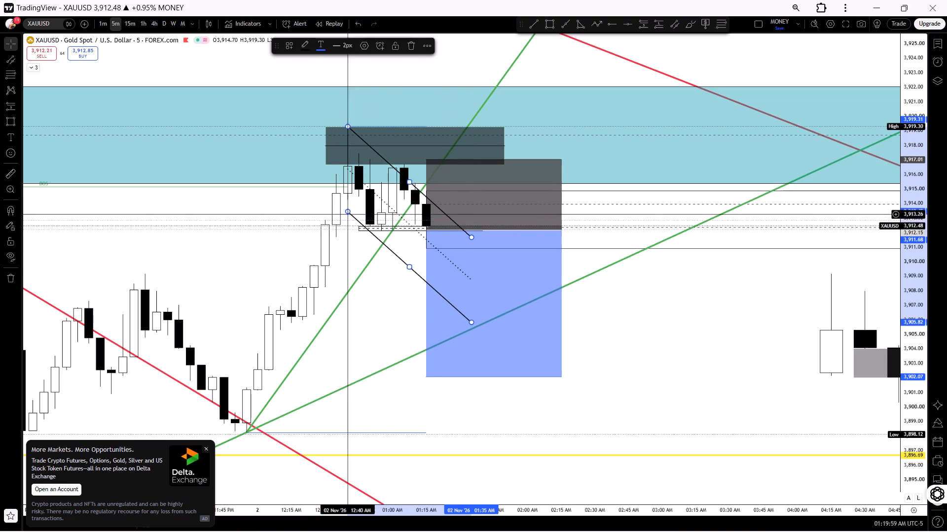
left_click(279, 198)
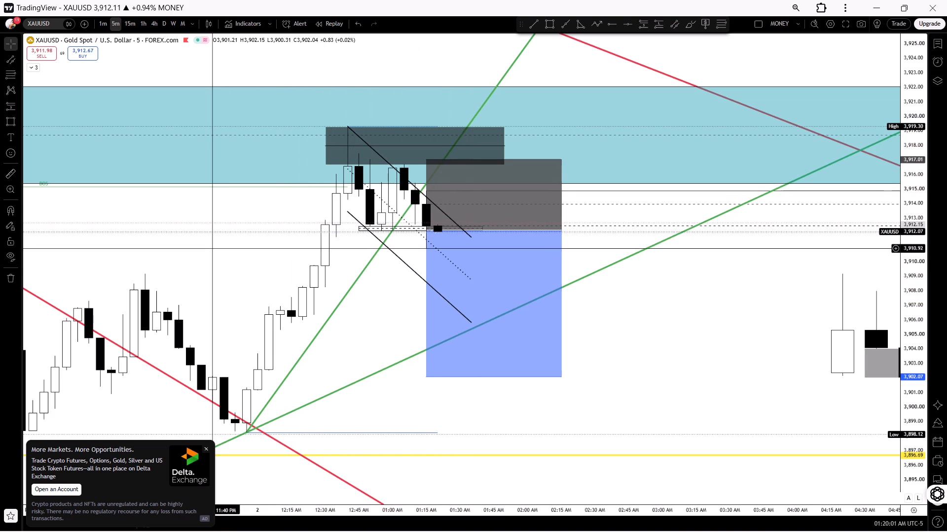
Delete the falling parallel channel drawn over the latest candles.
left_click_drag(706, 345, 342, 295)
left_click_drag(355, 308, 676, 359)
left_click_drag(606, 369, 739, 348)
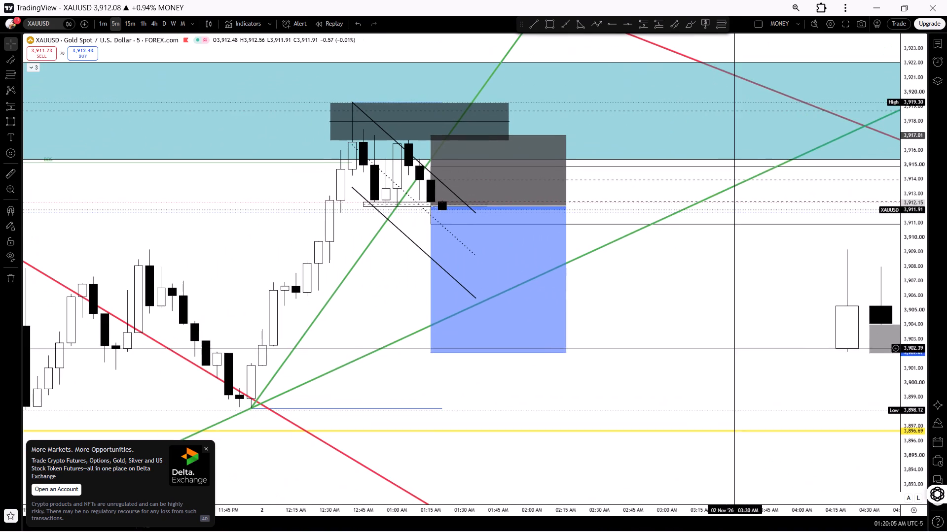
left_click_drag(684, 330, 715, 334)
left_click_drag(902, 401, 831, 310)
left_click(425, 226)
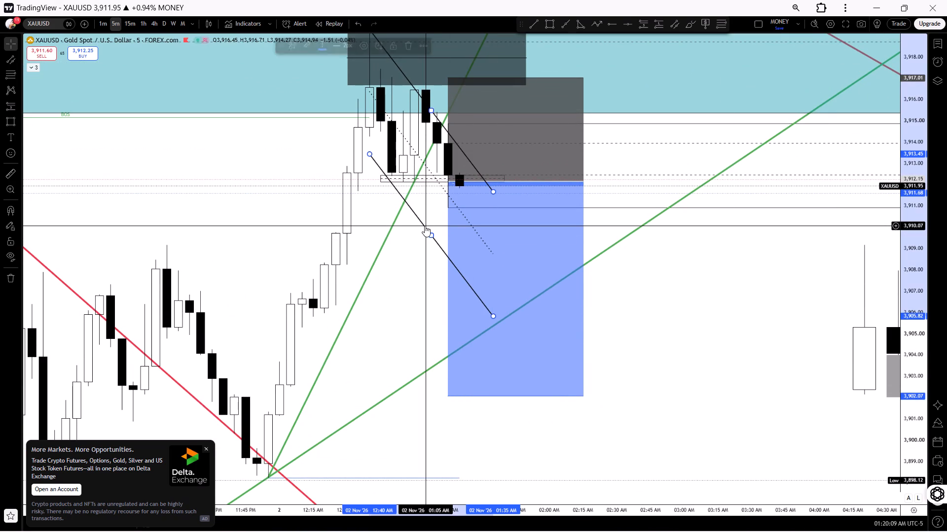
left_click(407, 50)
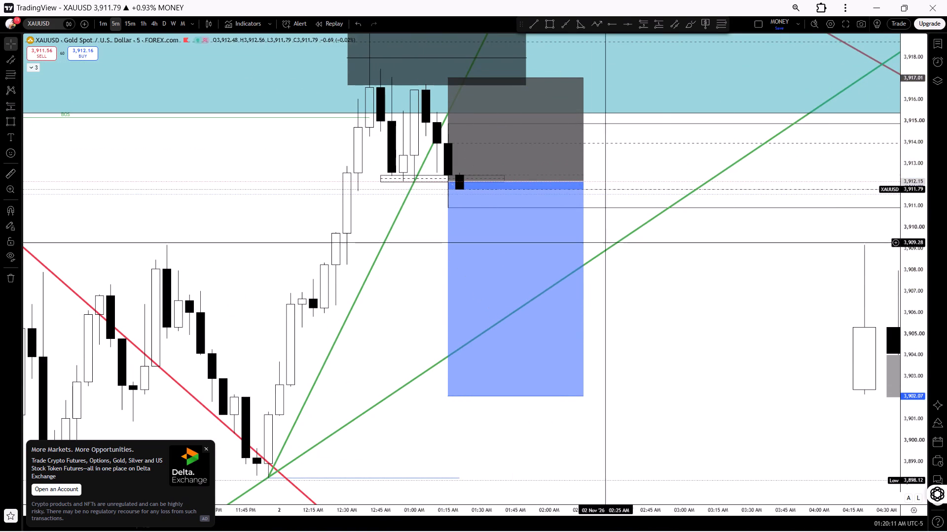
Examine gold's latest 5-minute candles against the short position, and compare them with the 15m candle sketch.
left_click_drag(660, 285, 664, 352)
left_click_drag(653, 340, 638, 340)
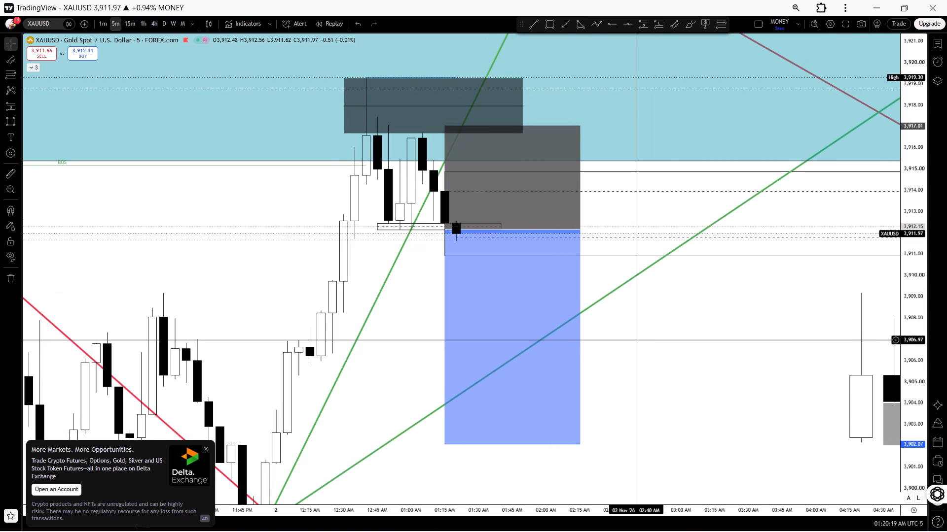
left_click_drag(648, 345, 611, 345)
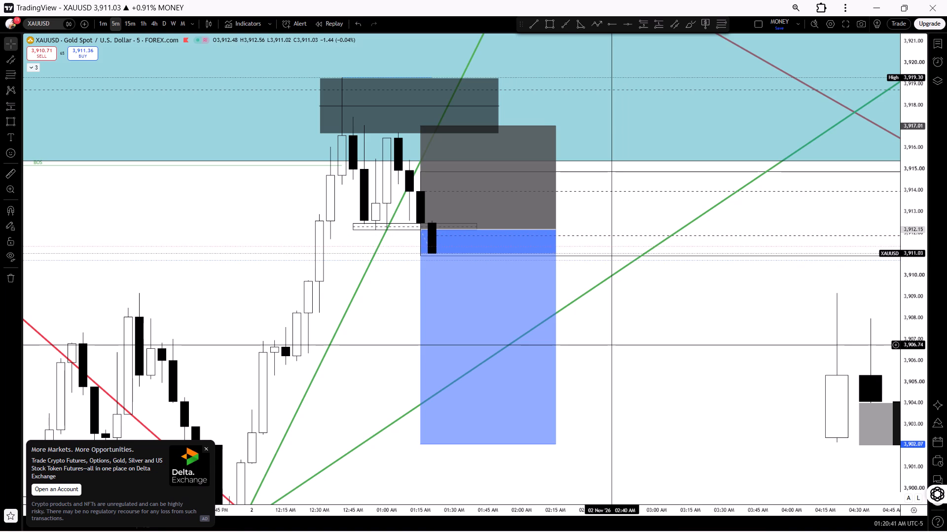
left_click_drag(631, 349, 653, 334)
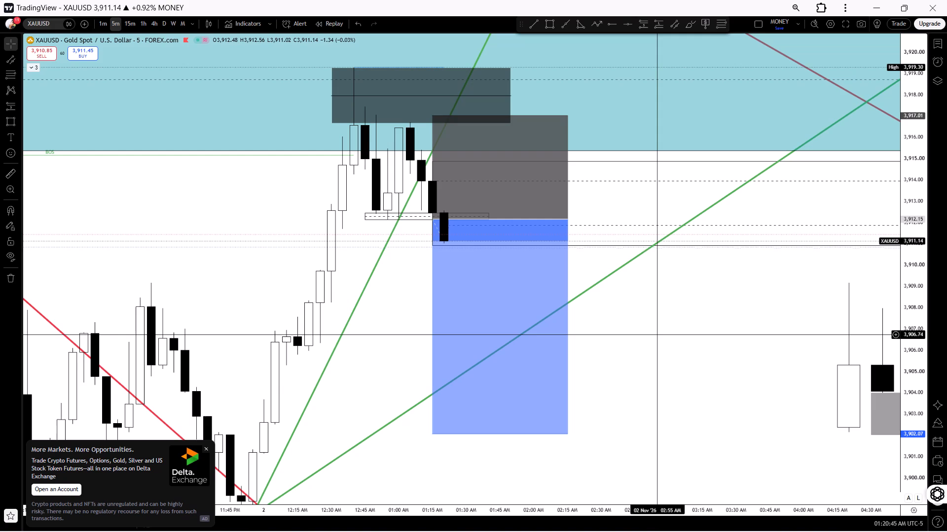
left_click_drag(704, 342, 184, 249)
left_click_drag(394, 268, 325, 317)
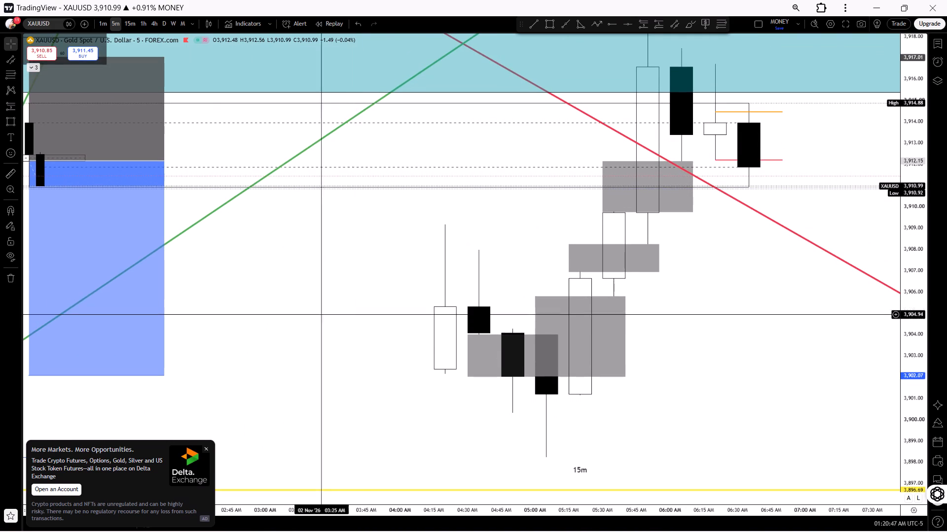
left_click_drag(281, 298, 680, 322)
left_click_drag(551, 319, 635, 307)
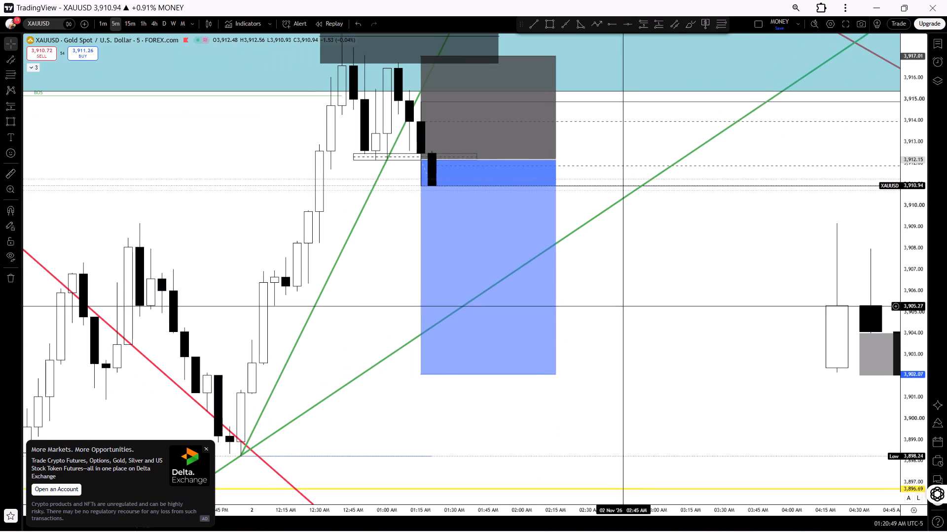
left_click_drag(369, 274, 370, 298)
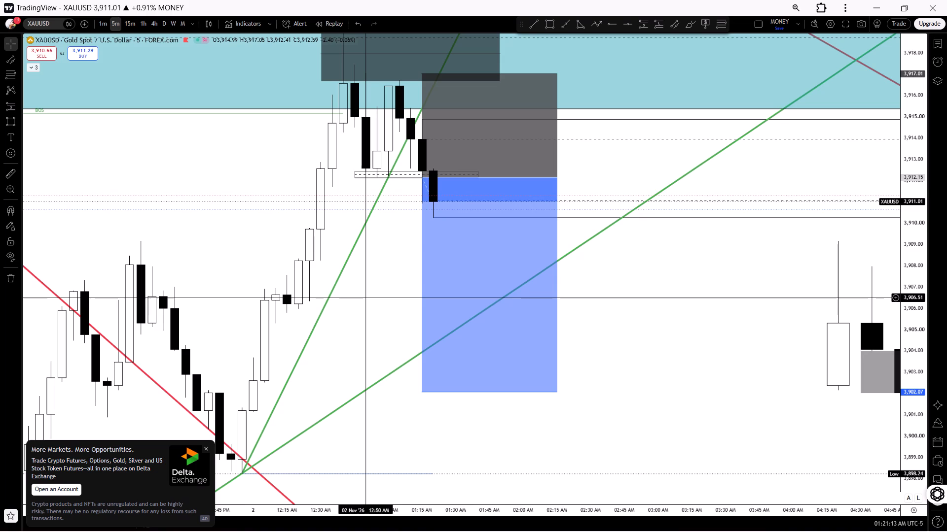
left_click(601, 338)
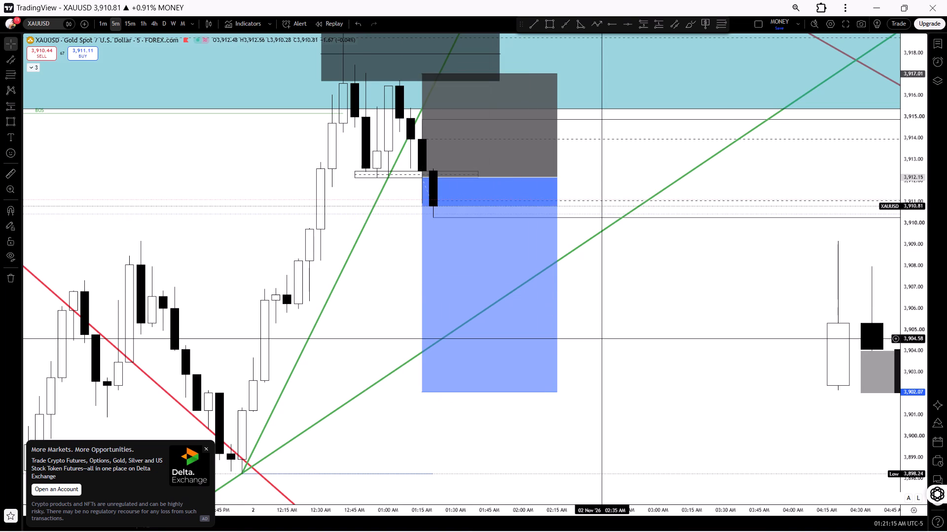
Open the watchlist, display EURUSD on the 15-minute timeframe and reset the chart view.
left_click(939, 39)
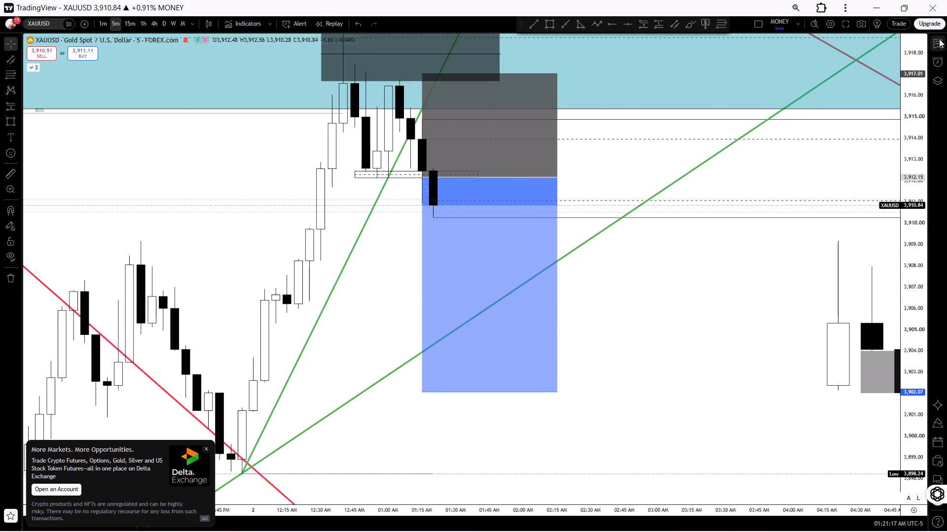
left_click(789, 229)
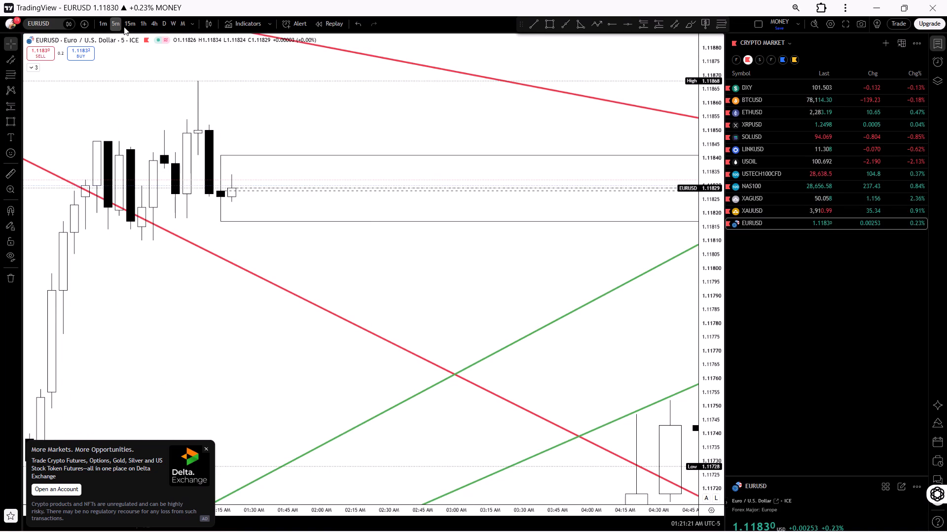
left_click(124, 27)
left_click_drag(131, 208, 630, 133)
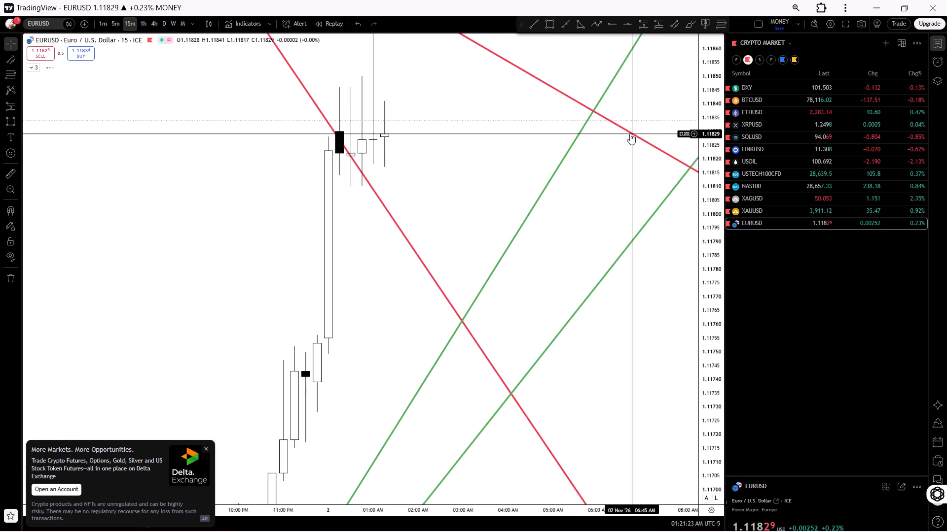
right_click(476, 161)
left_click(487, 166)
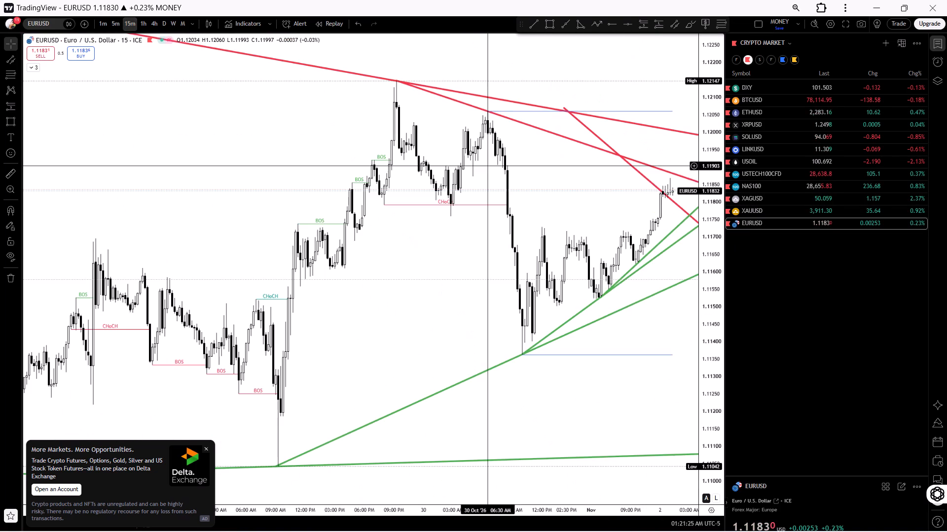
Delete the steep red descending trendline that crosses the latest EURUSD candles.
left_click_drag(517, 234, 391, 270)
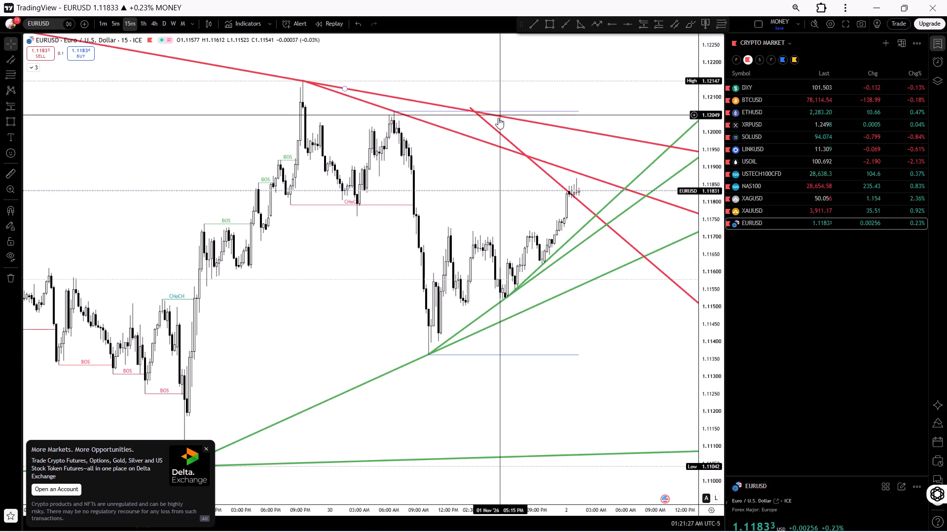
left_click(497, 129)
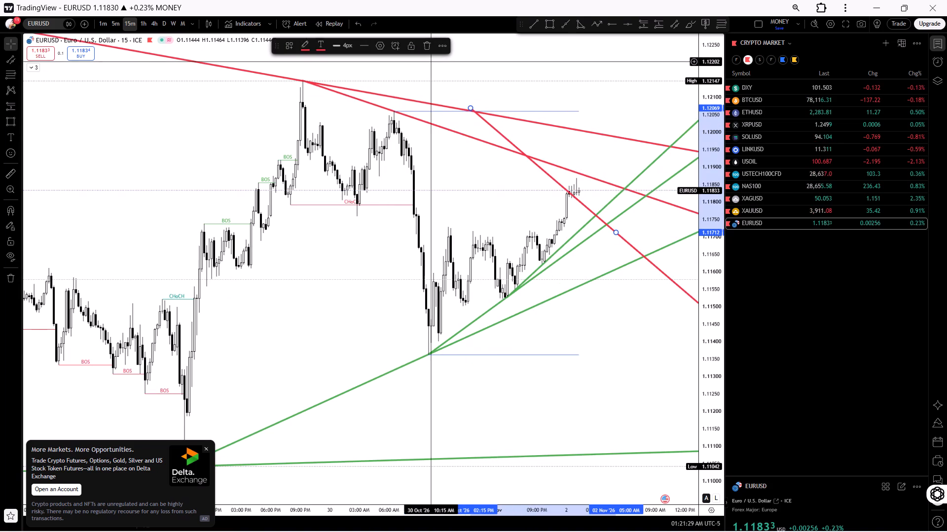
left_click(427, 50)
left_click_drag(458, 209, 401, 207)
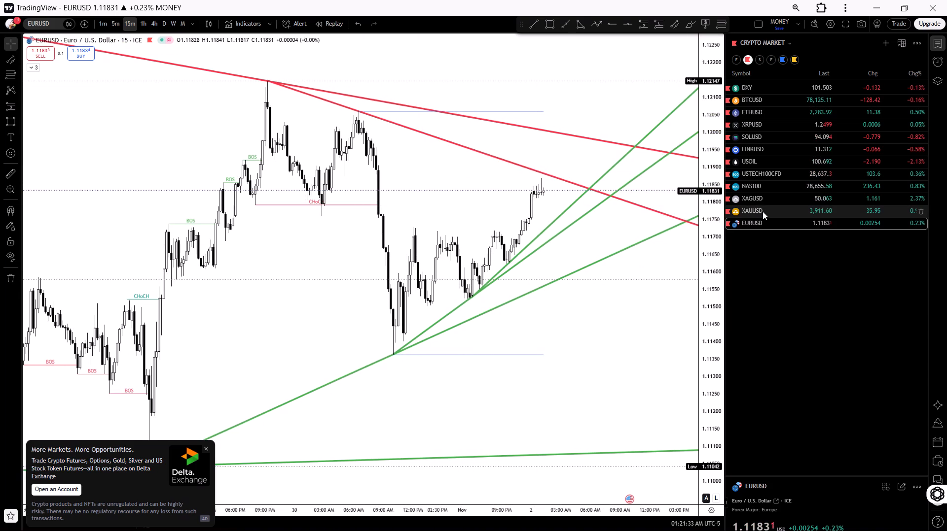
Review the 15-minute charts of XAUUSD, NAS100 and XAGUSD for comparison.
left_click(764, 211)
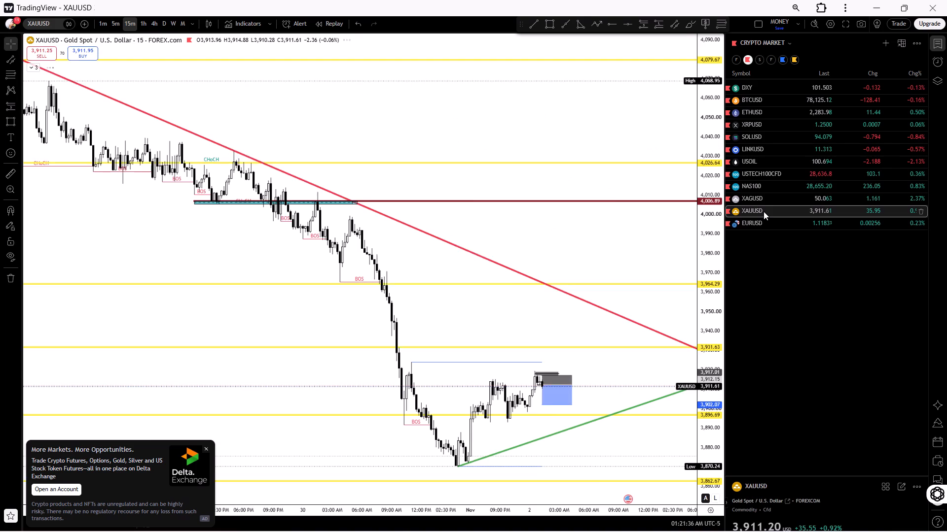
left_click_drag(488, 406, 440, 390)
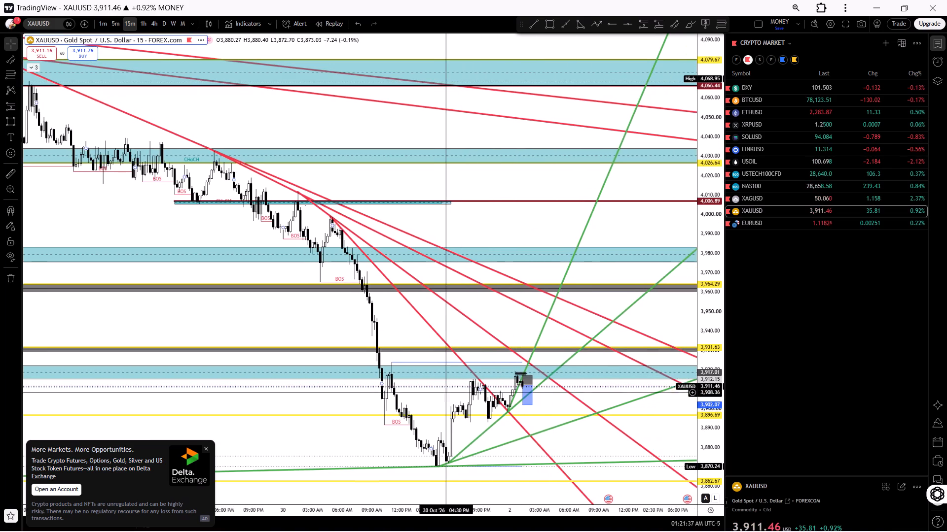
left_click(782, 189)
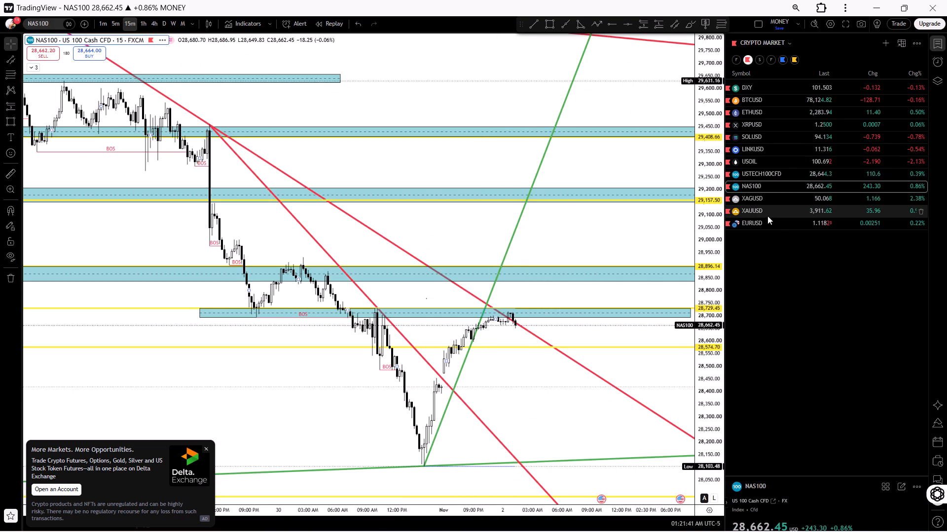
left_click(767, 197)
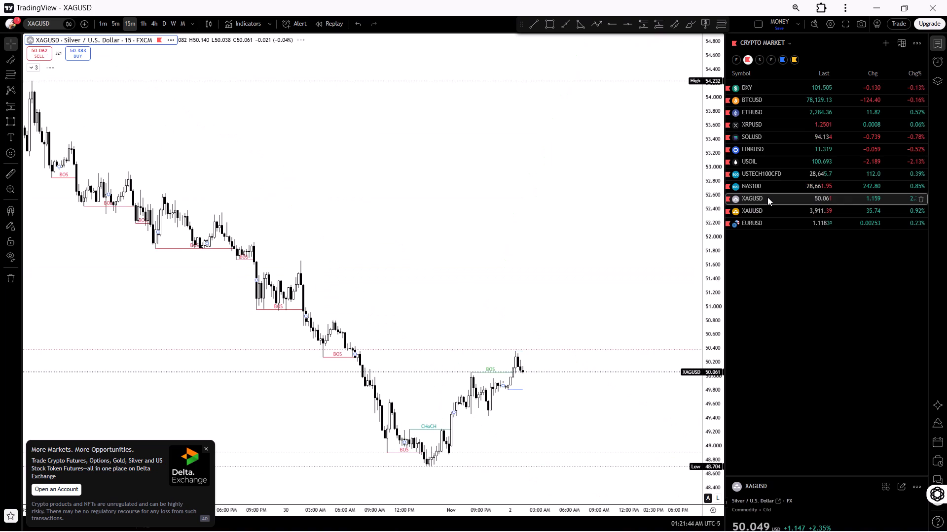
left_click(757, 211)
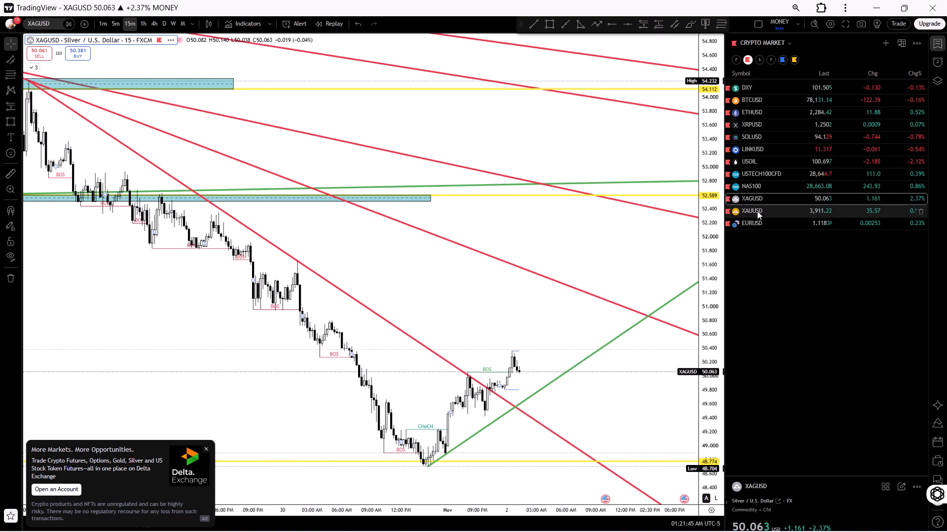
left_click(762, 200)
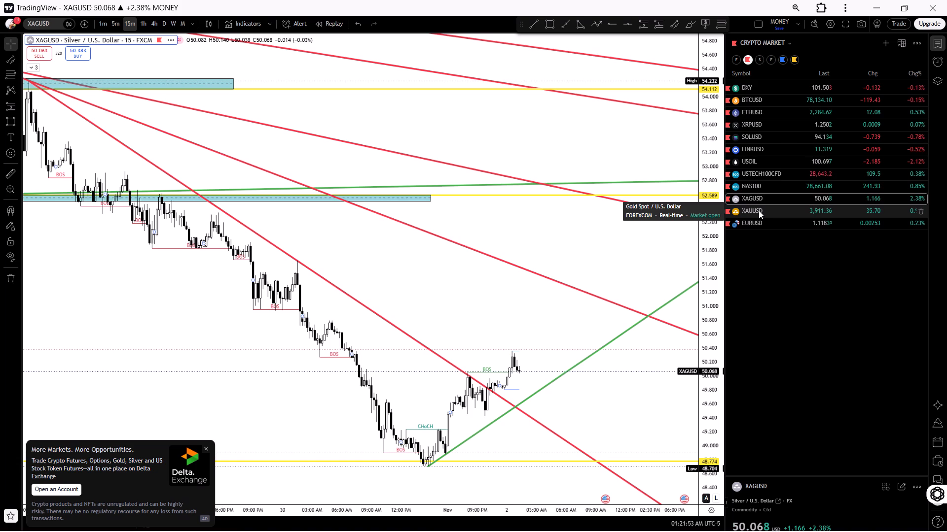
Return to XAUUSD on the 5-minute timeframe and reset the chart view.
double_click(759, 210)
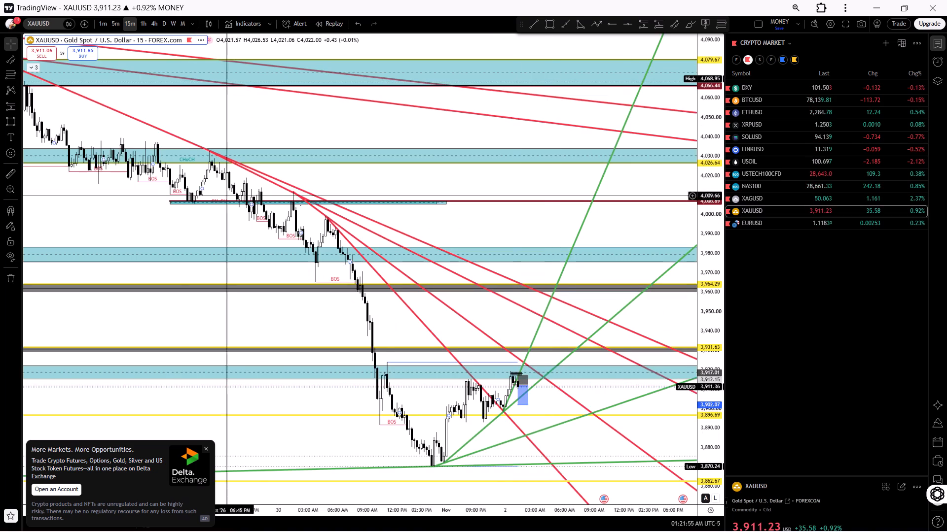
left_click(115, 25)
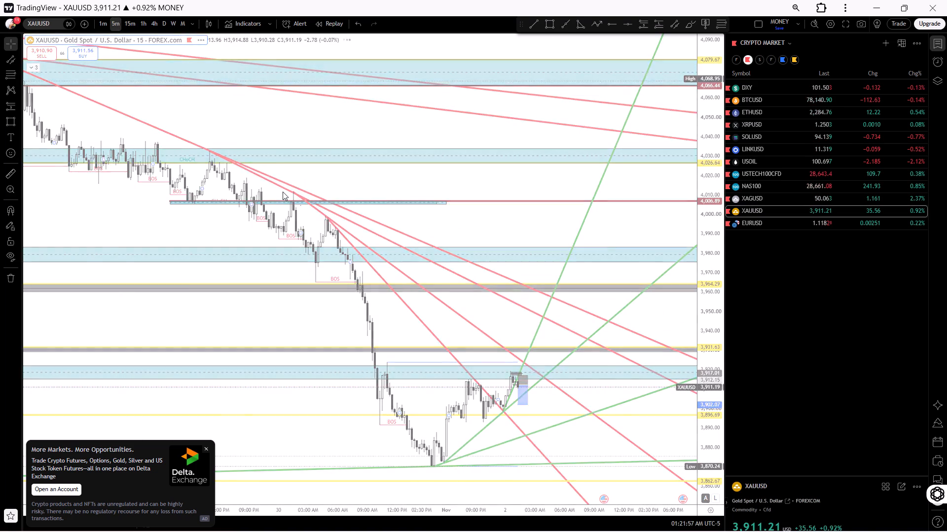
right_click(283, 192)
left_click(295, 198)
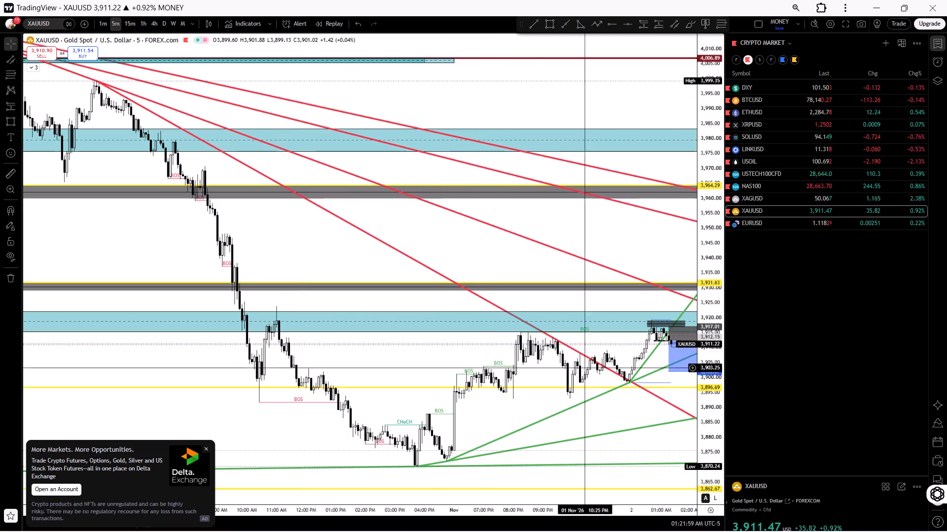
Examine gold's 5-minute price action around the short position, the blue resistance zone and the rising green trendlines.
left_click_drag(706, 478, 628, 244)
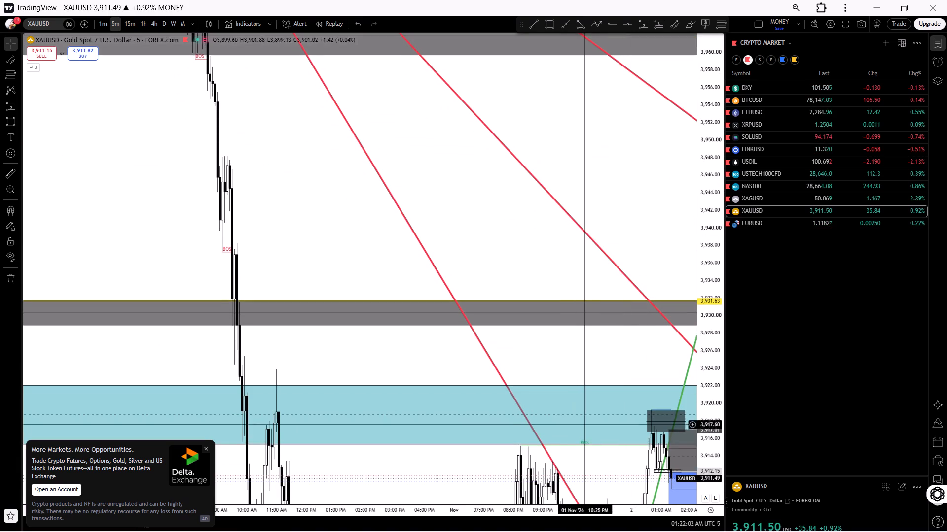
left_click_drag(592, 471, 512, 247)
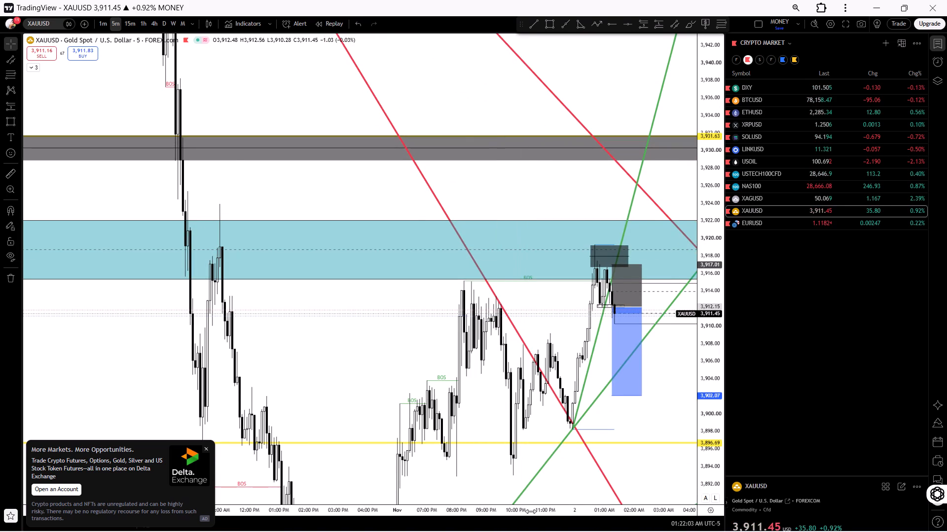
left_click_drag(531, 511, 320, 449)
left_click_drag(383, 340, 302, 347)
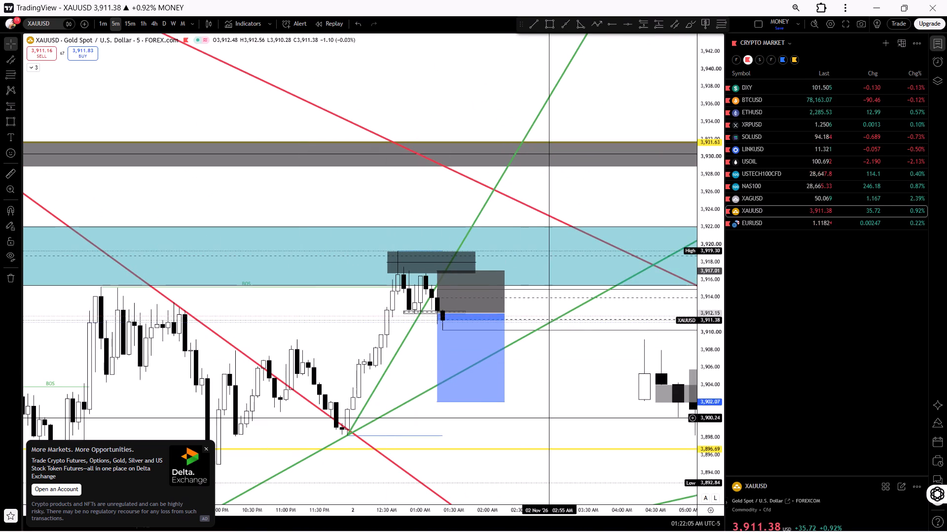
left_click_drag(594, 408, 566, 386)
left_click_drag(707, 445, 702, 438)
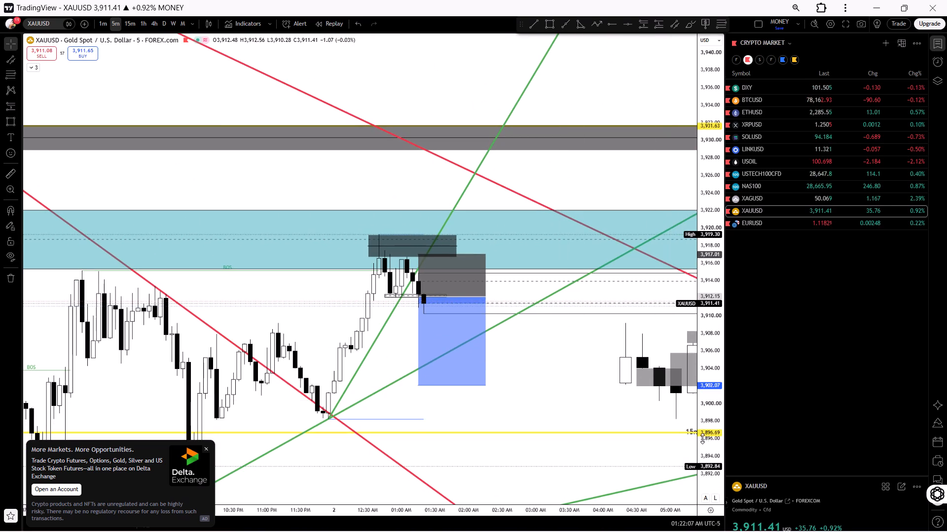
left_click_drag(702, 438, 656, 374)
left_click_drag(592, 410, 631, 409)
left_click_drag(708, 431, 685, 395)
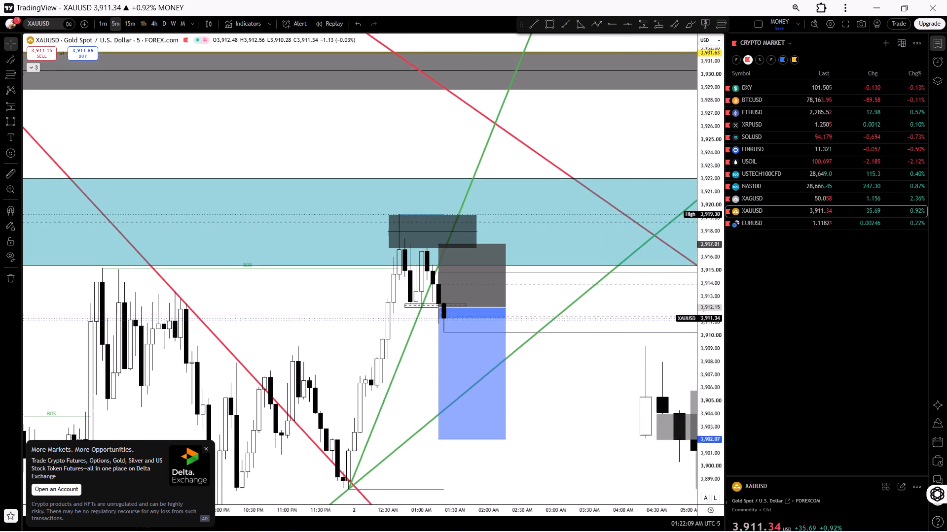
left_click_drag(685, 395, 682, 379)
left_click(629, 414)
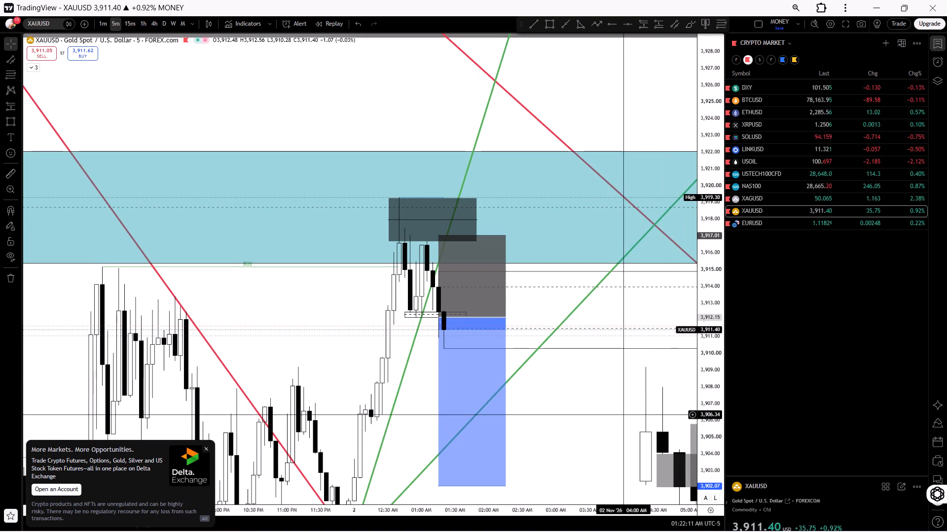
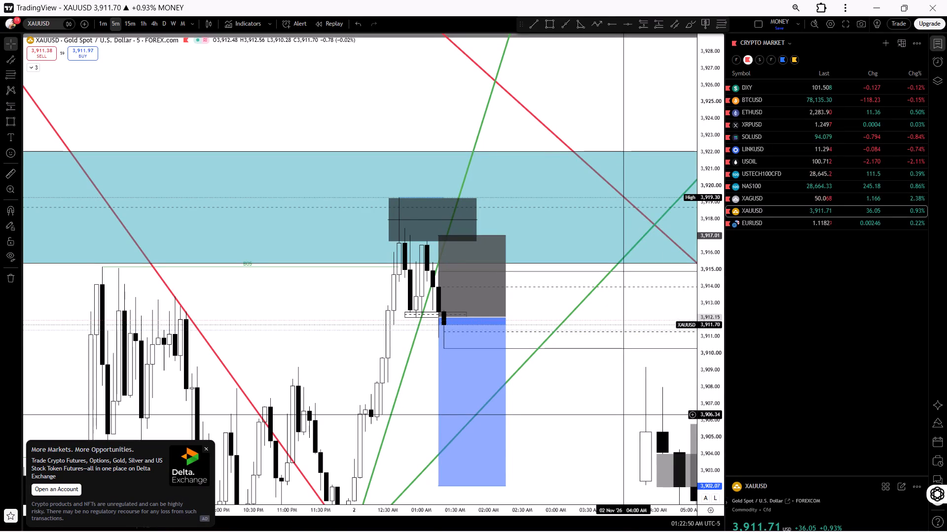
Switch XAUUSD to the 1-minute timeframe, reset the chart view, and examine price around the short position's entry and target.
left_click(608, 430)
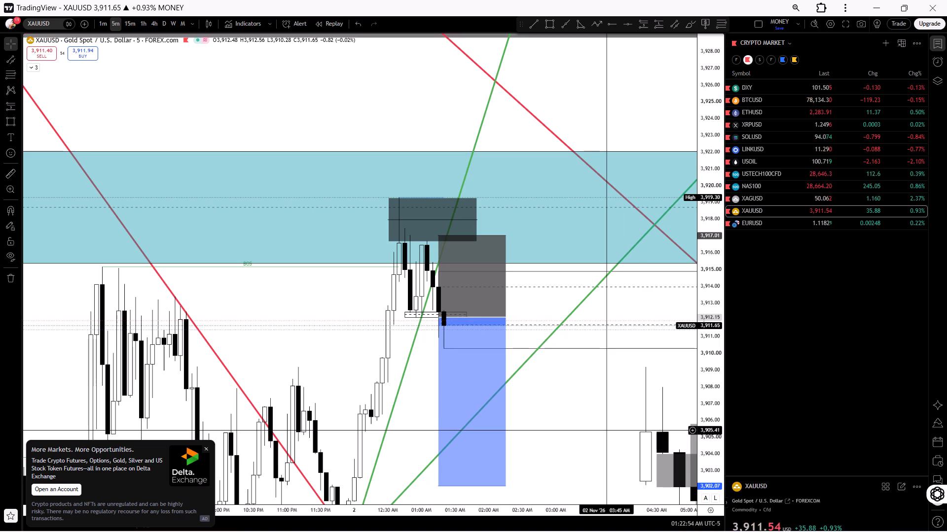
left_click_drag(620, 403, 630, 400)
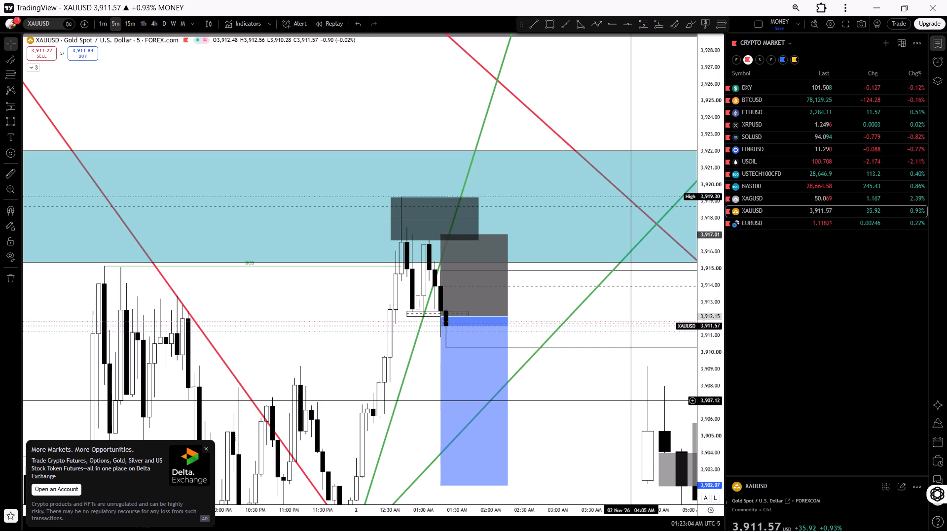
left_click(103, 22)
right_click(396, 285)
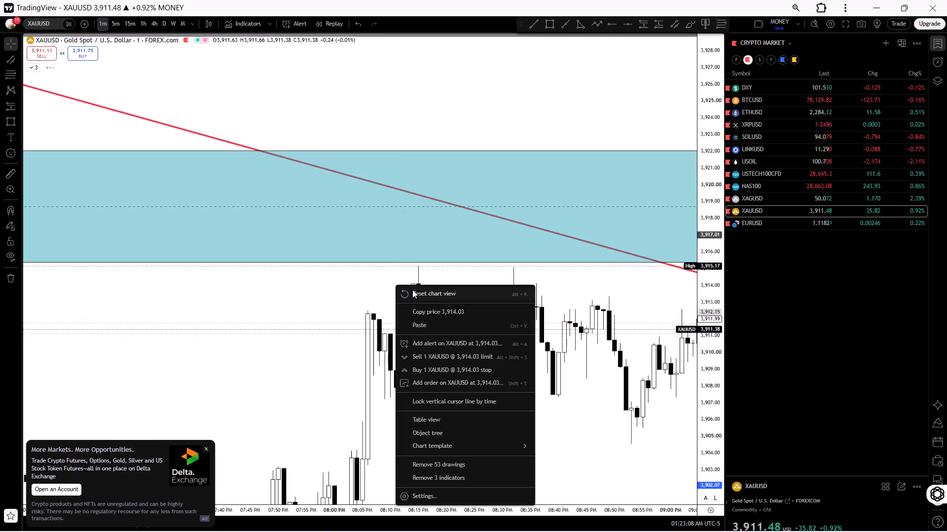
left_click(412, 290)
left_click_drag(518, 244, 275, 305)
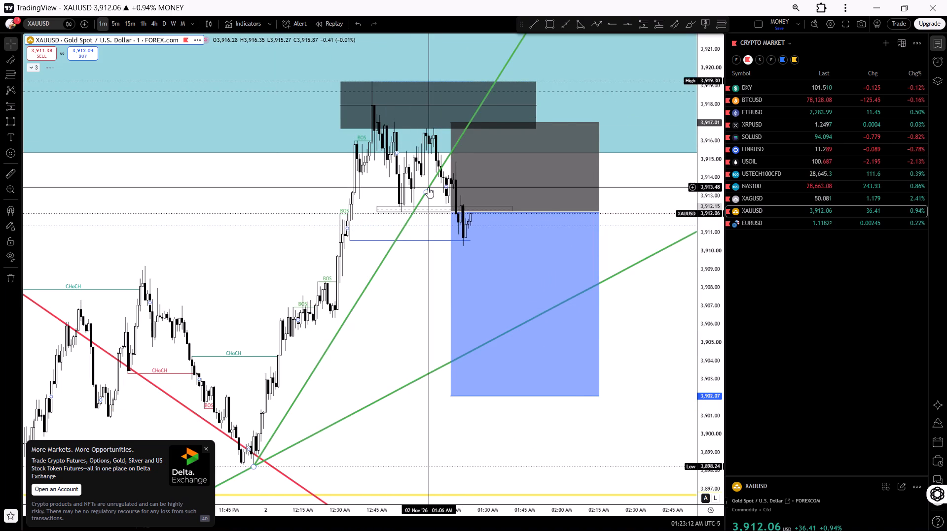
left_click_drag(636, 376, 661, 374)
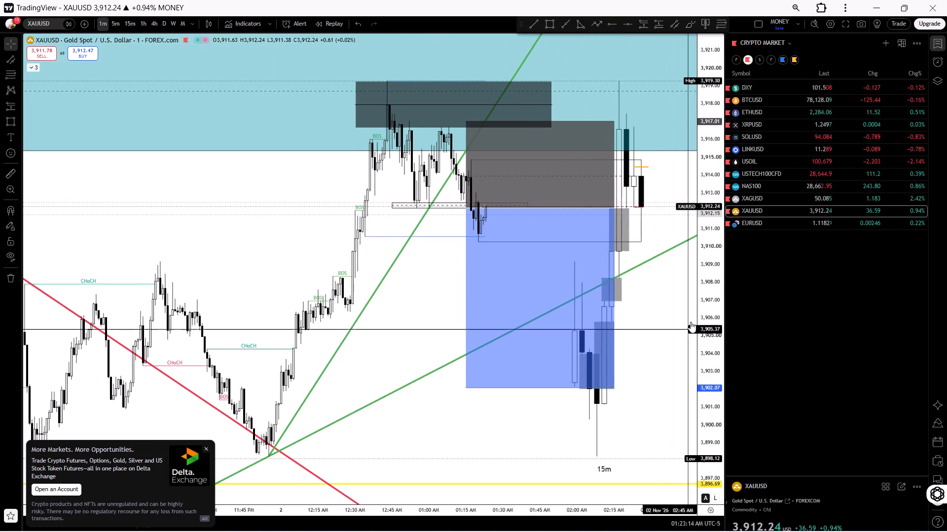
left_click_drag(707, 293, 677, 365)
left_click_drag(652, 390, 637, 391)
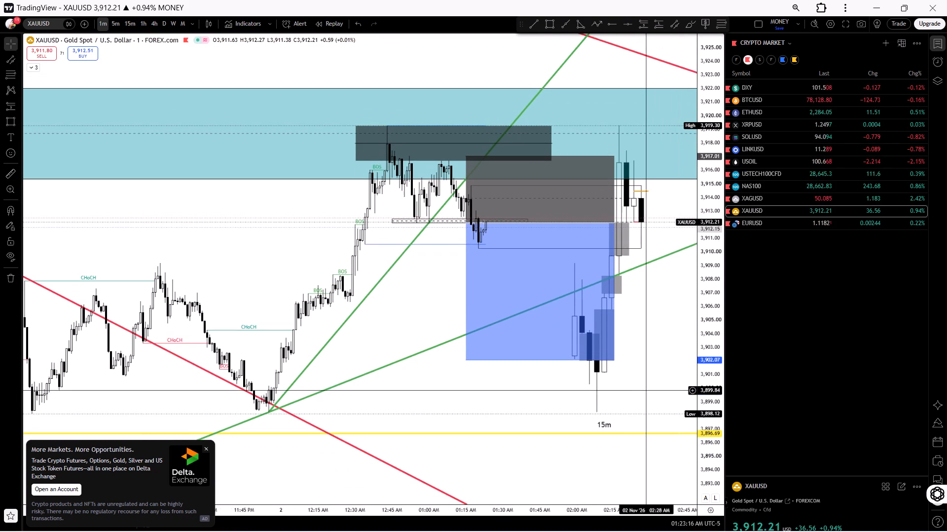
left_click_drag(637, 391, 625, 391)
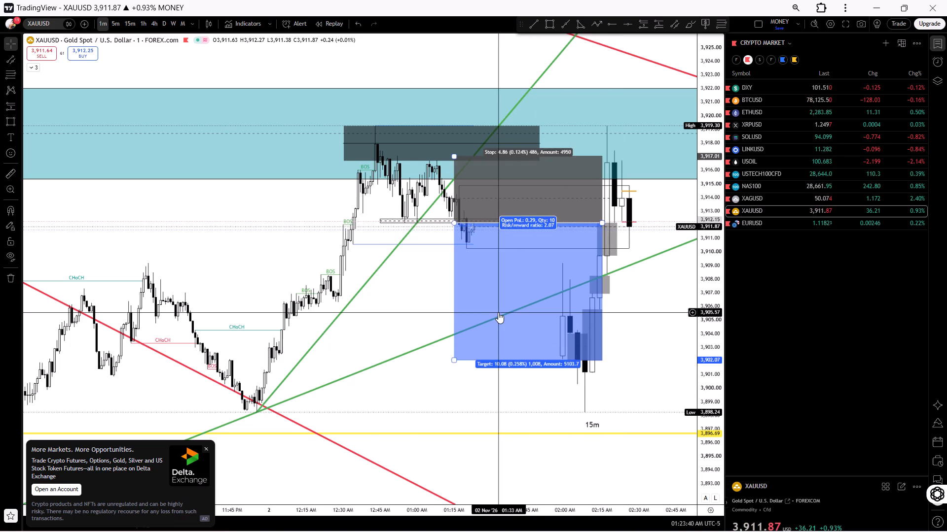
Return XAUUSD to the 5-minute timeframe and inspect the short position alongside the candles labelled 15m.
left_click(115, 21)
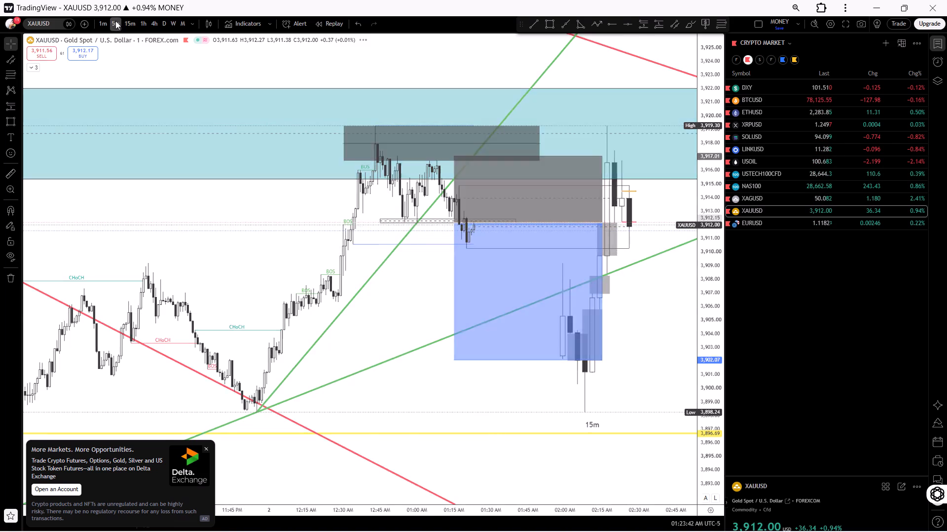
left_click_drag(419, 248, 702, 307)
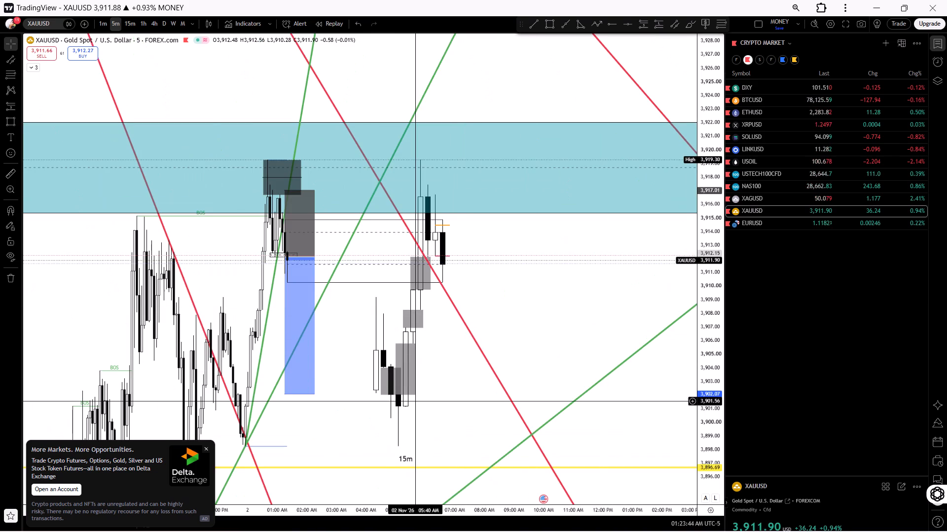
left_click_drag(415, 401, 689, 403)
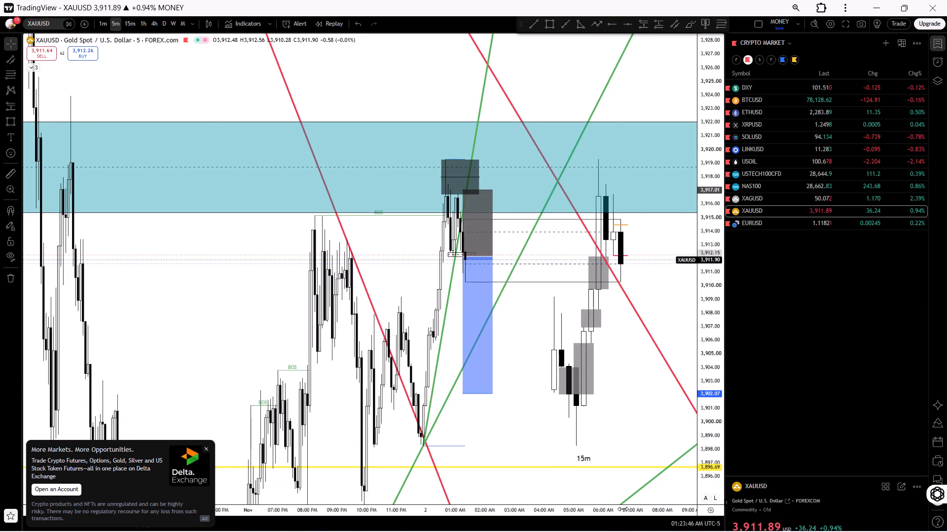
left_click_drag(625, 508, 467, 475)
left_click_drag(401, 415, 639, 425)
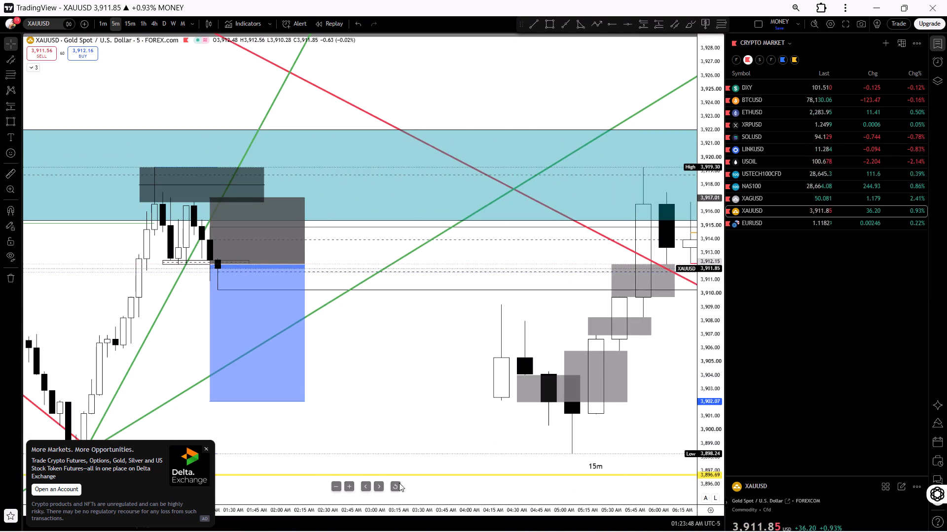
Dismiss the Delta Exchange advertisement and the ad-free upgrade offer covering the chart.
left_click(203, 448)
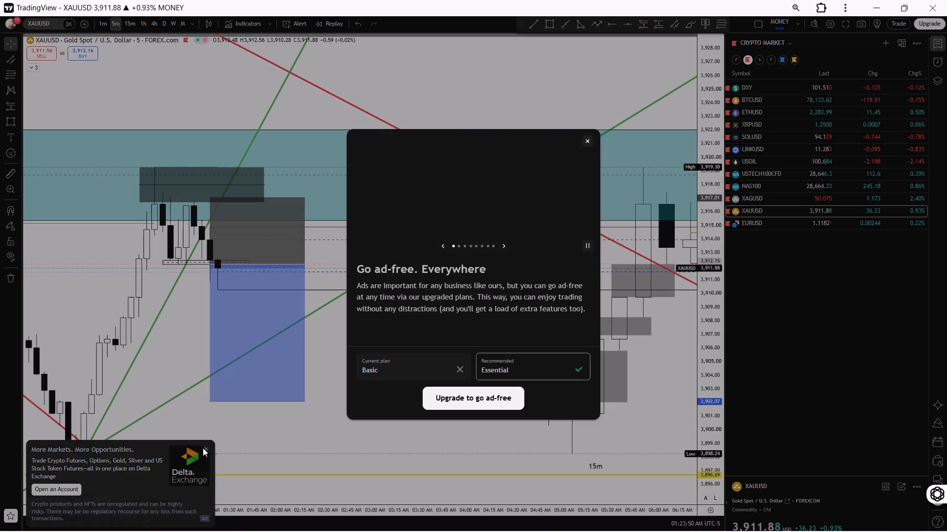
left_click(591, 142)
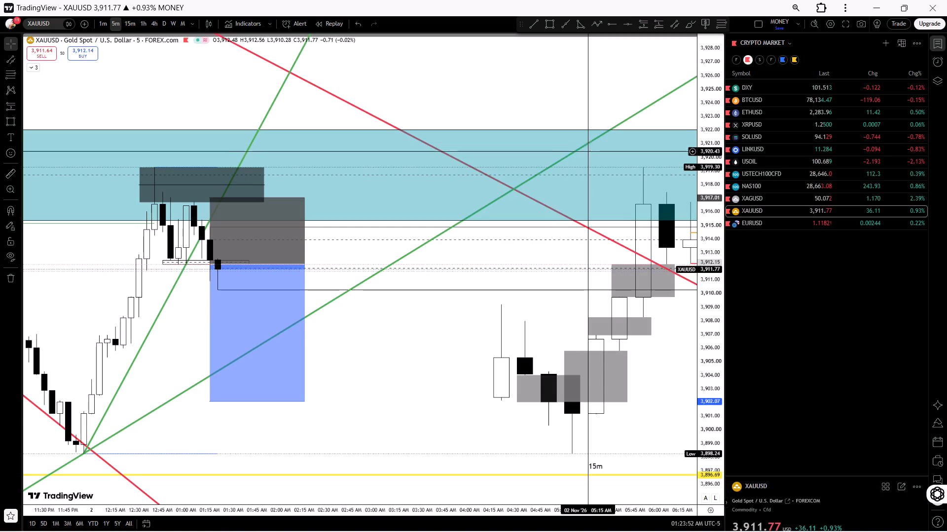
Examine the 15m candles with their grey wick zones, and gold's 5-minute price action around the short position and trendlines.
left_click_drag(521, 333, 564, 331)
left_click_drag(696, 417, 697, 412)
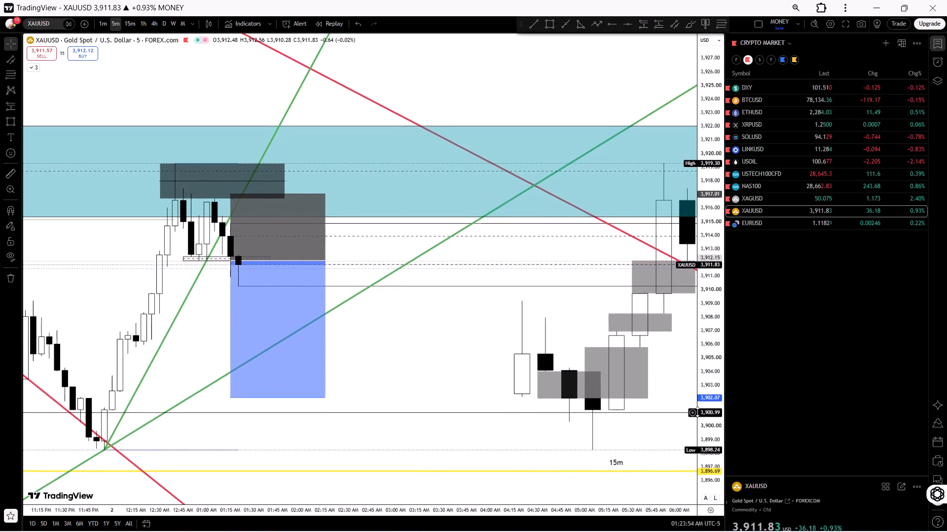
left_click_drag(697, 412, 698, 412)
left_click_drag(704, 441, 605, 267)
left_click_drag(544, 368, 445, 325)
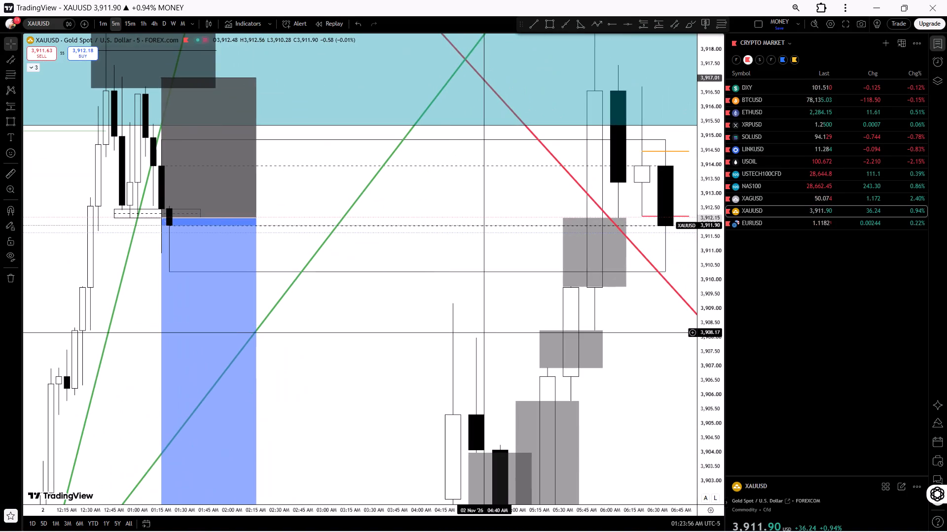
left_click_drag(480, 332, 426, 327)
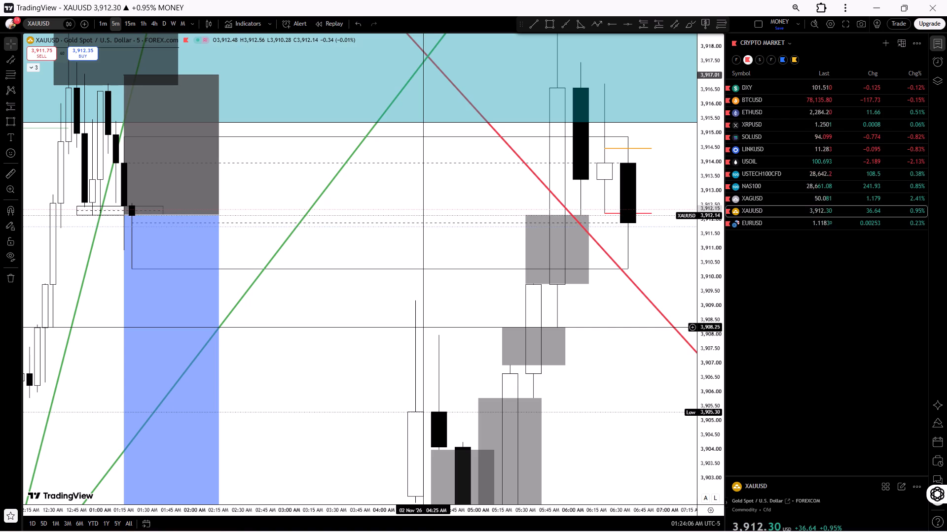
left_click_drag(364, 306, 782, 284)
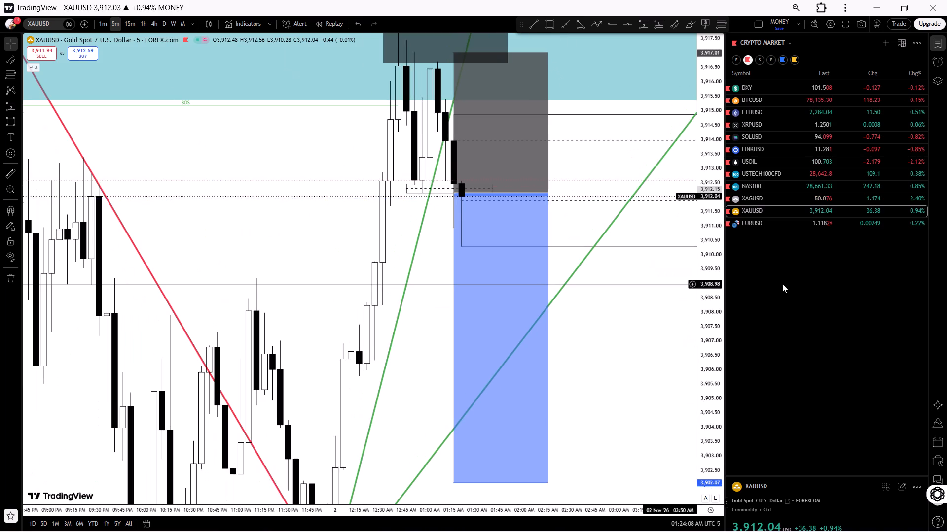
left_click_drag(705, 232, 671, 424)
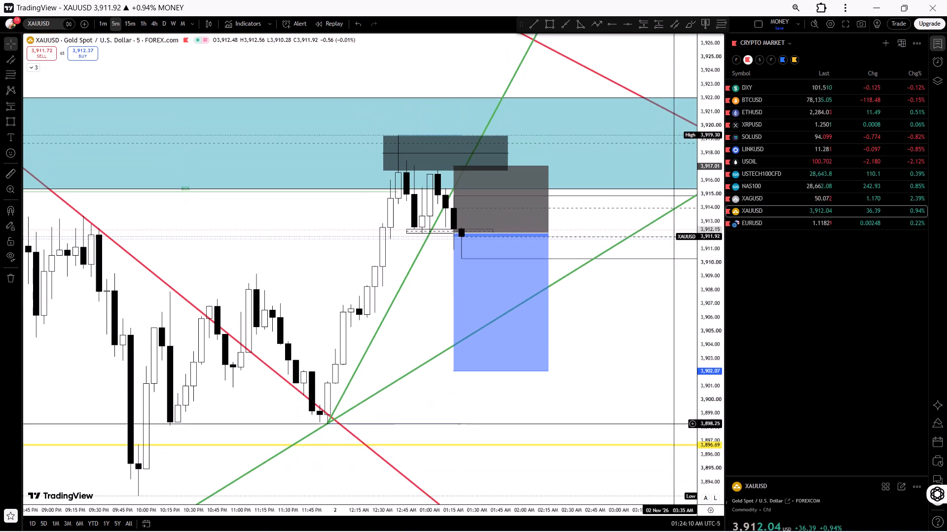
left_click_drag(640, 390, 614, 406)
left_click_drag(616, 362, 592, 382)
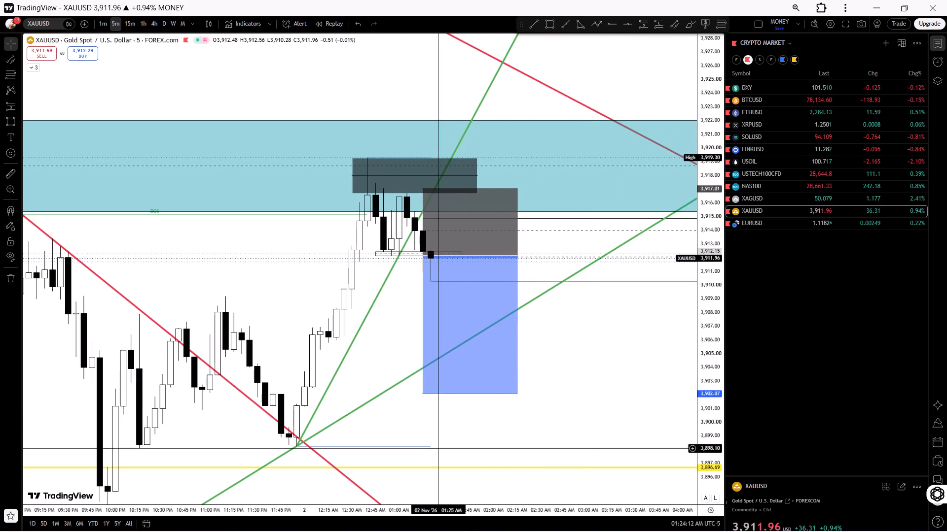
left_click_drag(386, 507, 482, 487)
left_click_drag(625, 368, 598, 375)
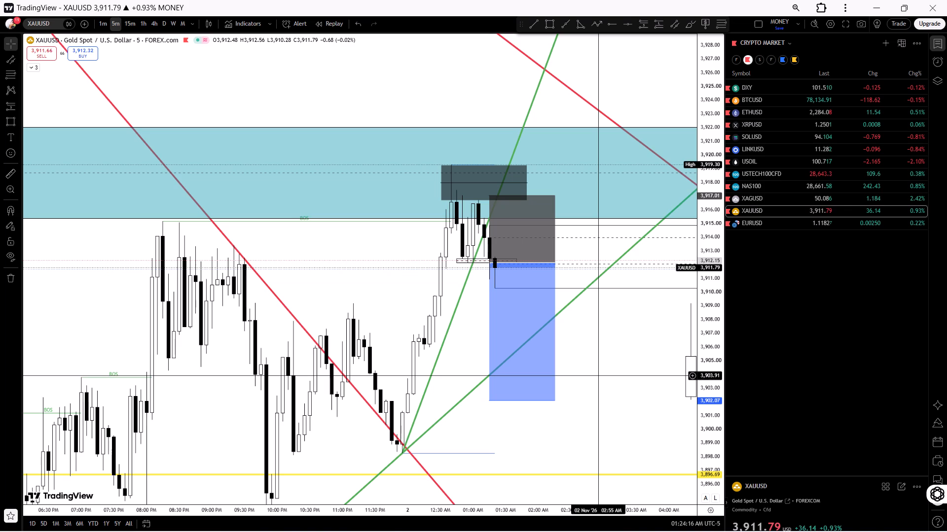
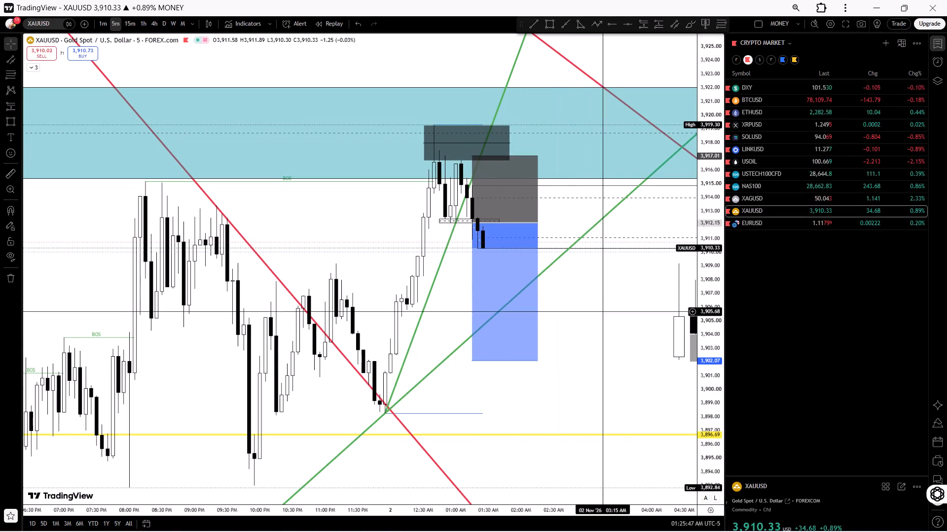
Extend the dark grey zone above the short position forward in time to about 02:10 AM on 2 Nov.
left_click_drag(624, 353, 589, 378)
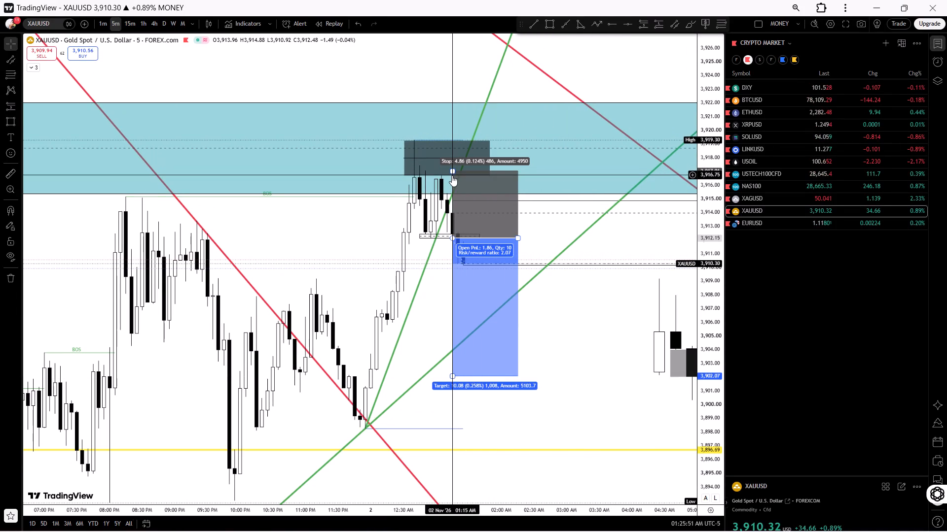
left_click_drag(573, 338, 597, 338)
left_click_drag(591, 365, 551, 347)
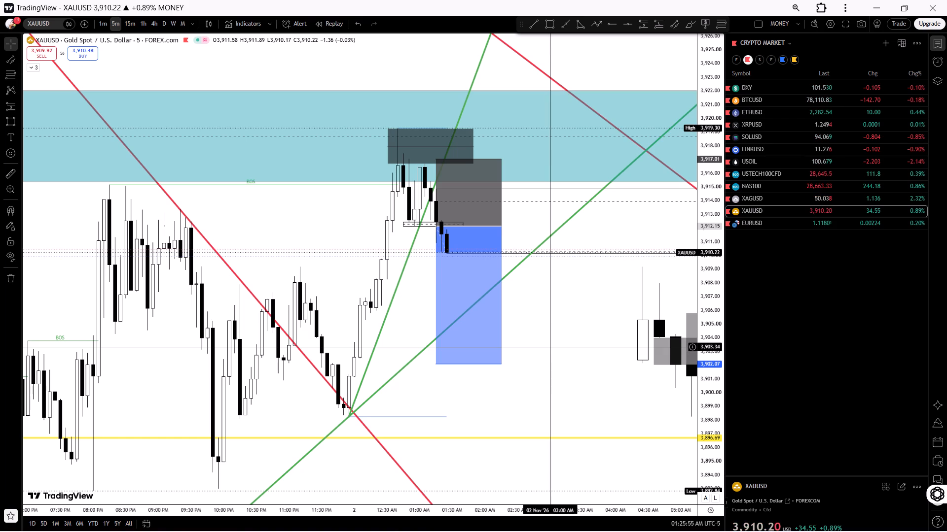
left_click_drag(473, 146, 494, 150)
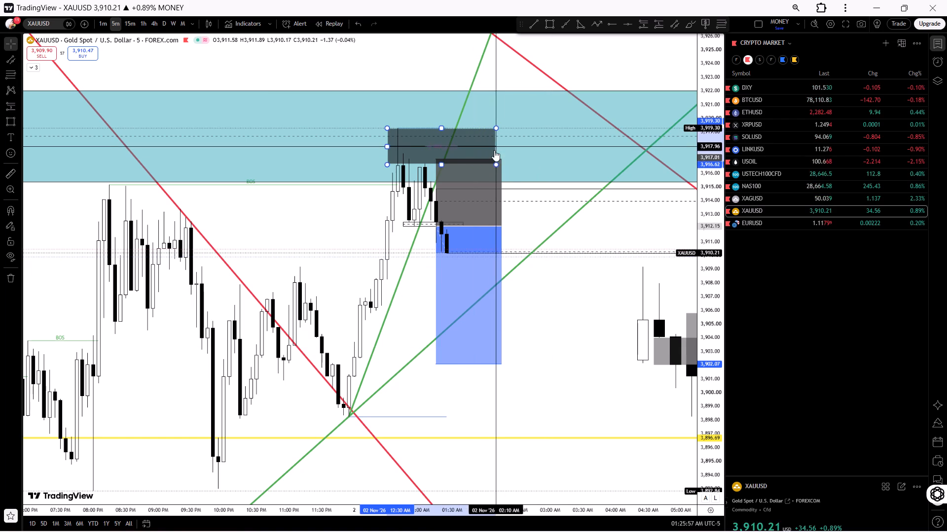
Cross-check the 5-minute charts of EURUSD, XAUUSD, XAGUSD and NAS100, finishing on XAUUSD.
left_click_drag(584, 304, 607, 320)
left_click_drag(604, 349, 612, 352)
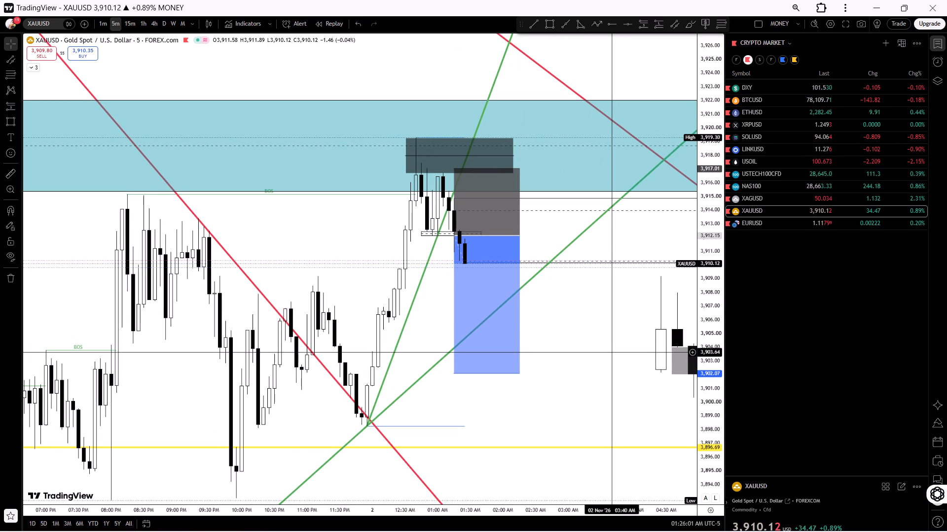
left_click(781, 227)
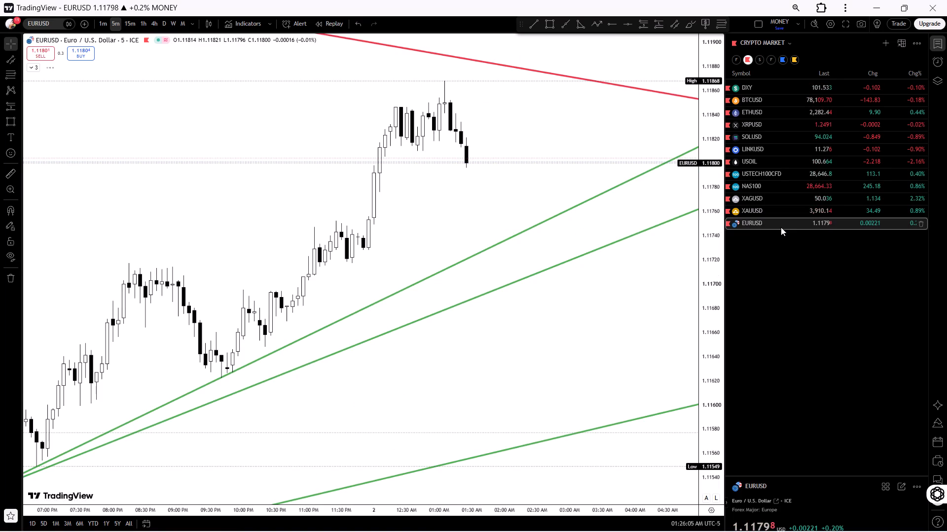
left_click(785, 213)
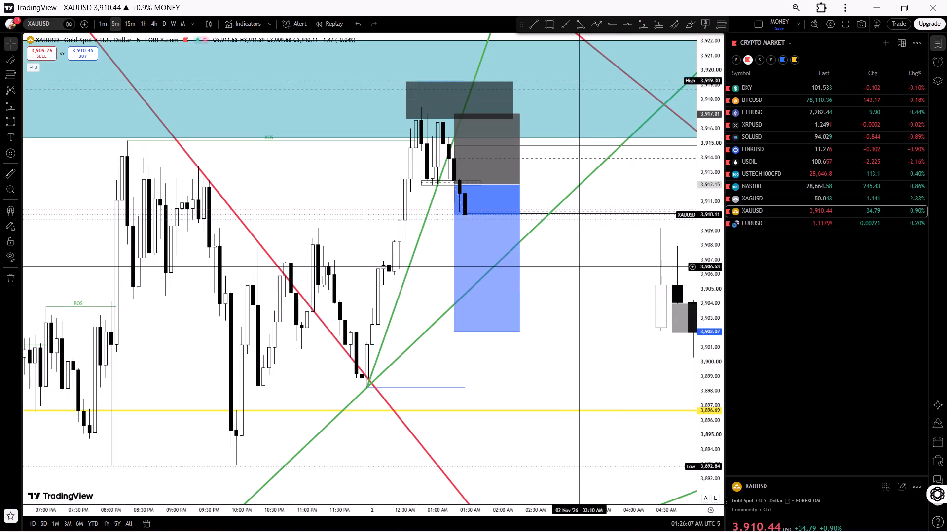
left_click_drag(580, 265, 568, 306)
left_click(766, 201)
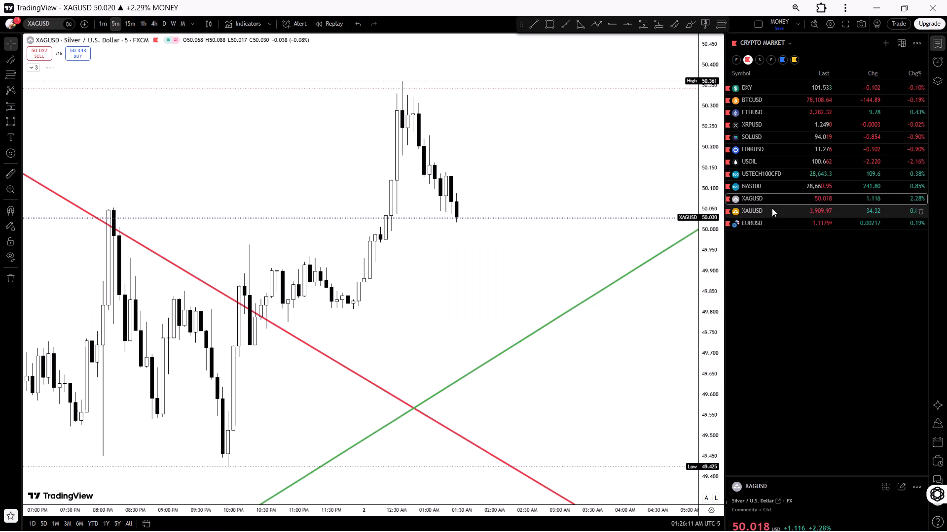
left_click(767, 190)
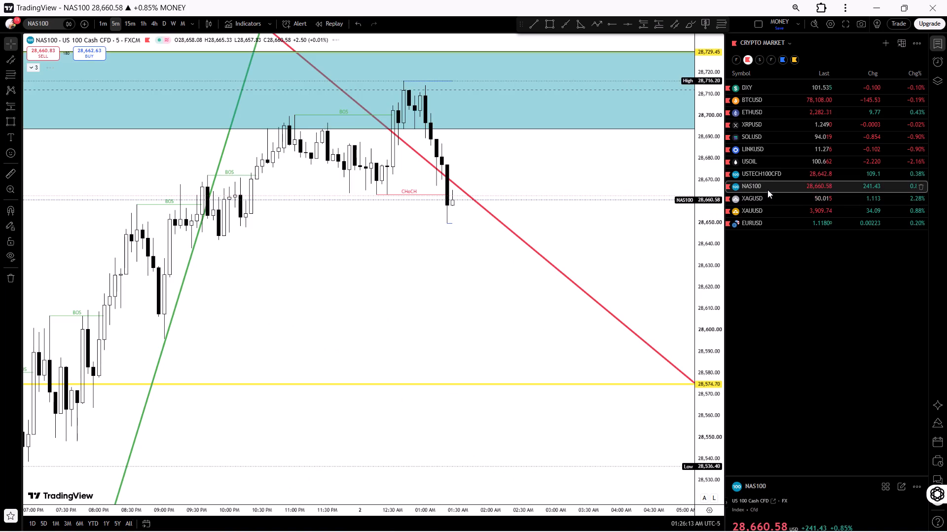
left_click(759, 206)
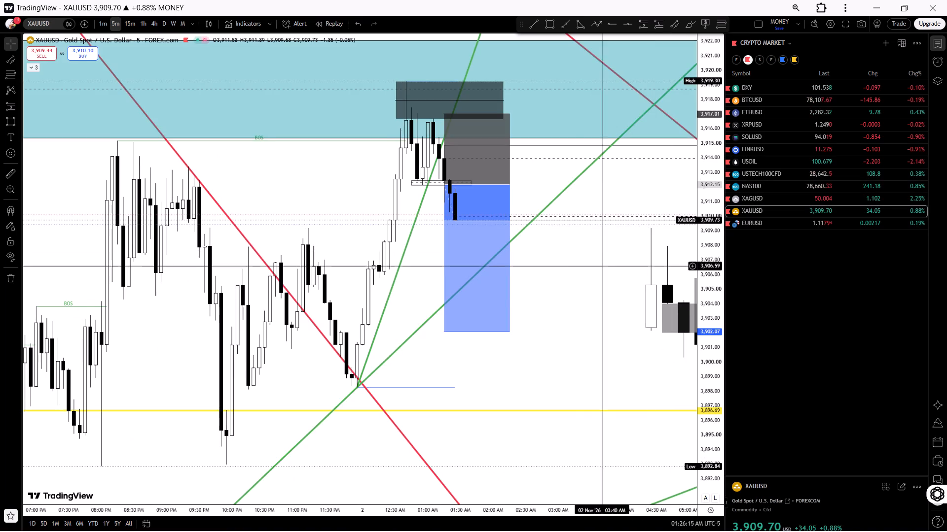
Move the end anchor of the lower red descending trendline to about 3,916.78 at 01:15 AM on 2 Nov.
left_click_drag(583, 277, 583, 325)
left_click_drag(706, 266, 678, 322)
left_click_drag(631, 330, 617, 370)
left_click_drag(618, 339, 600, 356)
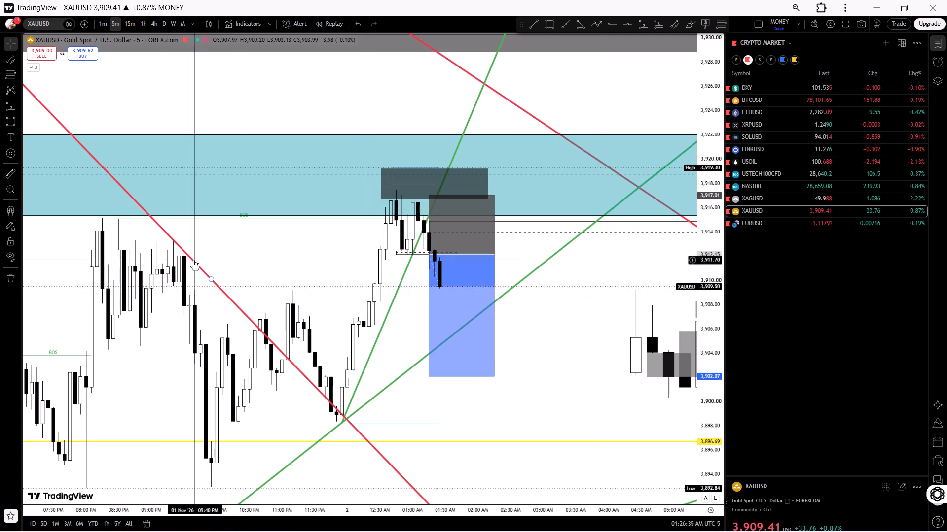
left_click_drag(211, 277, 433, 210)
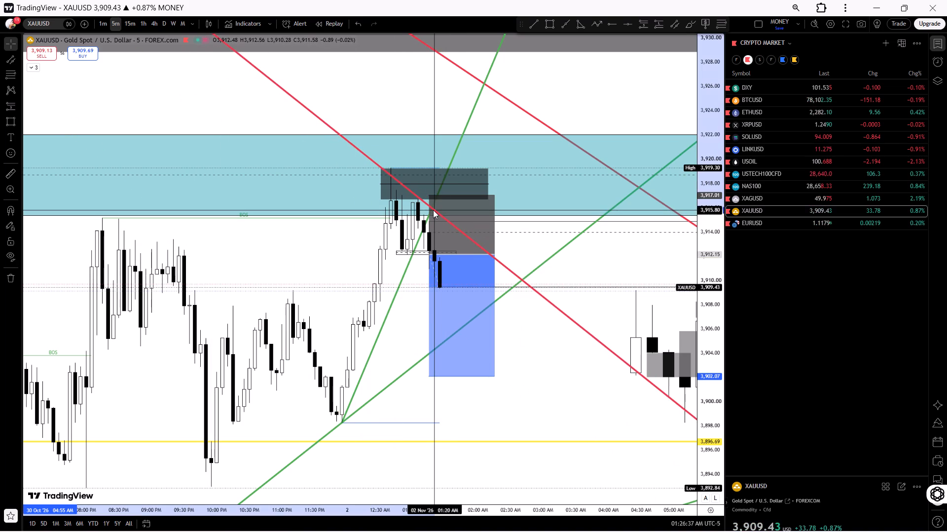
left_click_drag(433, 210, 432, 200)
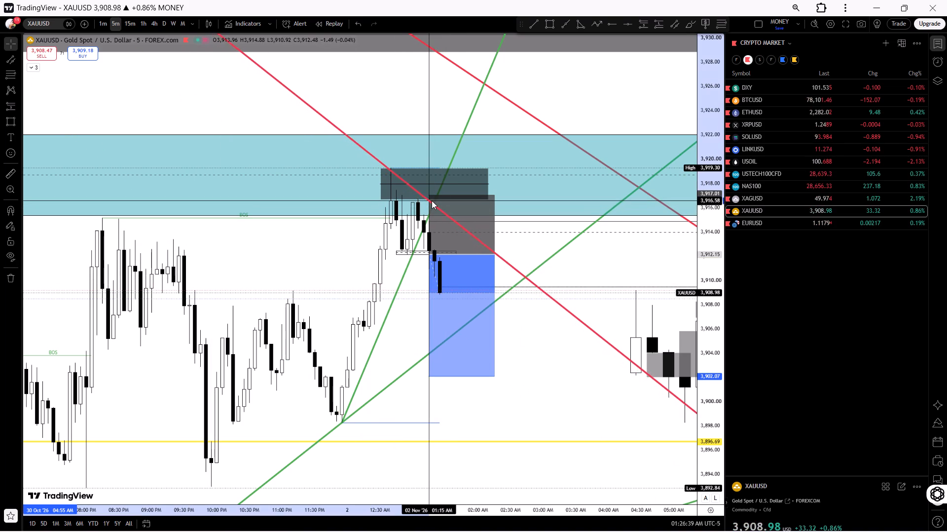
left_click_drag(432, 200, 432, 198)
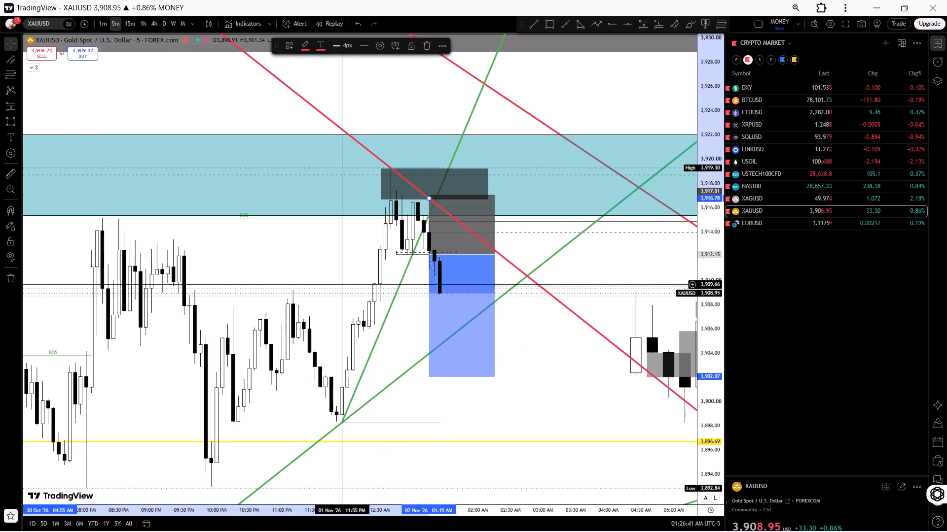
On the 1-hour XAUUSD chart, move the yellow horizontal line below the short position down to 3,871.82, near the recent low.
left_click_drag(339, 284, 328, 286)
left_click_drag(328, 286, 306, 278)
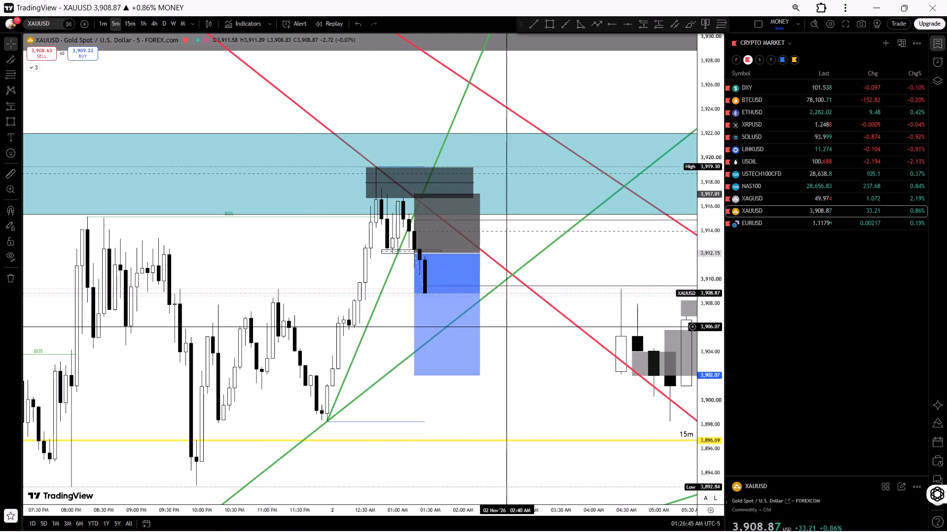
left_click_drag(538, 357, 594, 294)
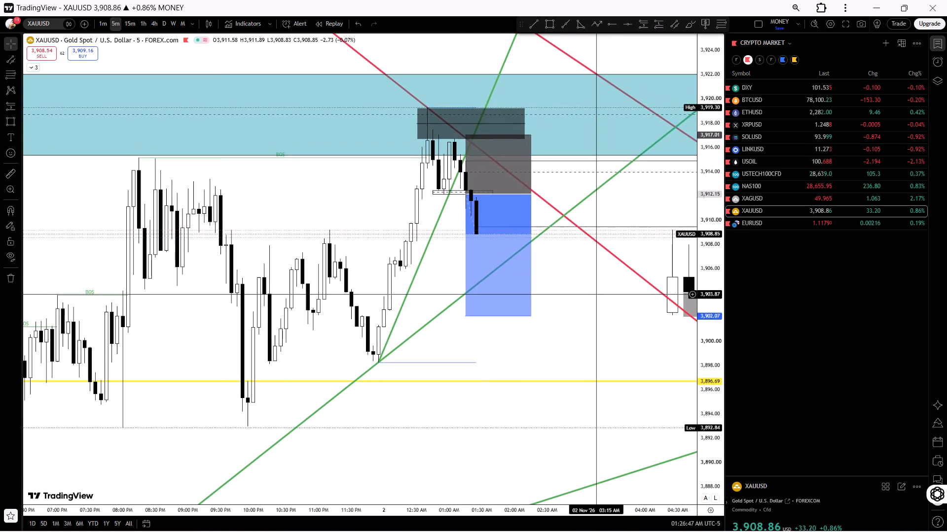
left_click(140, 24)
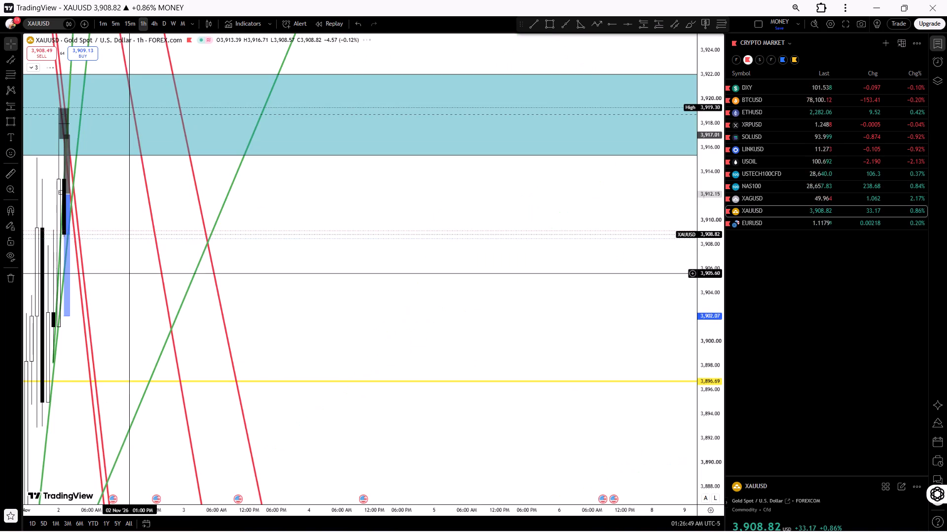
left_click_drag(134, 307, 636, 268)
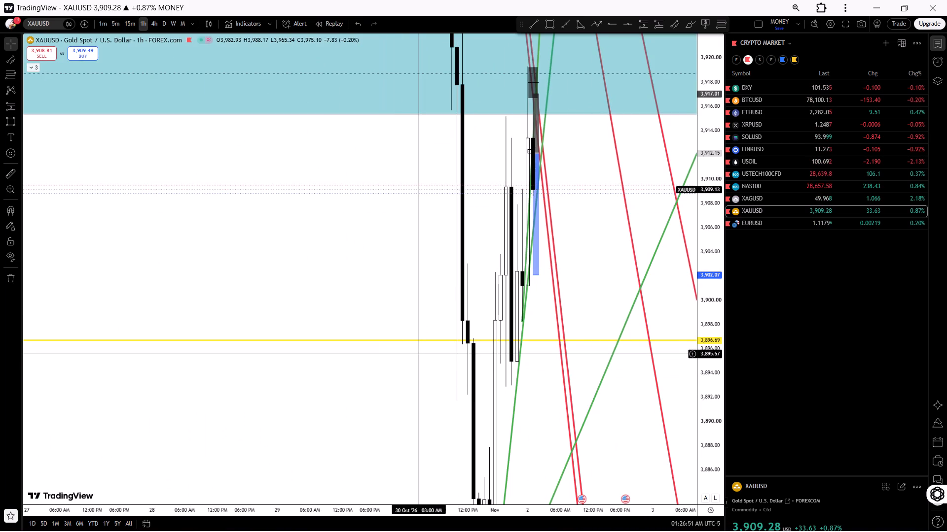
left_click_drag(706, 221, 681, 406)
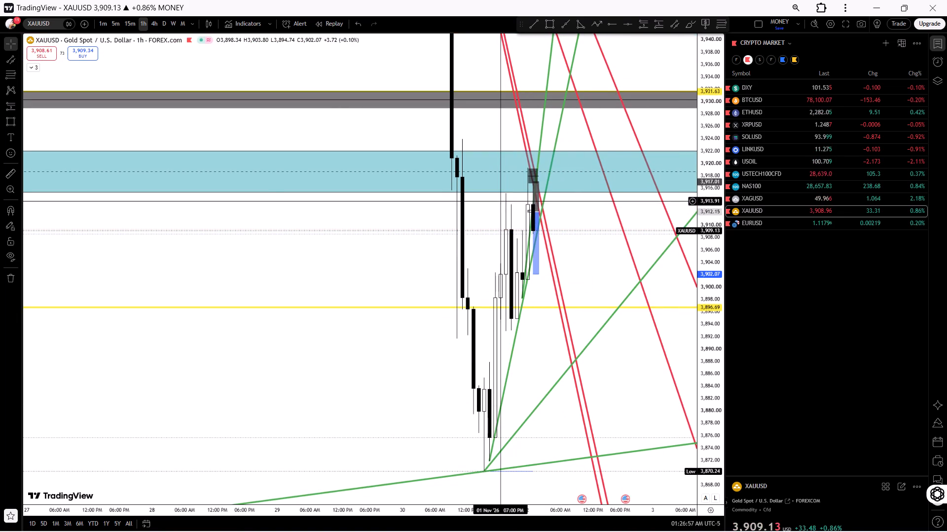
left_click_drag(489, 242, 468, 229)
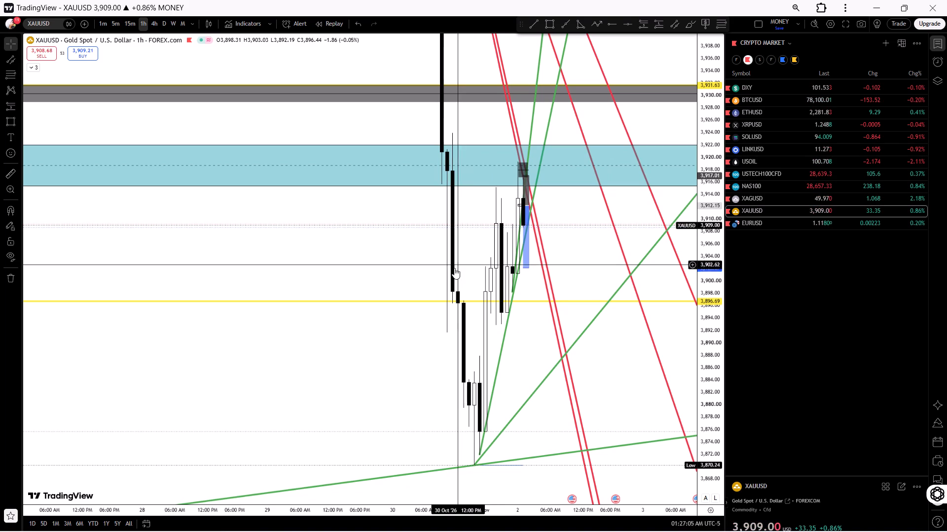
left_click_drag(437, 302, 427, 470)
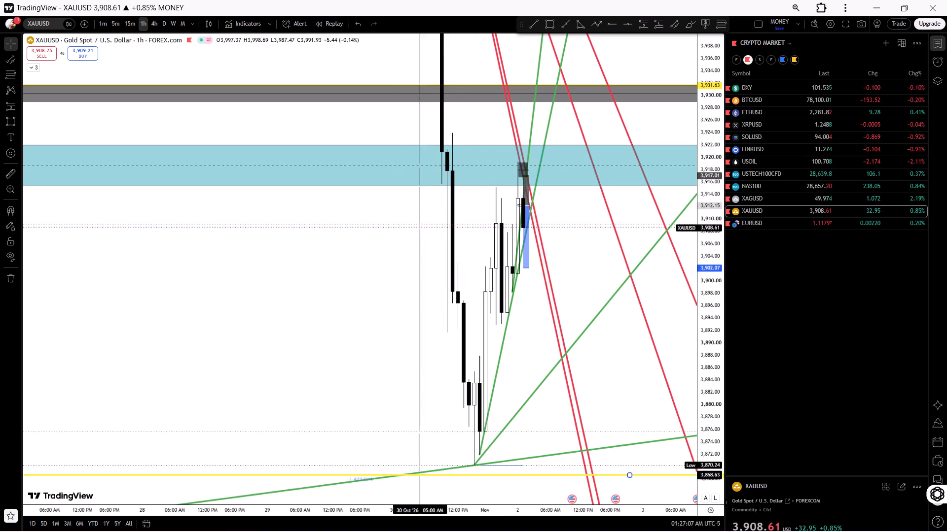
left_click_drag(427, 470, 439, 455)
left_click(313, 335)
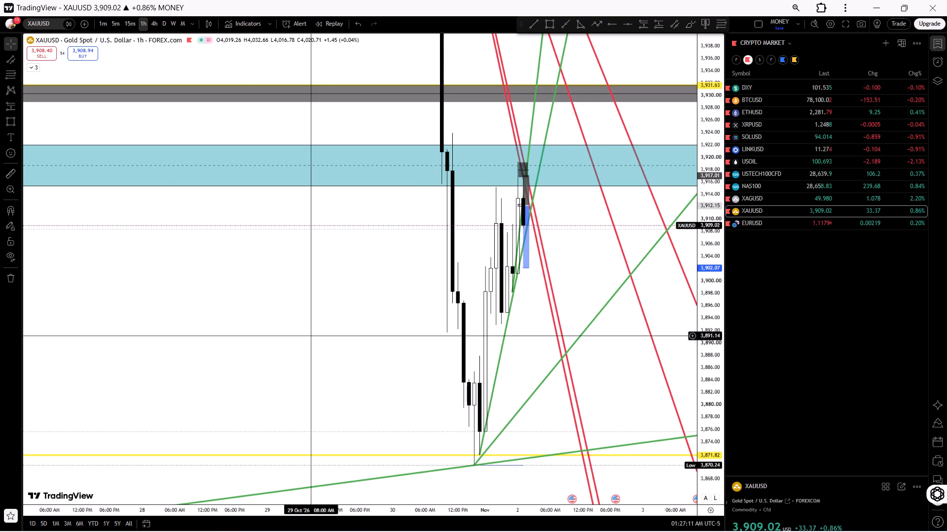
Return XAUUSD to the 5-minute timeframe and reset the chart view.
left_click(114, 18)
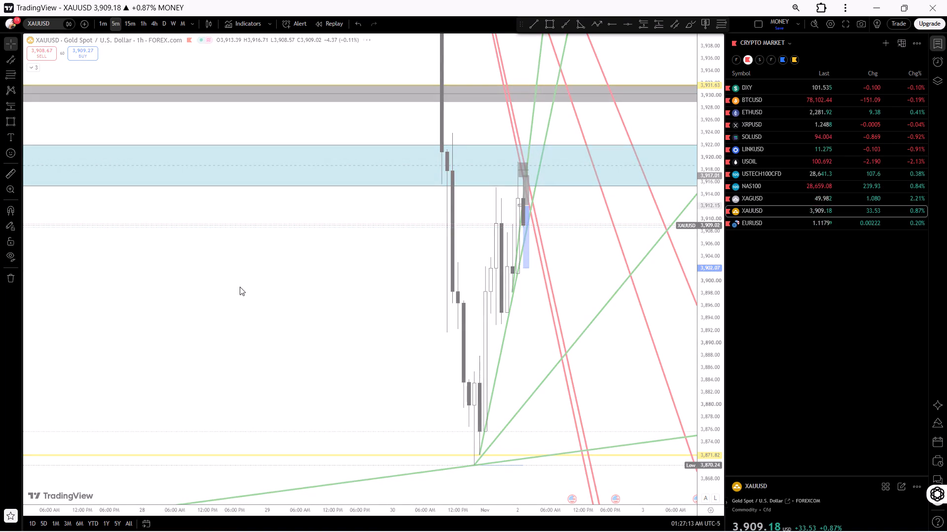
right_click(240, 287)
left_click(253, 292)
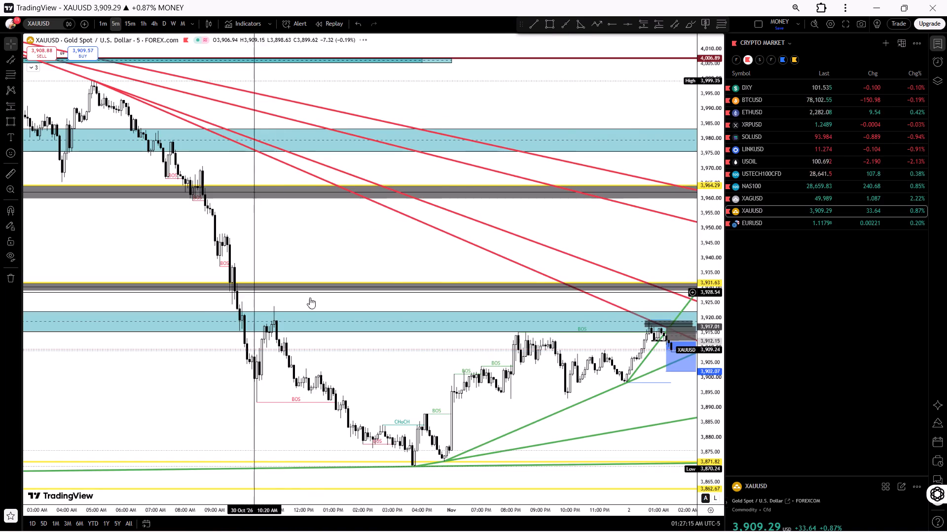
Examine gold's 5-minute price action around the short position, the adjusted red trendline and the nearby zones.
left_click_drag(452, 368, 245, 329)
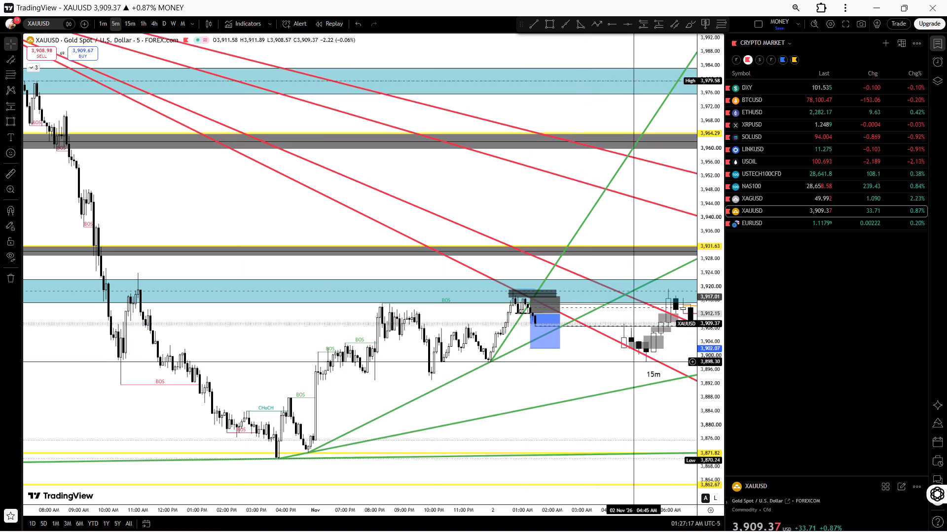
left_click_drag(711, 423, 631, 240)
left_click_drag(446, 461, 469, 448)
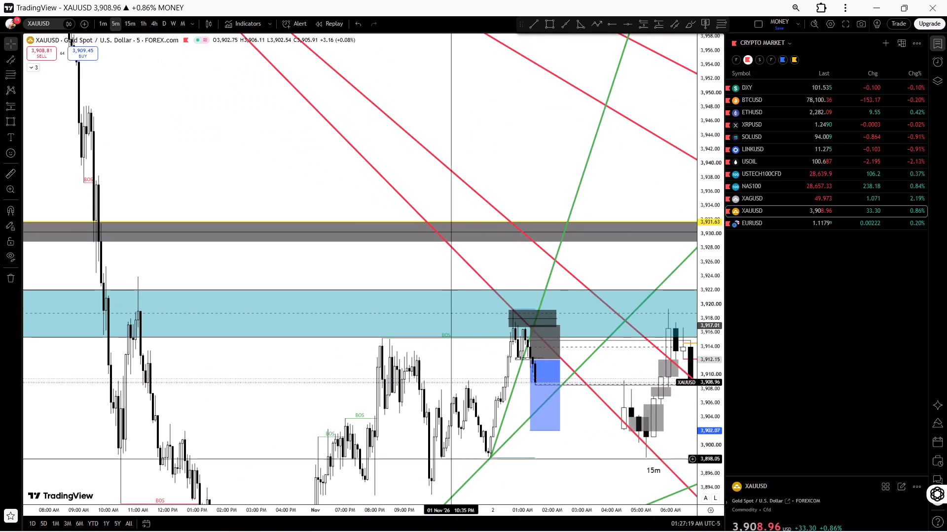
left_click_drag(469, 448, 518, 418)
left_click_drag(552, 505, 422, 511)
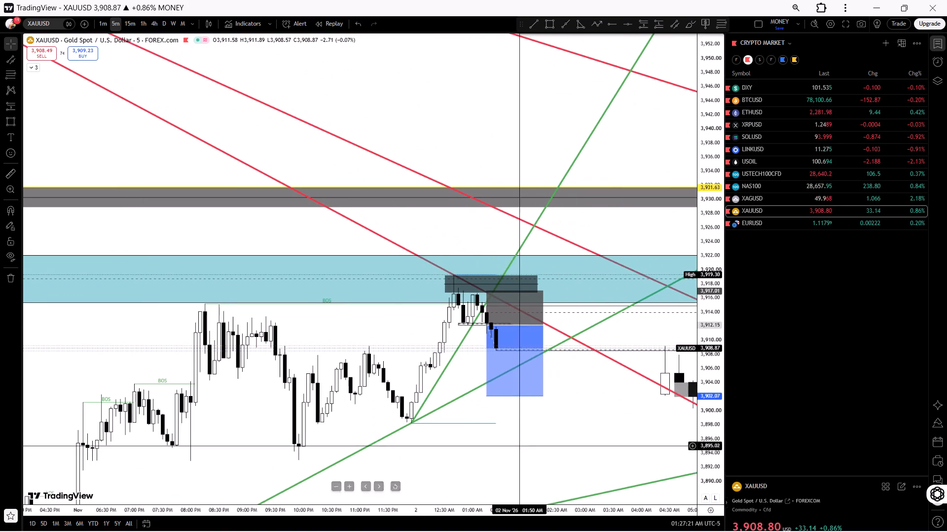
left_click_drag(533, 441, 502, 441)
left_click_drag(710, 450, 668, 368)
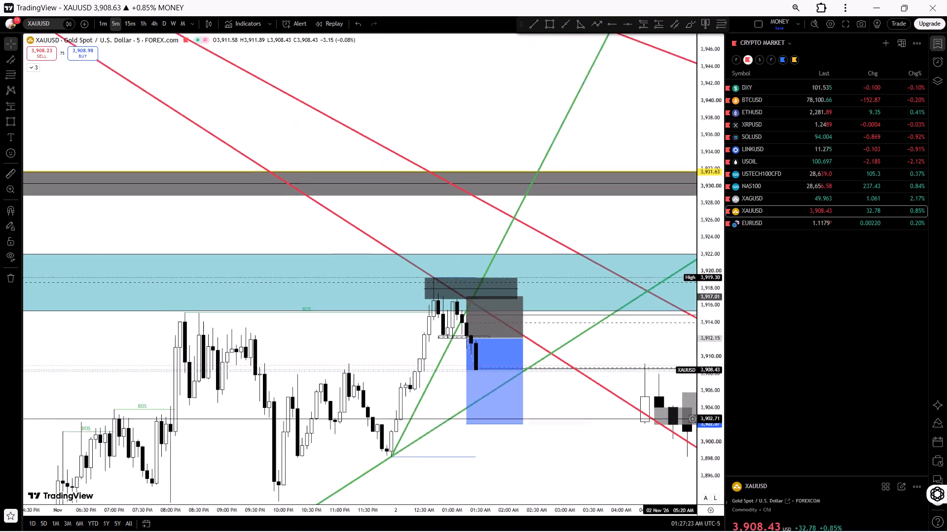
left_click_drag(668, 368, 661, 353)
left_click_drag(574, 486, 604, 359)
left_click_drag(590, 379, 581, 413)
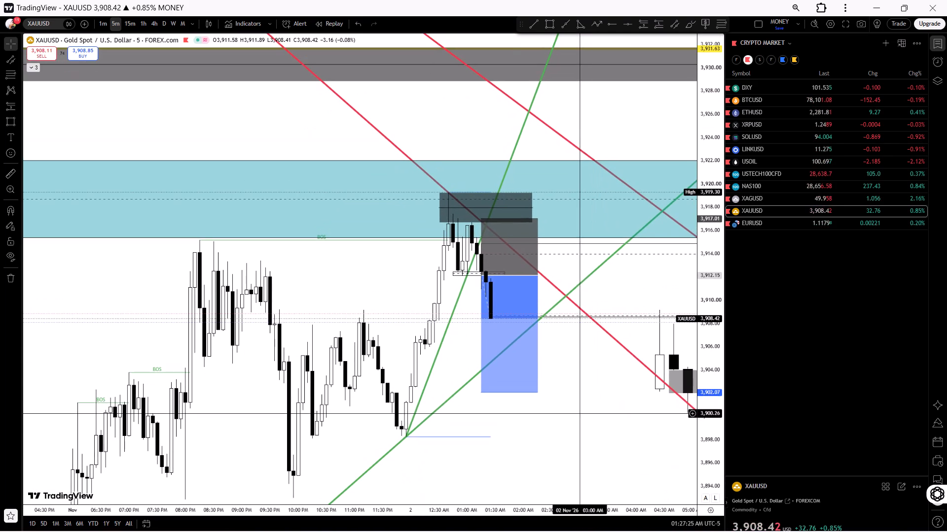
left_click_drag(713, 275, 695, 302)
left_click_drag(571, 416, 580, 412)
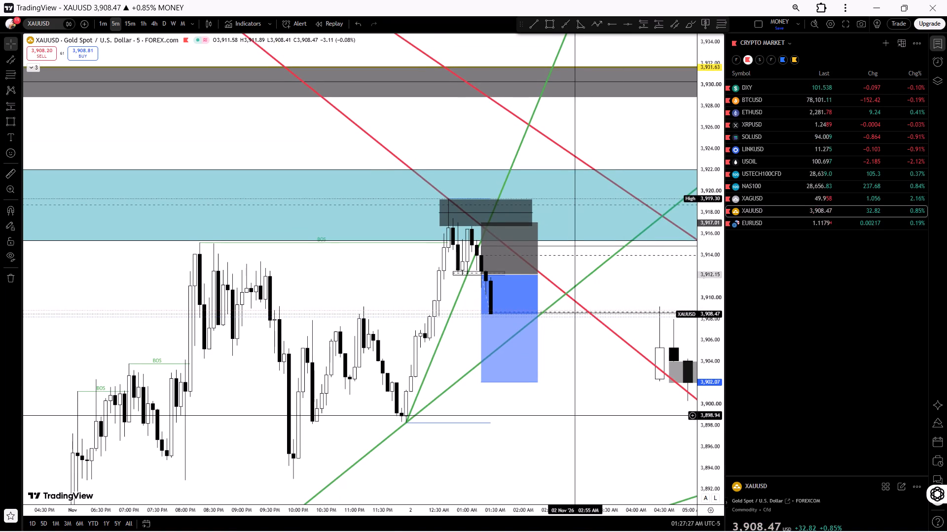
left_click_drag(580, 412, 581, 412)
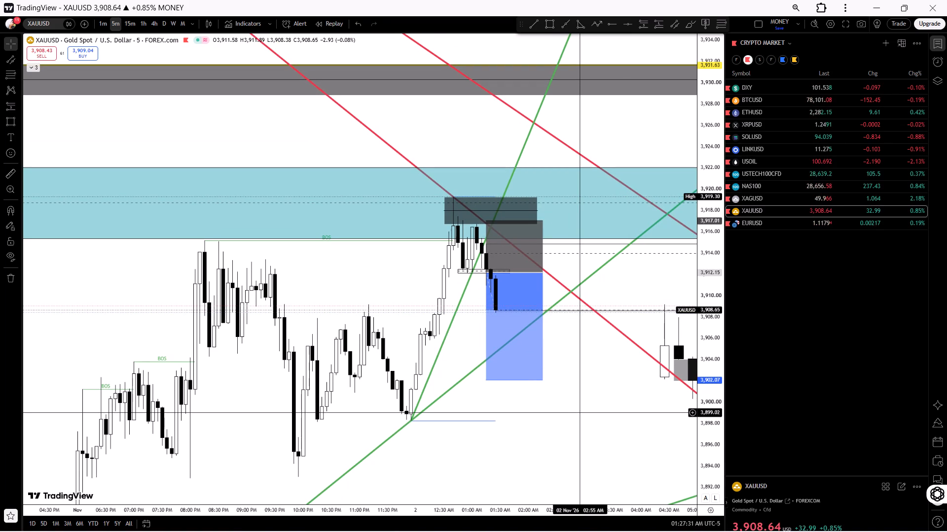
Review EURUSD's wider 5-minute price history against its trendlines, and return to the XAUUSD chart.
left_click(782, 221)
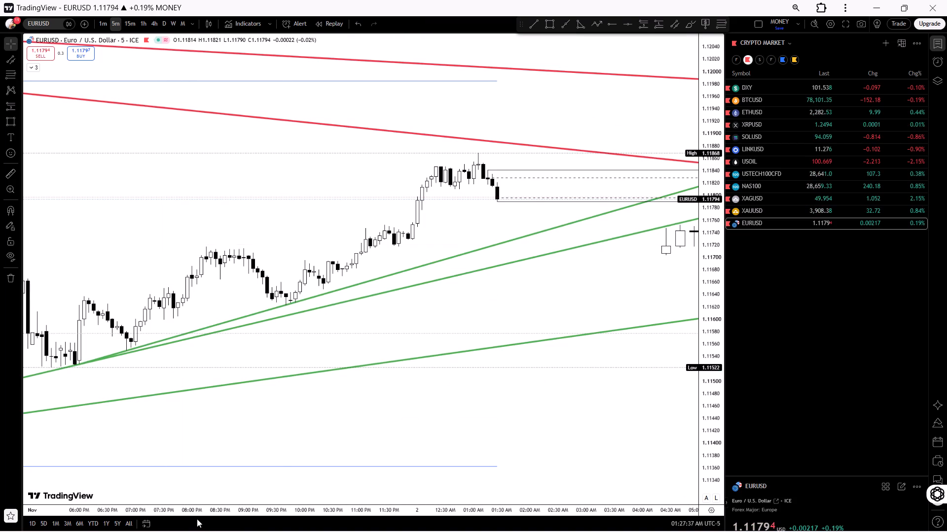
left_click_drag(190, 510, 539, 443)
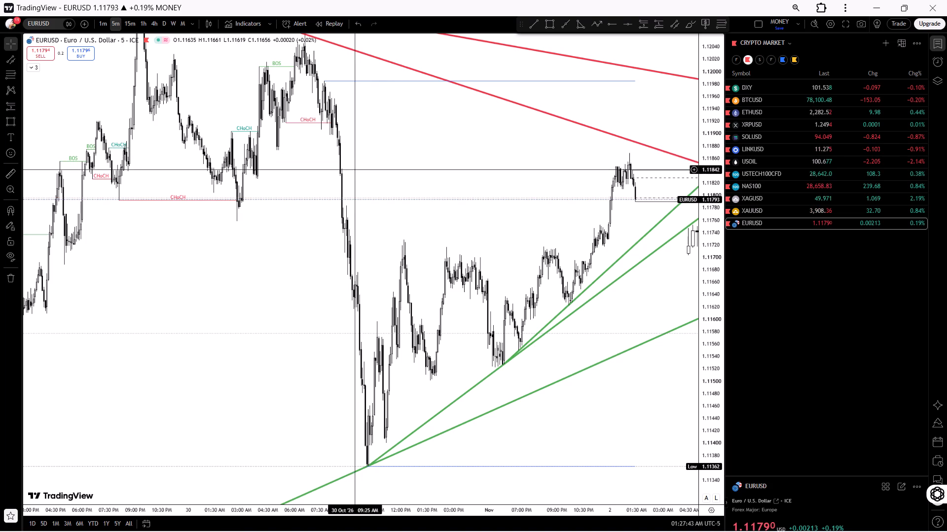
left_click_drag(350, 178, 356, 178)
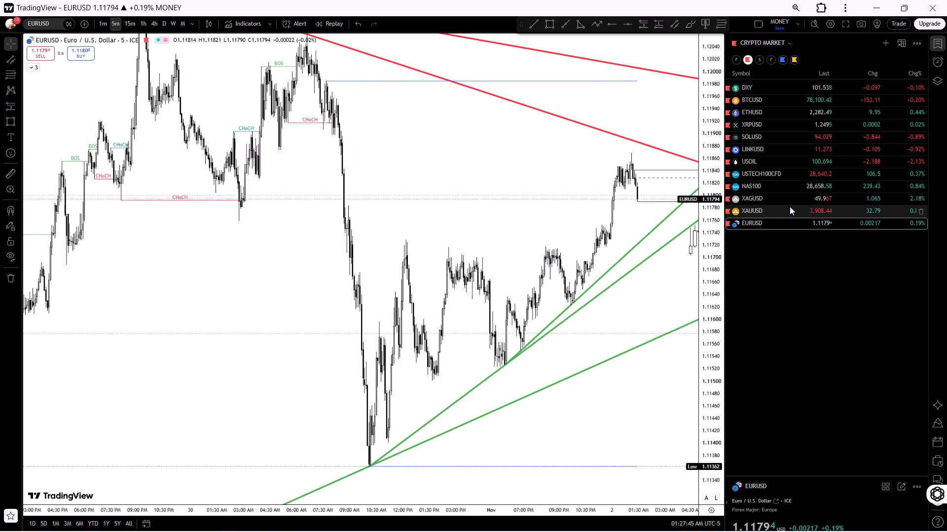
left_click(791, 208)
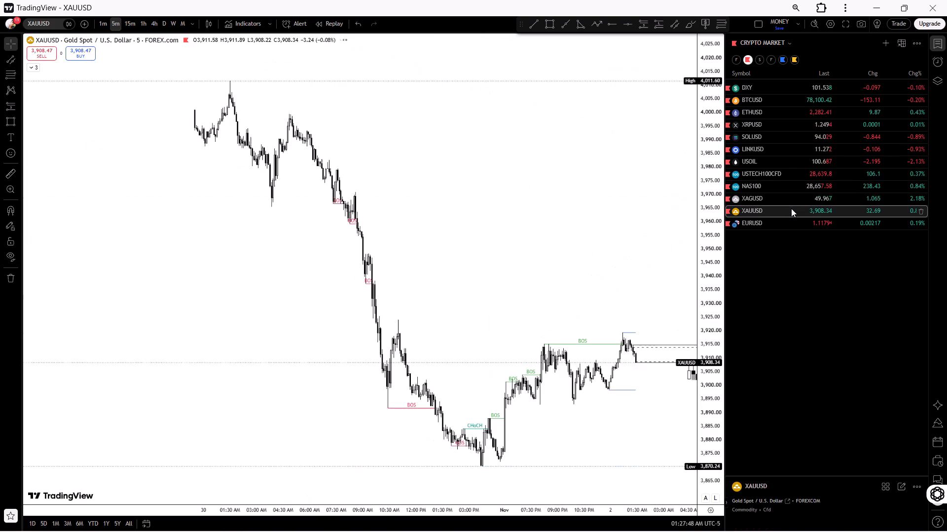
left_click_drag(483, 381, 425, 349)
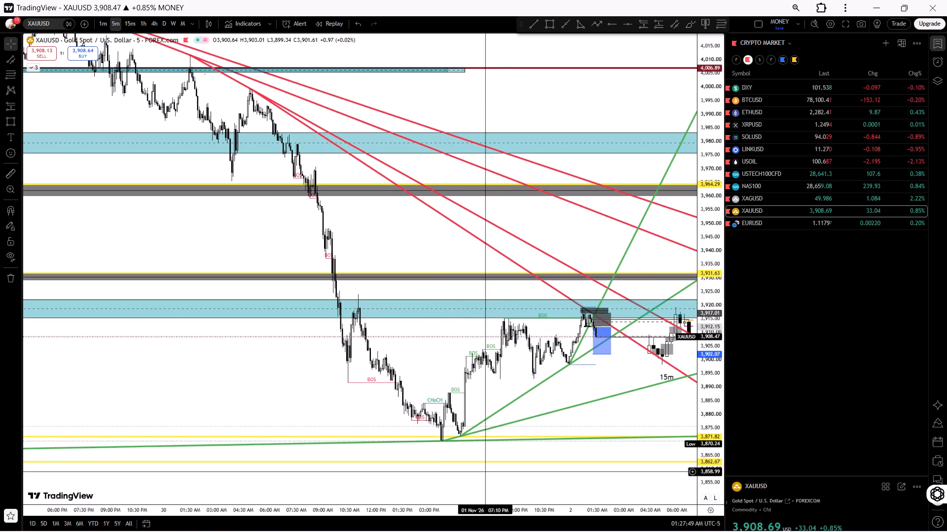
Examine gold's latest 5-minute candles up close around the short position, the blue supply zone and the crossing trendlines.
left_click_drag(511, 504, 247, 466)
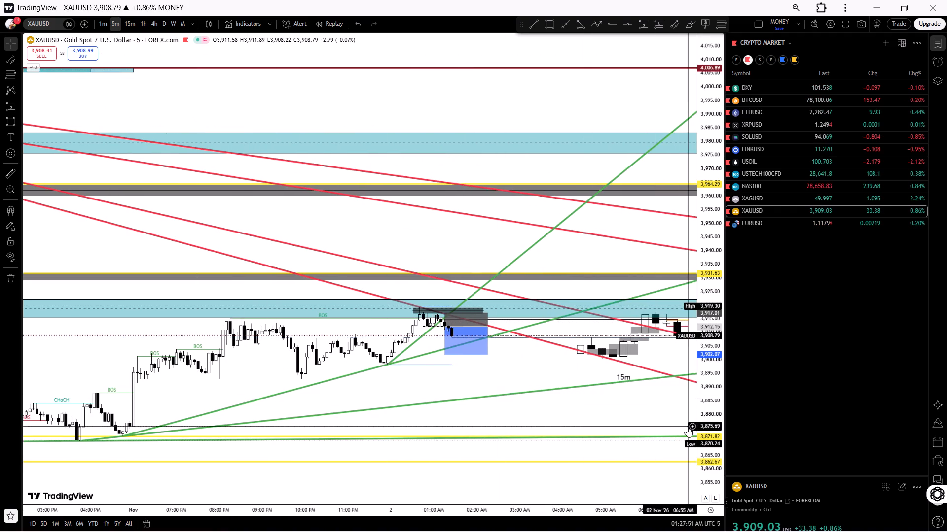
left_click_drag(702, 453, 565, 161)
left_click_drag(386, 465, 446, 314)
left_click_drag(425, 346, 449, 334)
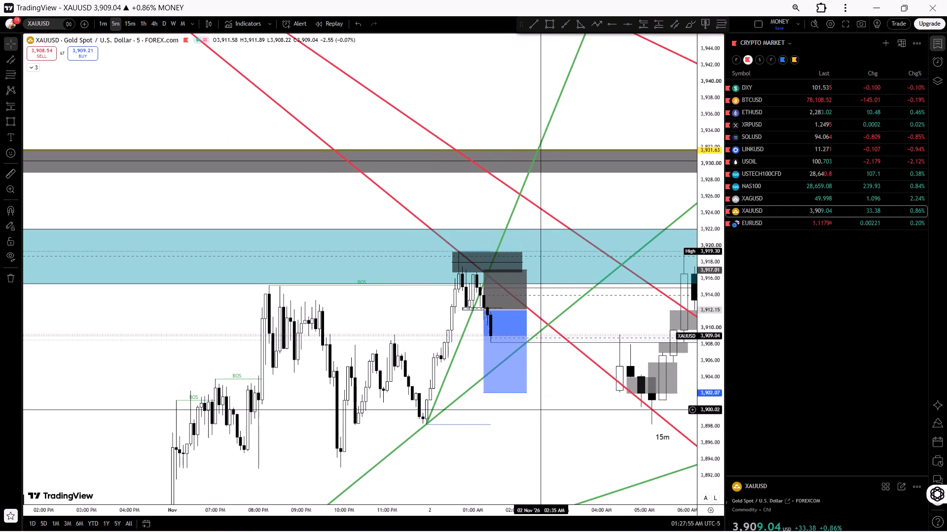
left_click_drag(543, 409, 560, 411)
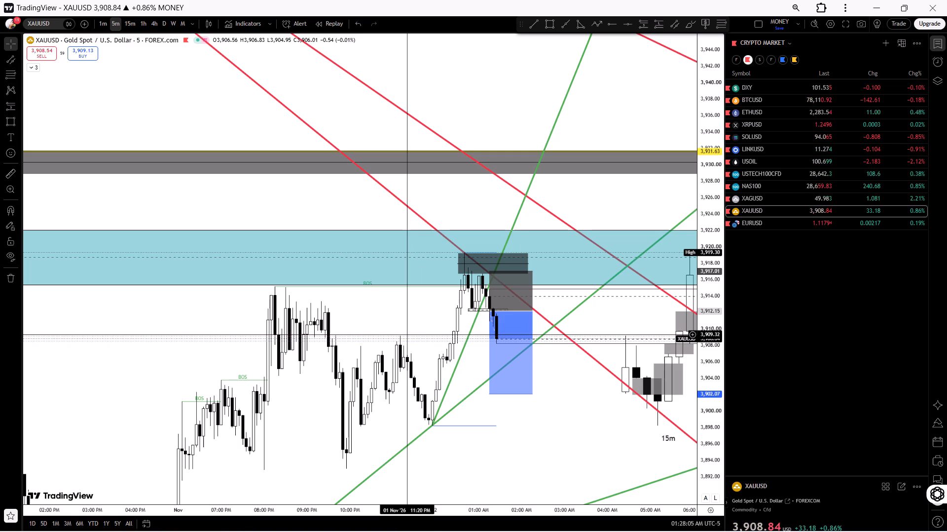
left_click_drag(393, 329, 380, 323)
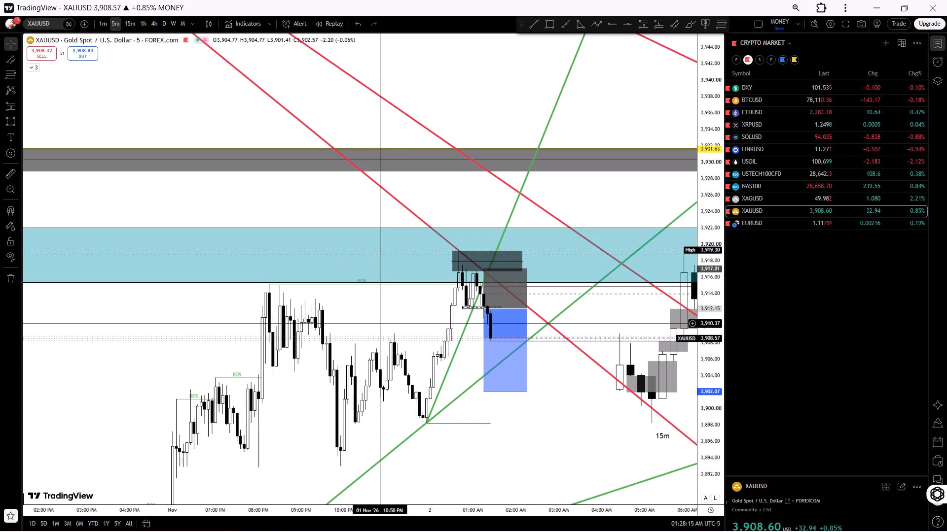
left_click_drag(544, 418, 559, 418)
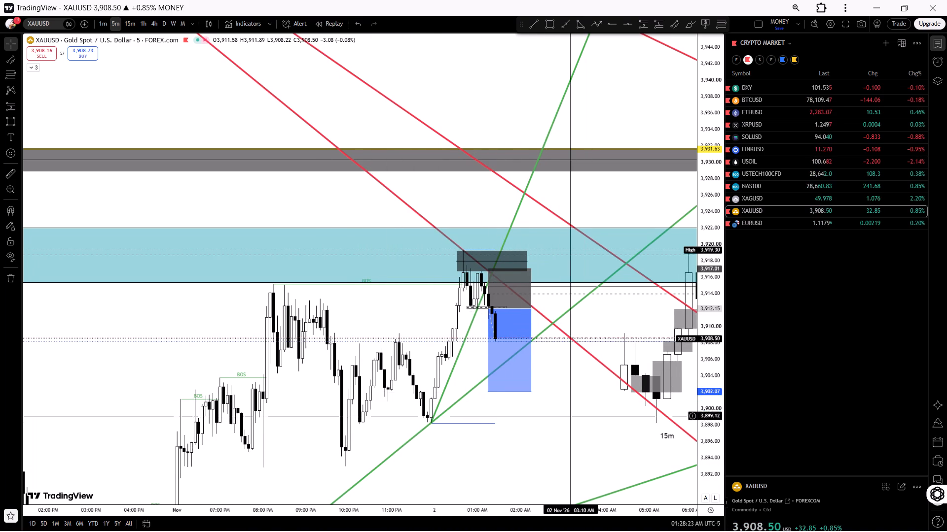
left_click_drag(564, 422, 581, 418)
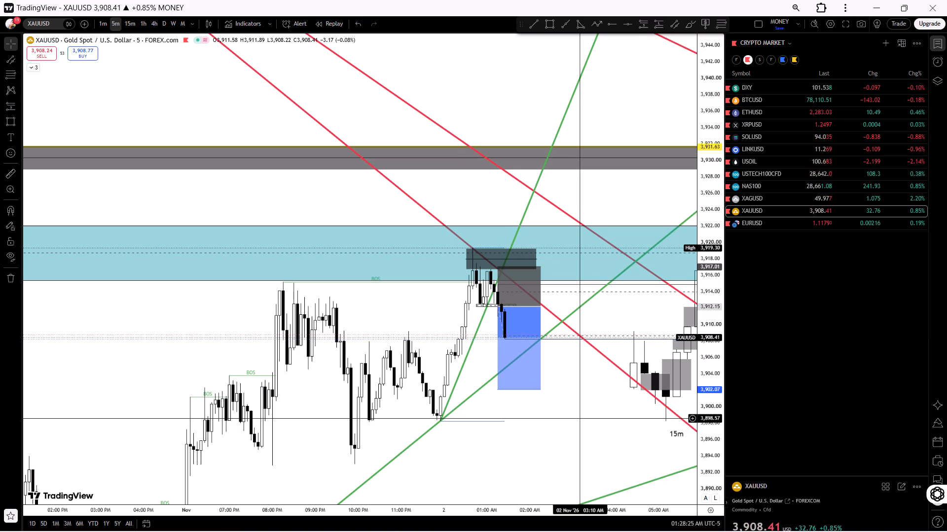
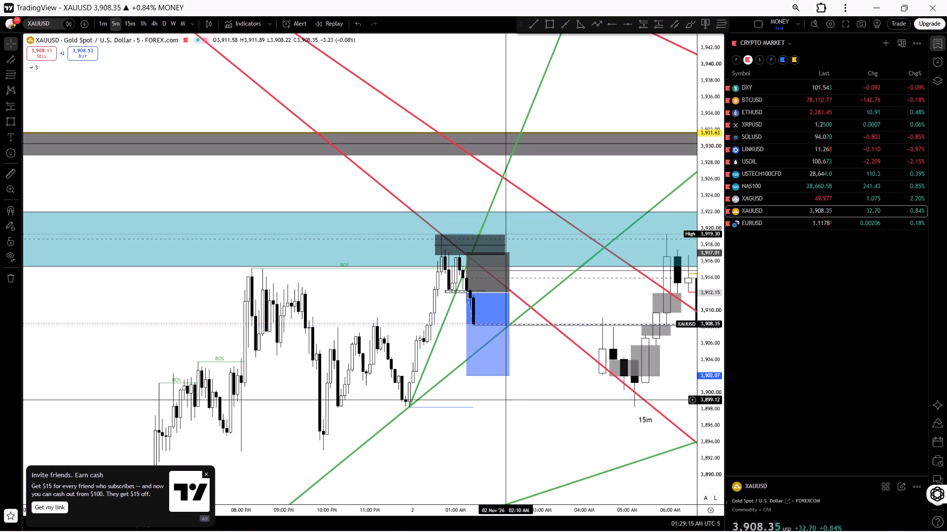
Review the 5-minute charts of NAS100, XAGUSD, USTECH100CFD, USOIL and LINKUSD, and return to the XAUUSD chart.
left_click(795, 194)
left_click(782, 184)
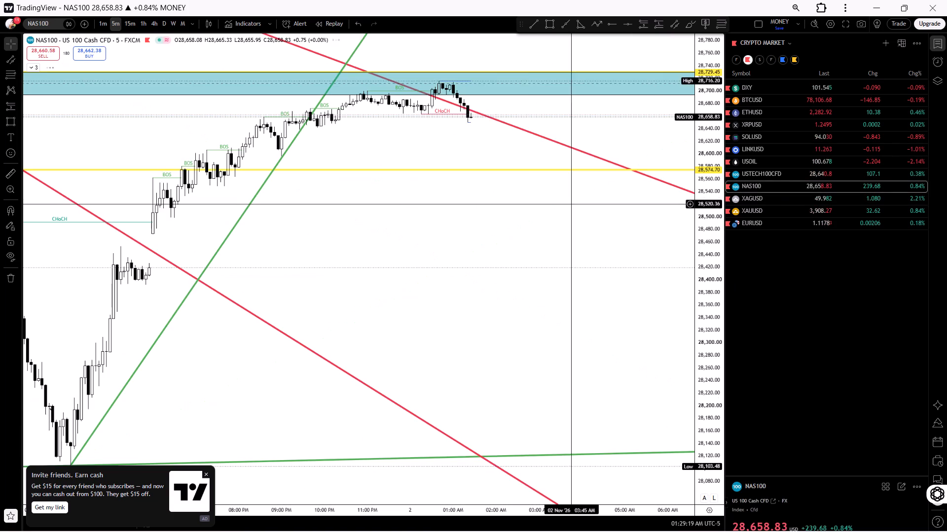
left_click_drag(700, 352, 618, 150)
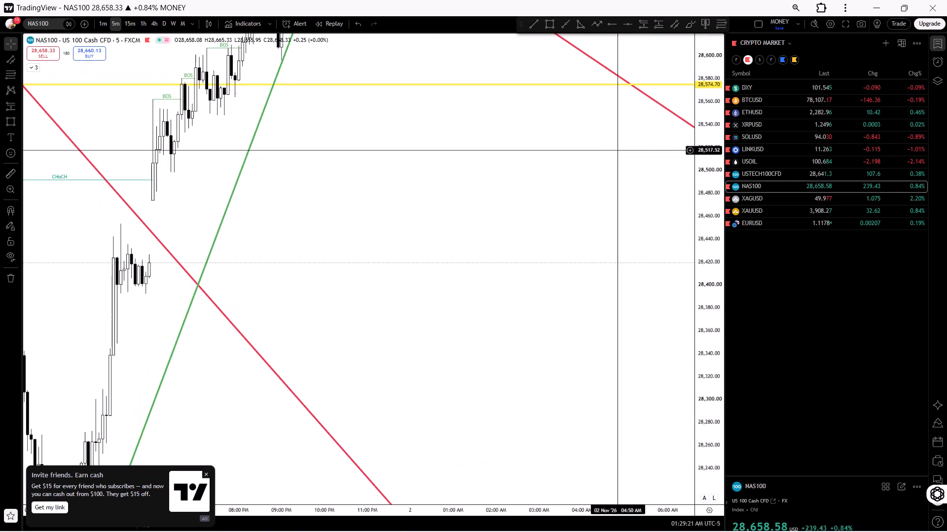
left_click_drag(530, 205, 615, 473)
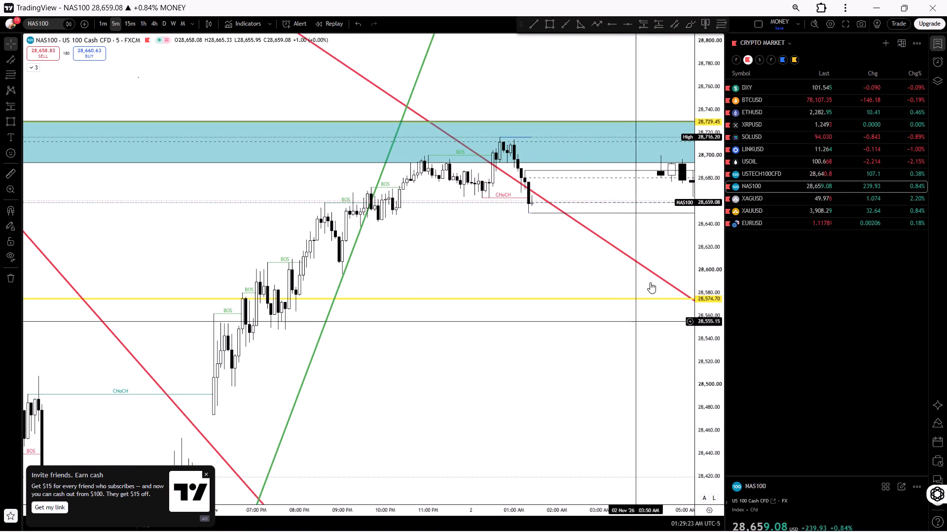
left_click(787, 194)
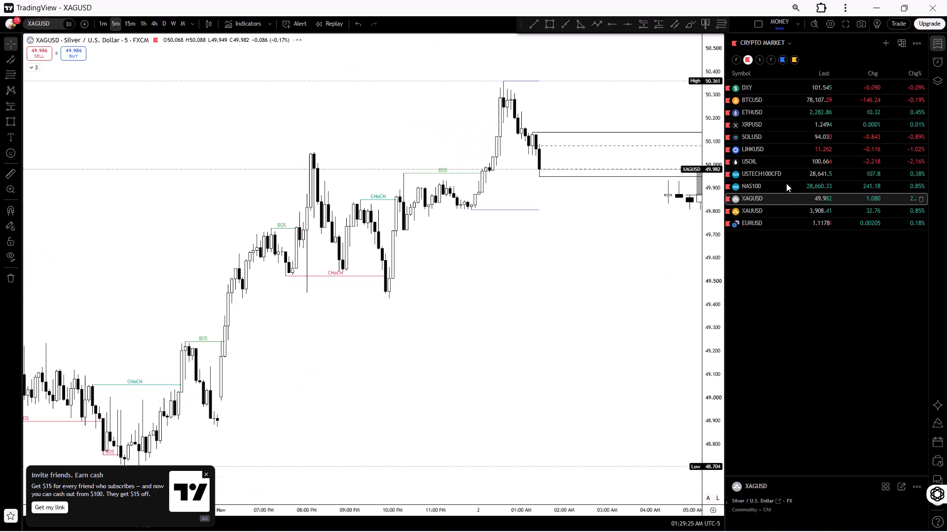
left_click(787, 176)
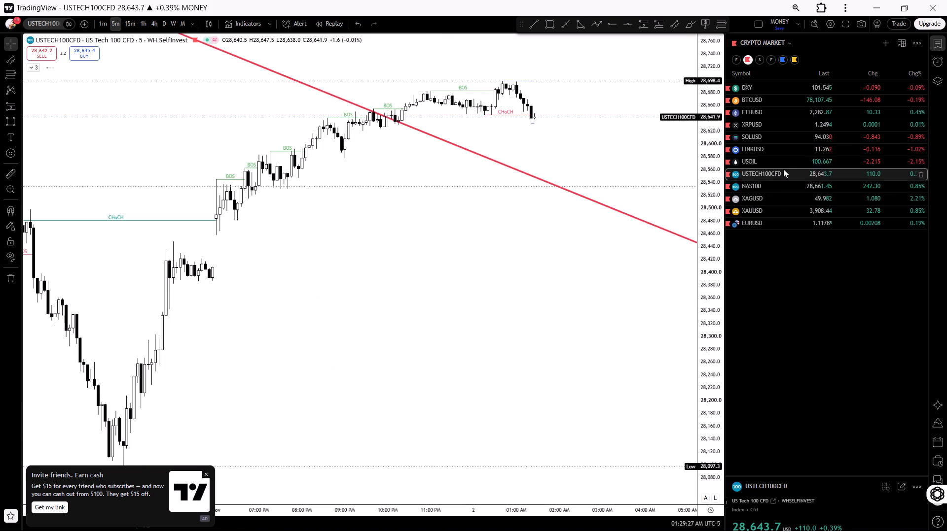
left_click(781, 165)
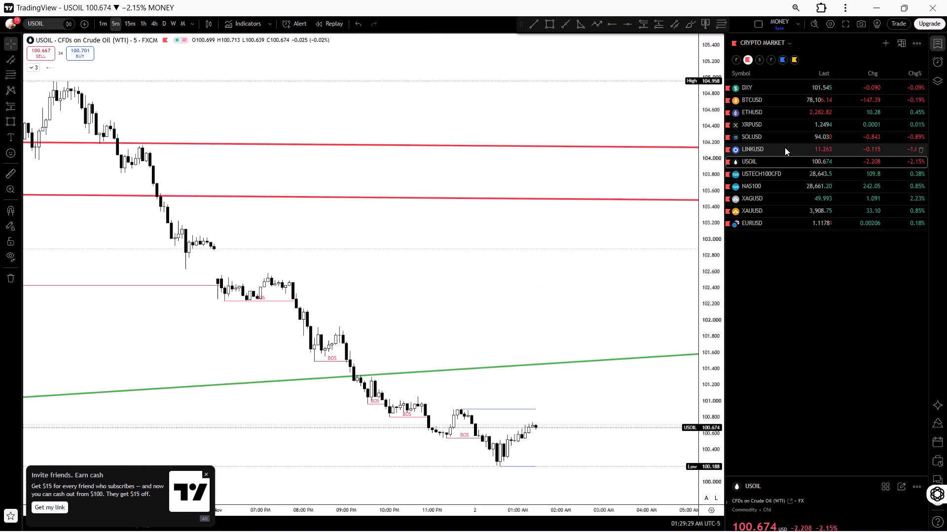
left_click(785, 147)
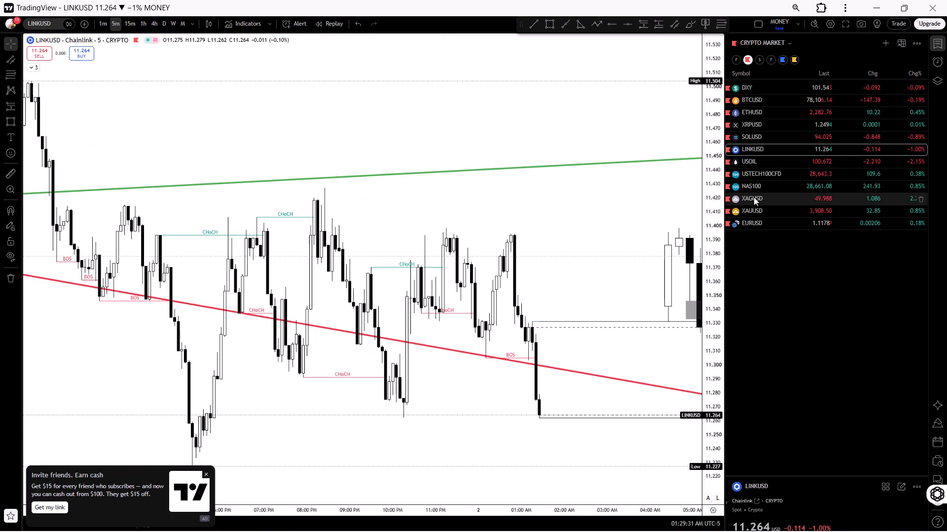
left_click(765, 190)
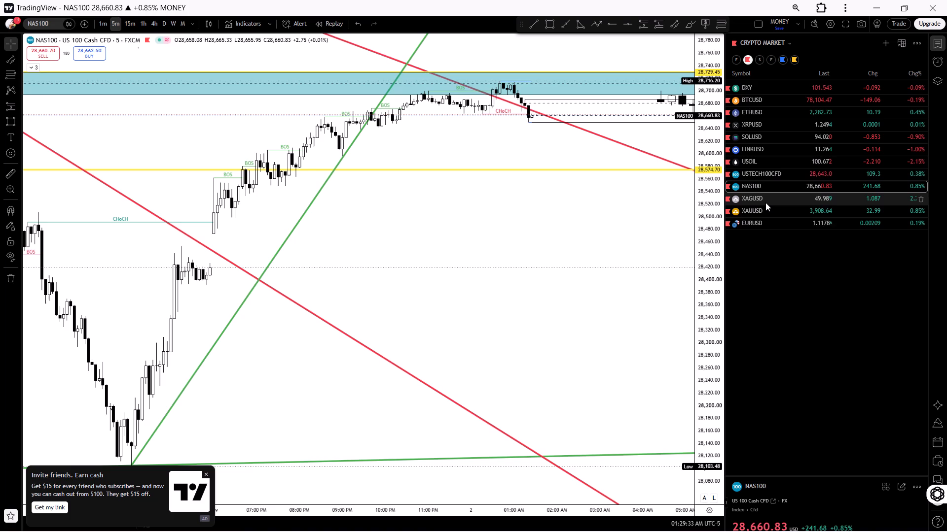
left_click(765, 202)
left_click(762, 210)
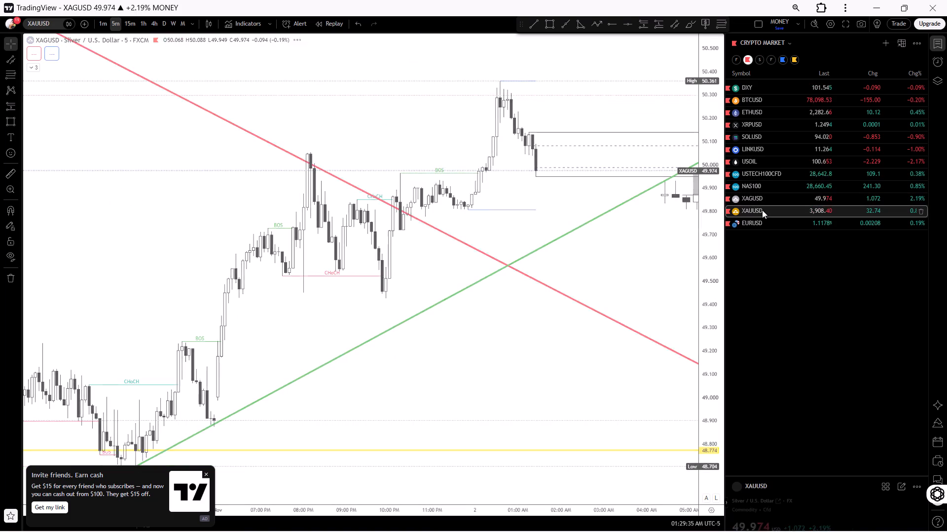
Move the short position slightly forward in time so it starts at gold's latest 5-minute candle.
left_click_drag(634, 231, 616, 293)
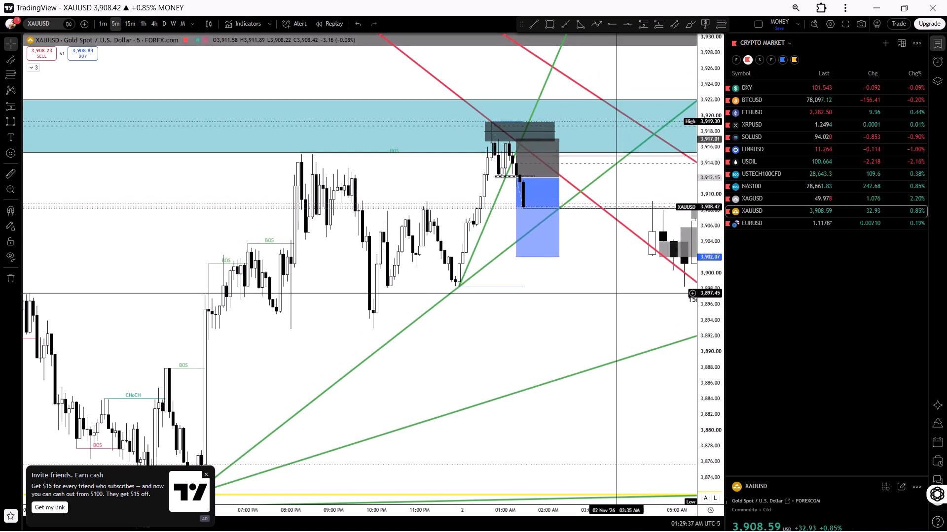
left_click_drag(614, 275, 610, 350)
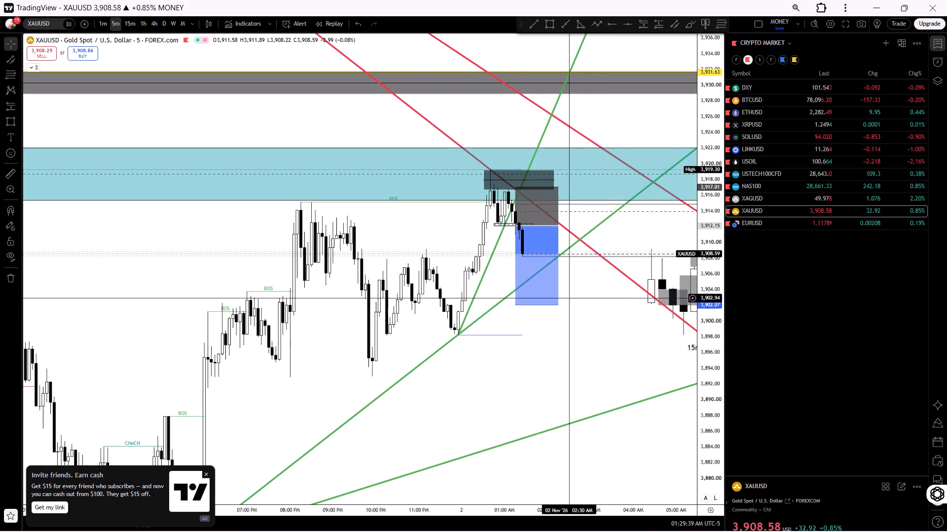
left_click_drag(523, 266, 528, 266)
left_click_drag(587, 308, 588, 352)
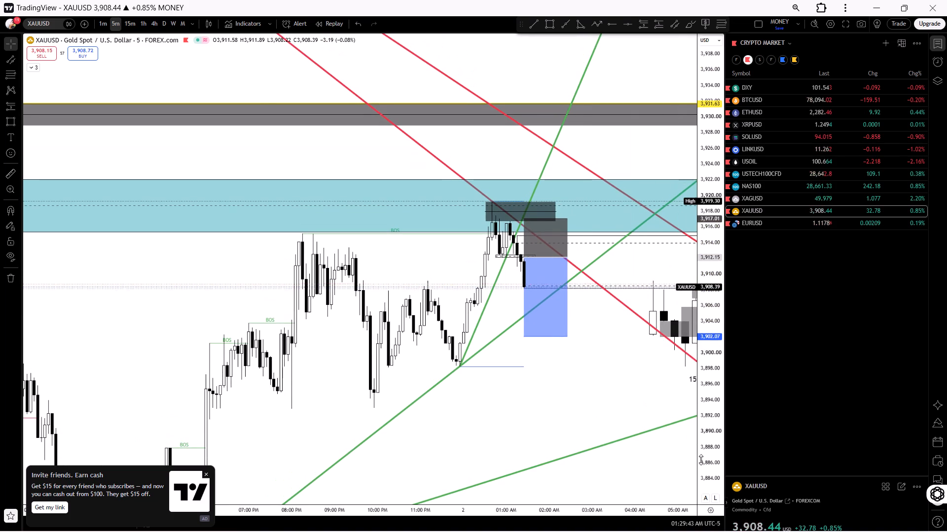
Nudge the short position slightly down to an entry of 3,912.12 and a stop of 3,916.98.
left_click_drag(711, 467, 549, 99)
left_click_drag(401, 300, 516, 311)
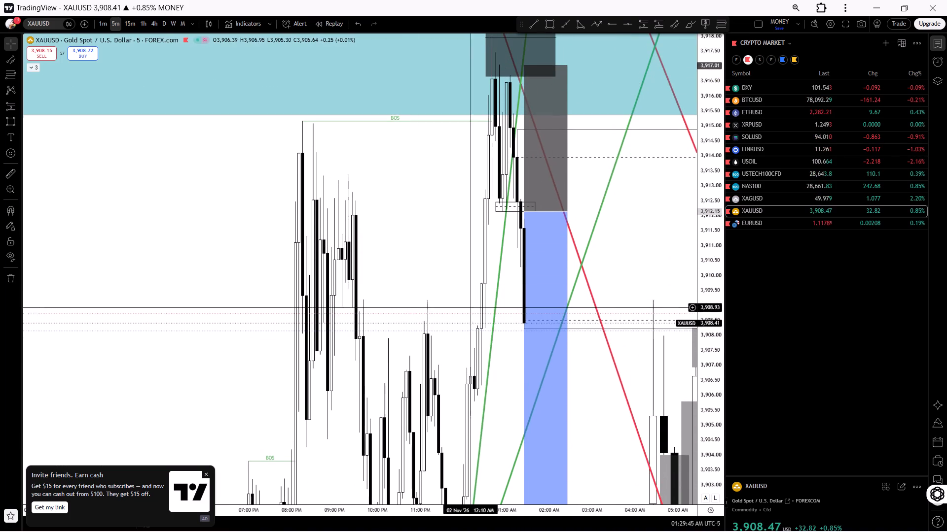
left_click_drag(516, 311, 564, 315)
left_click_drag(586, 507, 275, 461)
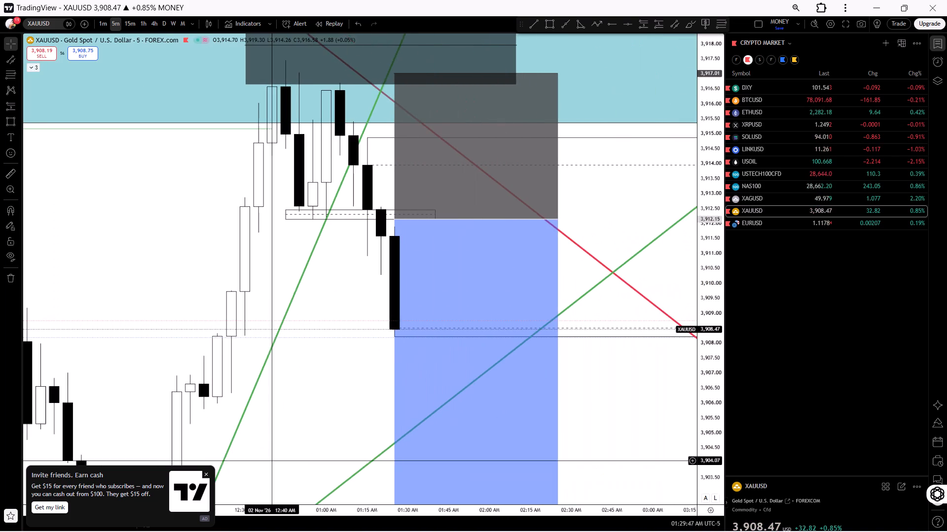
left_click(435, 299)
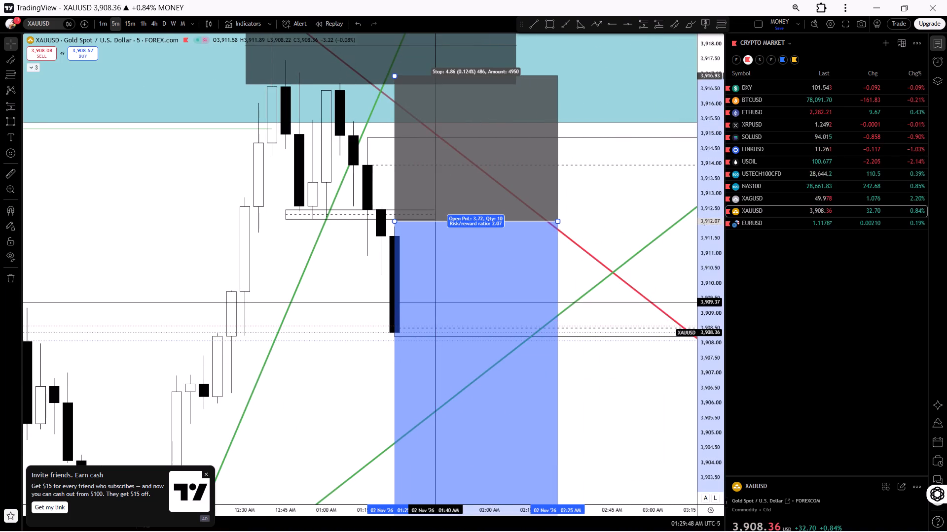
left_click(343, 352)
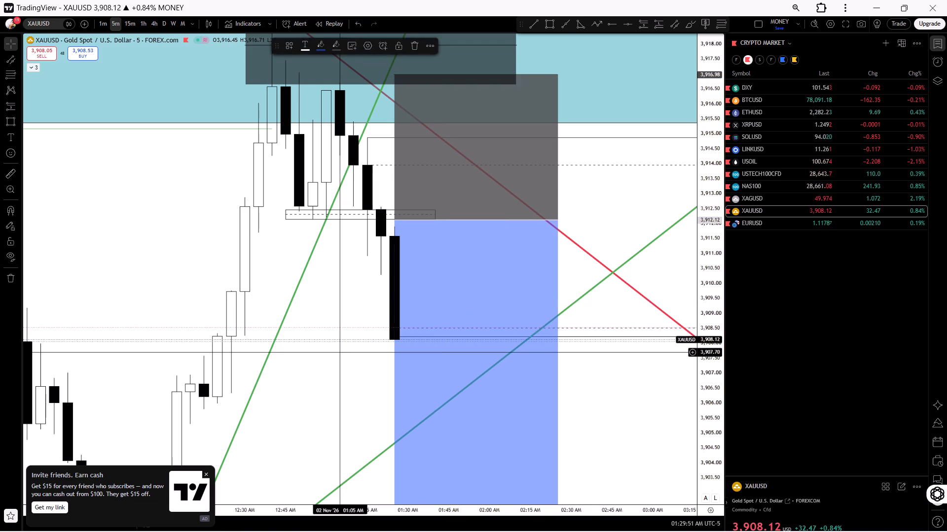
Reset the chart view and examine gold's 5-minute price action around the short position, supply zones and crossing trendlines.
right_click(343, 352)
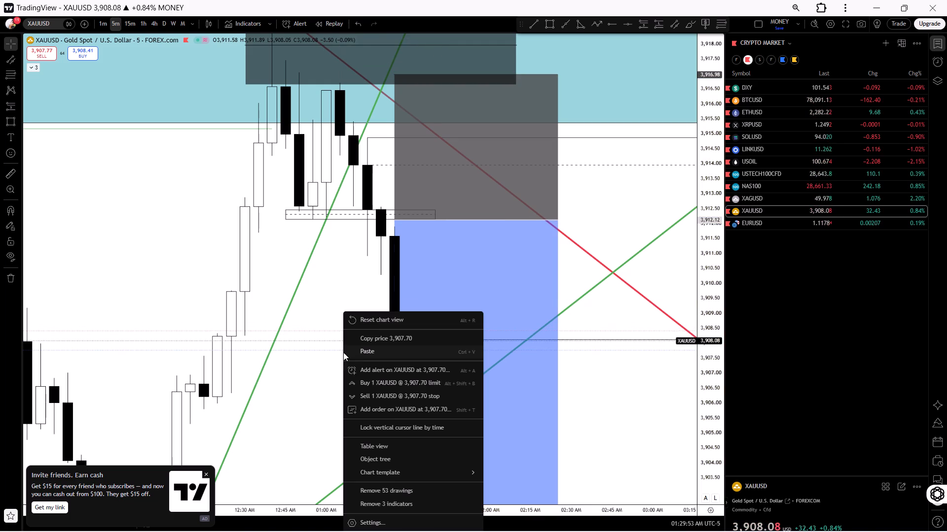
left_click(379, 315)
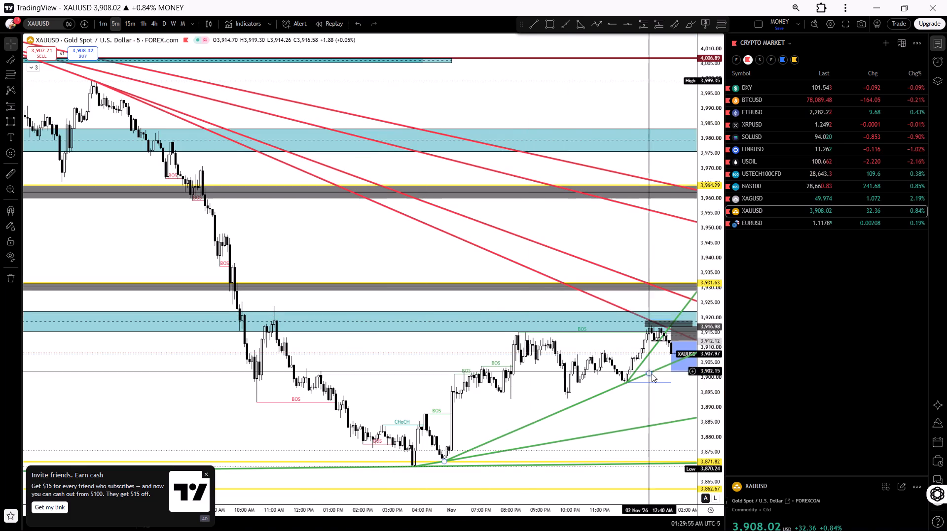
left_click_drag(710, 446, 618, 211)
left_click_drag(531, 468, 303, 297)
left_click_drag(293, 371, 251, 337)
left_click_drag(517, 412, 570, 405)
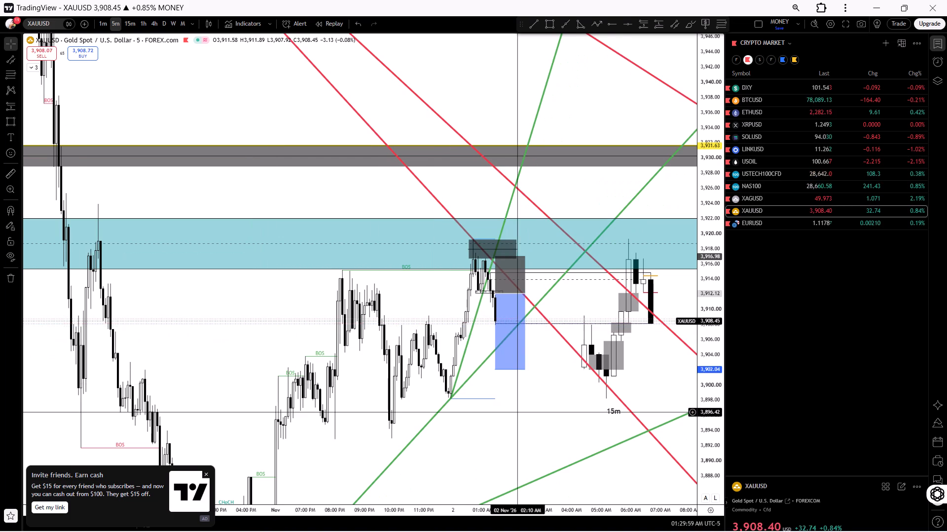
left_click_drag(570, 405, 625, 400)
left_click_drag(591, 508, 487, 476)
left_click_drag(451, 430, 580, 420)
left_click_drag(710, 417, 645, 348)
left_click_drag(576, 443, 548, 438)
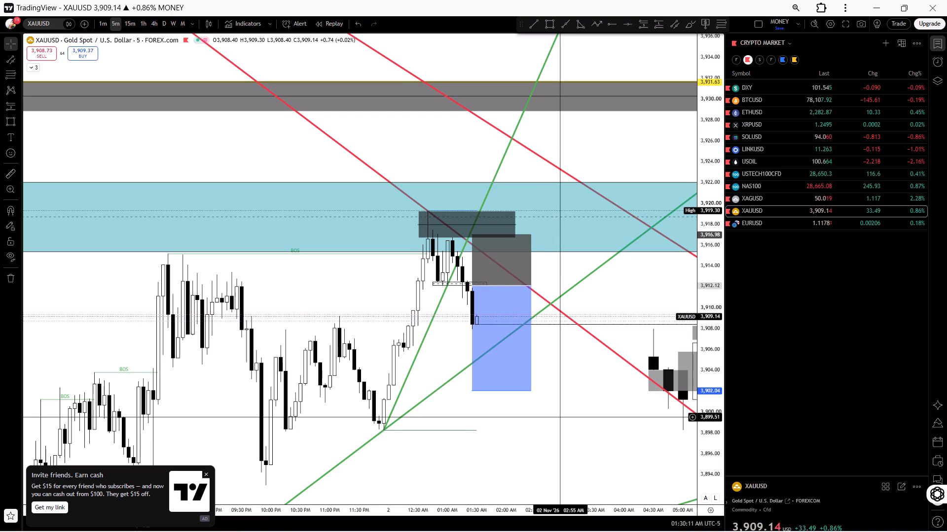
left_click_drag(558, 417, 591, 413)
left_click_drag(708, 333, 685, 360)
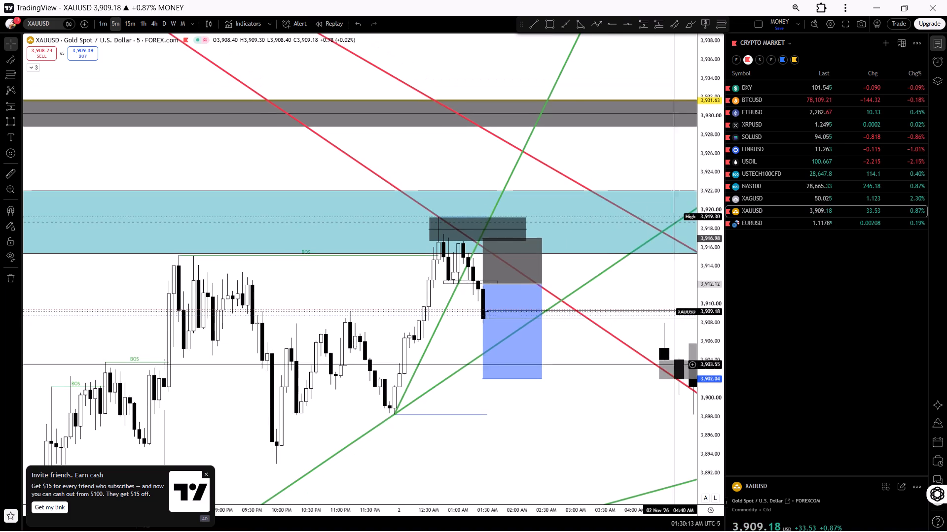
left_click_drag(601, 424, 576, 423)
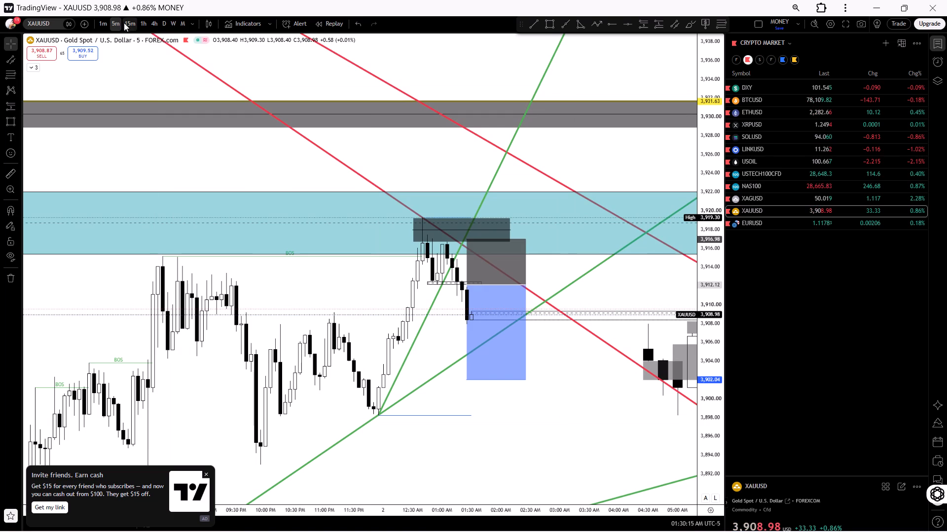
Check the short position and its surrounding trendlines on gold's 15-minute timeframe.
left_click(128, 22)
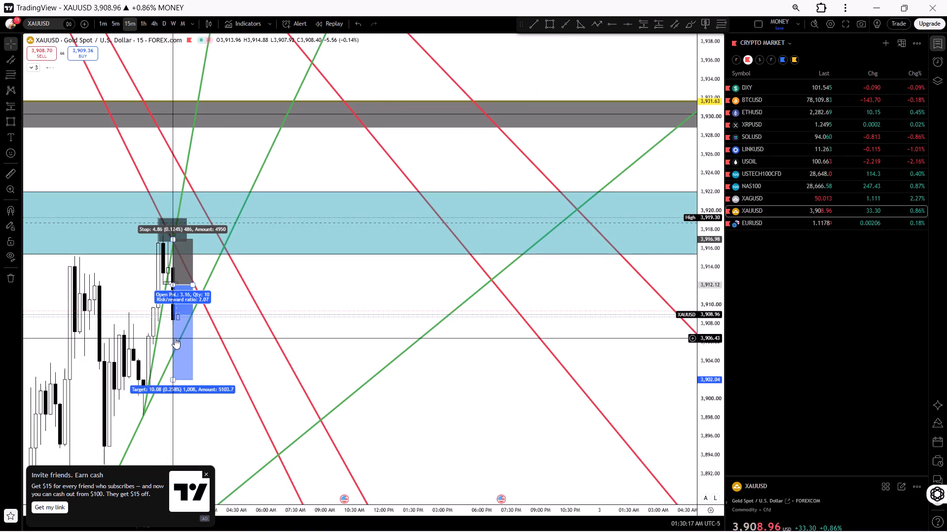
left_click_drag(185, 409, 427, 381)
left_click_drag(250, 289, 384, 319)
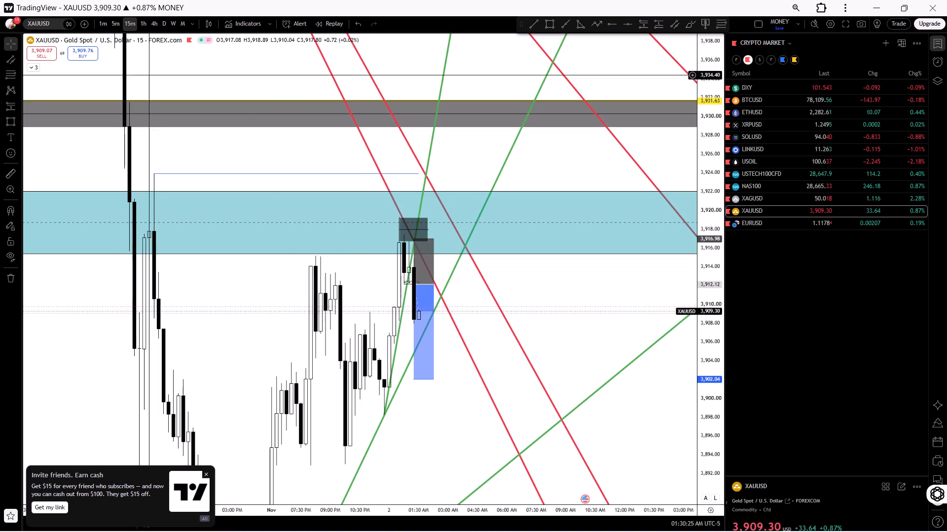
Return XAUUSD to the 5-minute timeframe and reset the chart view.
left_click(113, 22)
right_click(219, 221)
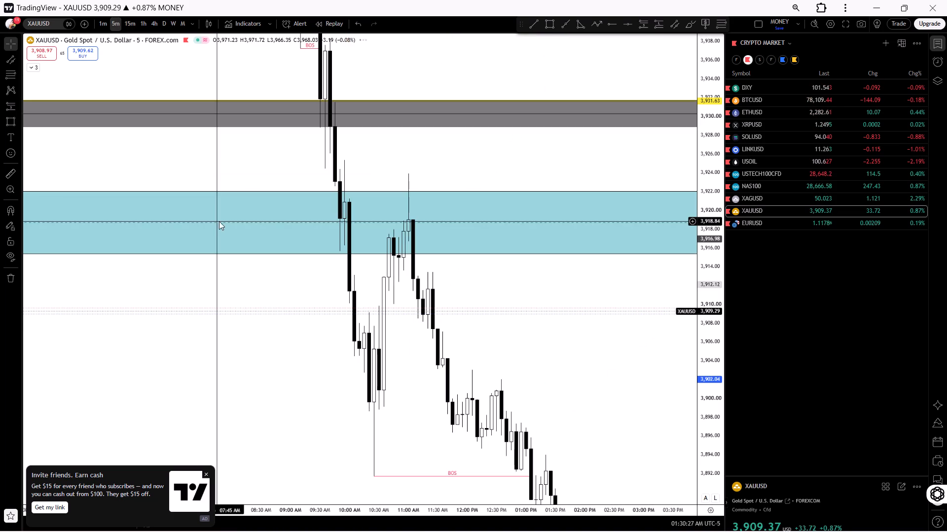
left_click(231, 230)
Examine gold's newest 5-minute candles against the short position, the blue supply zone and the red and green trendlines.
left_click_drag(487, 374, 400, 362)
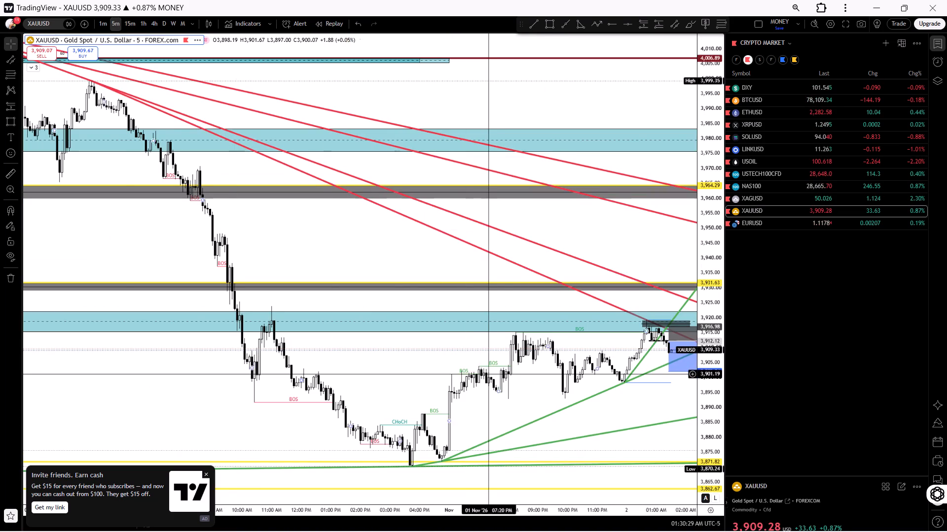
left_click_drag(400, 362, 250, 344)
left_click_drag(720, 444, 642, 237)
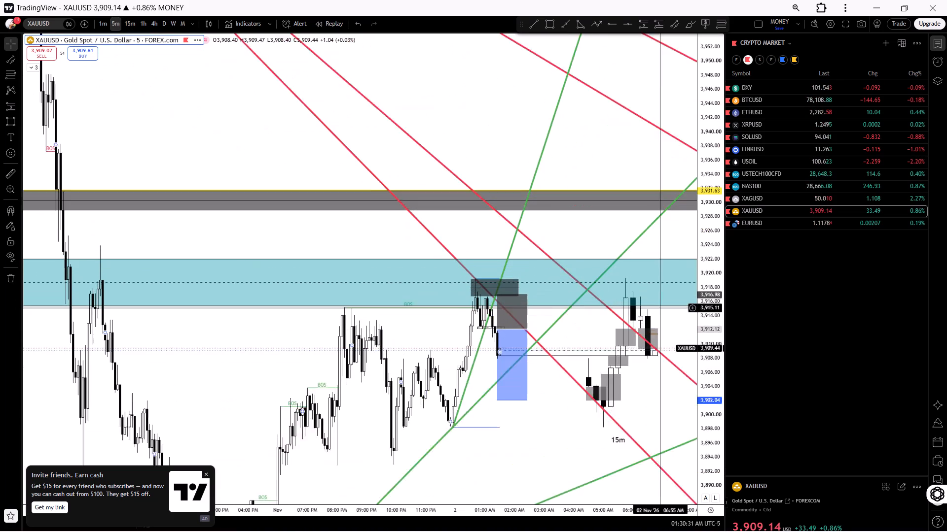
left_click_drag(642, 237, 640, 223)
left_click_drag(533, 462, 618, 405)
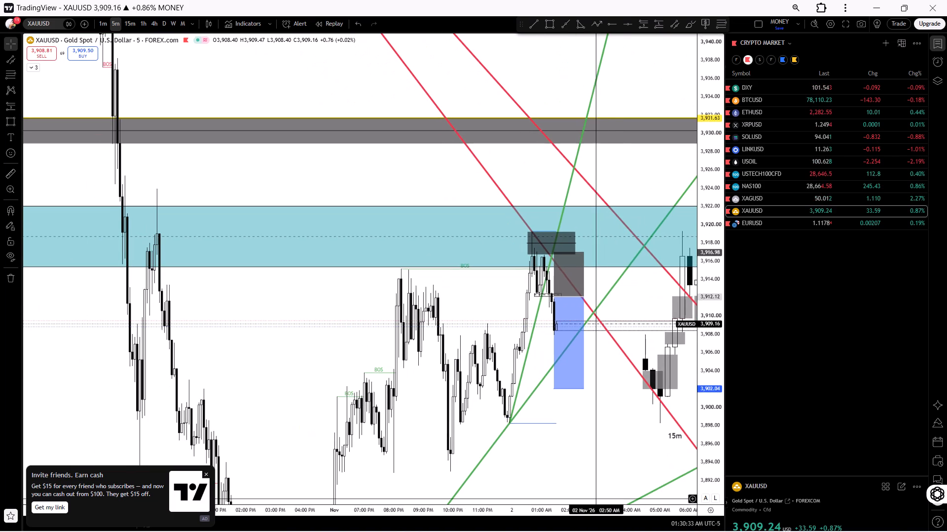
left_click_drag(596, 507, 521, 493)
left_click_drag(563, 425, 472, 426)
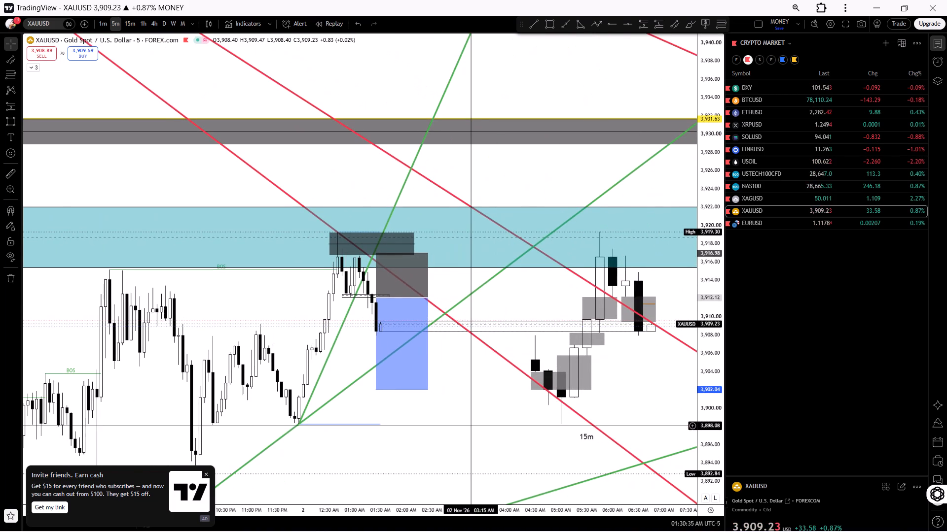
left_click_drag(489, 429, 477, 430)
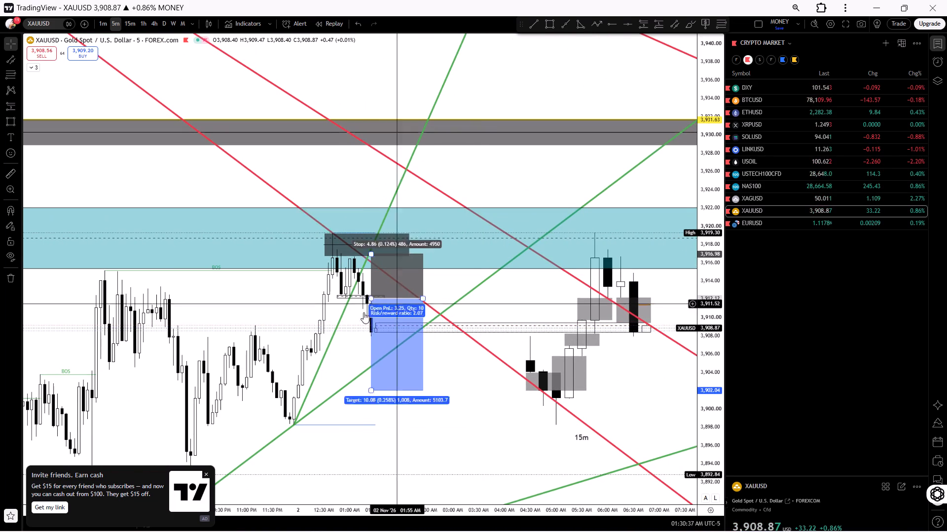
left_click_drag(471, 387, 497, 386)
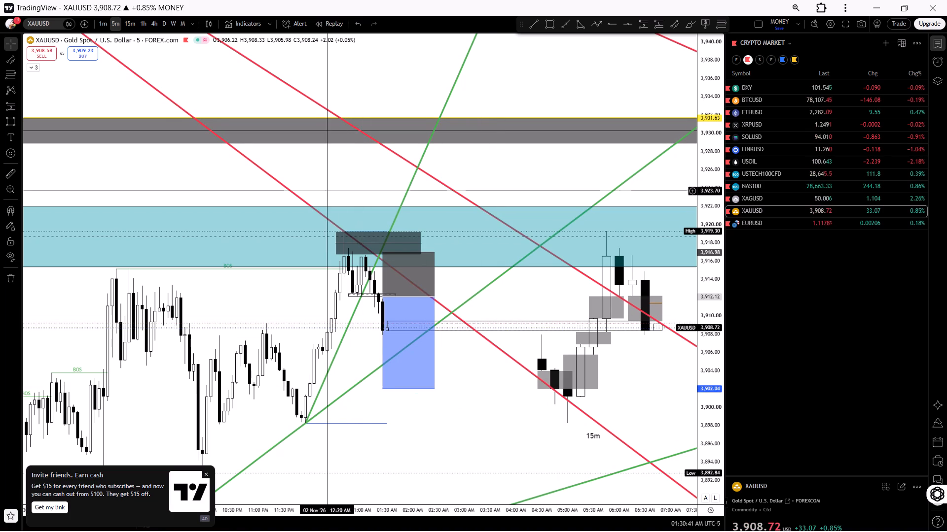
left_click_drag(369, 347, 378, 347)
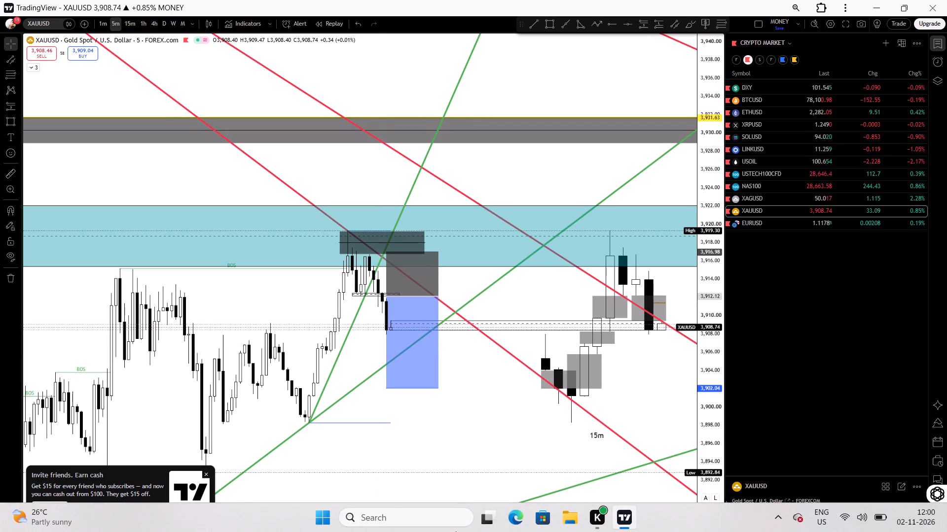
left_click_drag(389, 457, 401, 453)
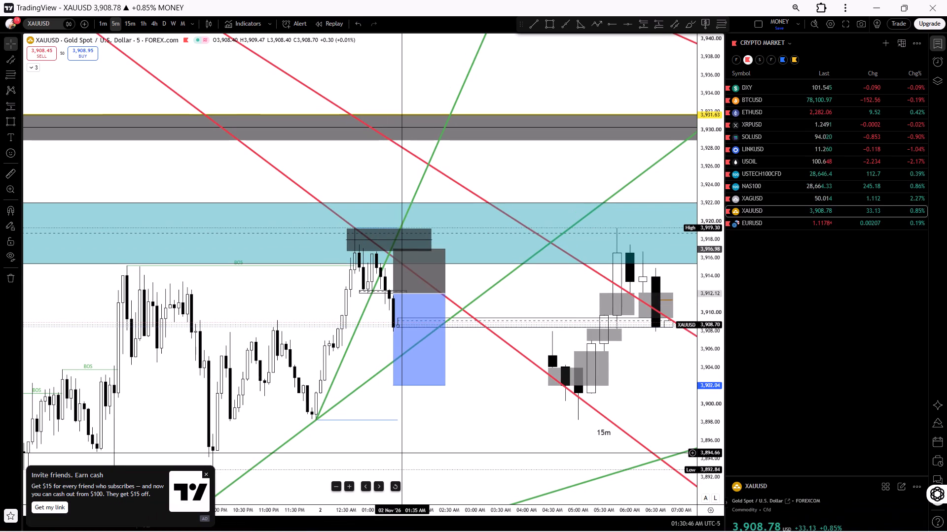
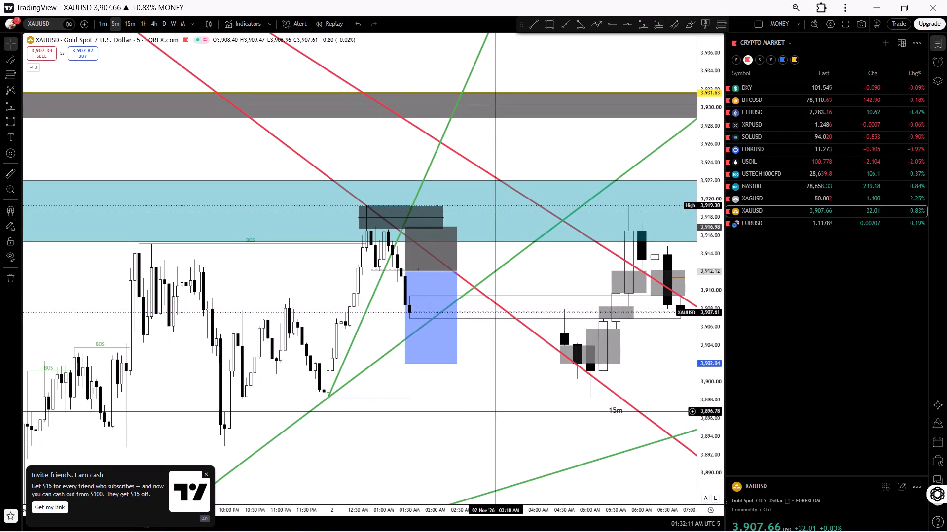
Examine gold's recent 5-minute swings, break-of-structure levels and trendlines leading into the short position.
left_click_drag(411, 441, 470, 470)
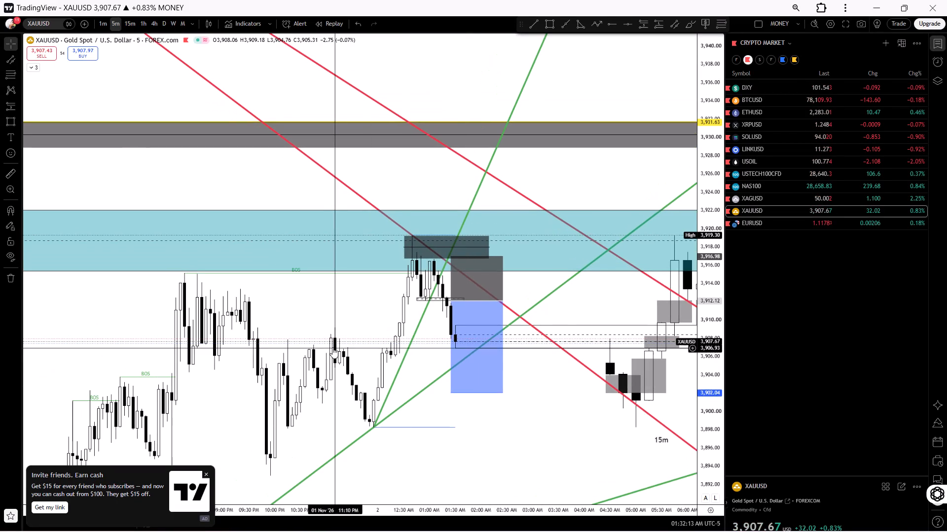
left_click_drag(266, 358, 550, 295)
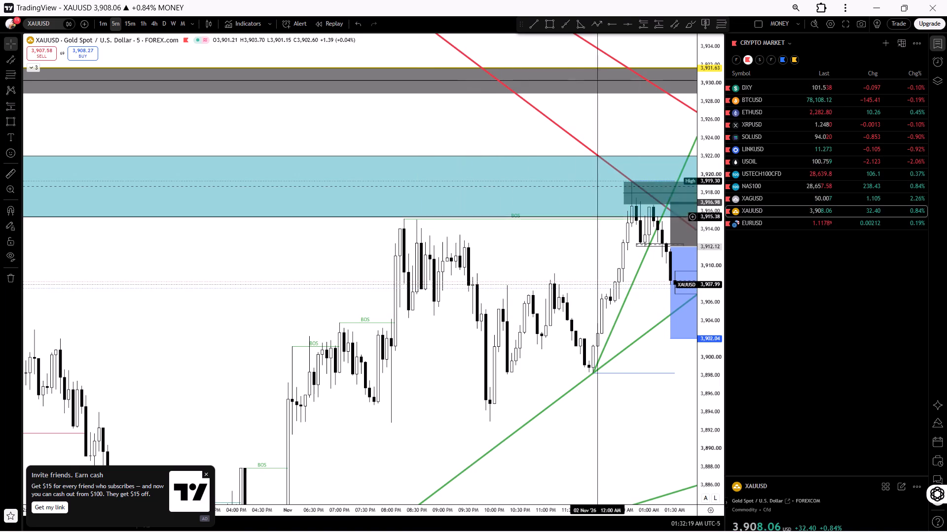
left_click_drag(581, 288, 407, 331)
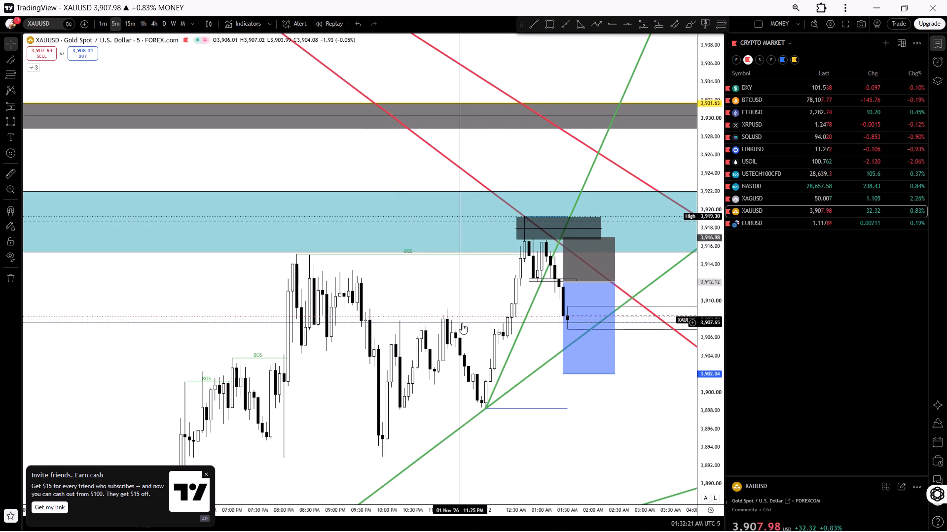
left_click_drag(462, 323, 549, 283)
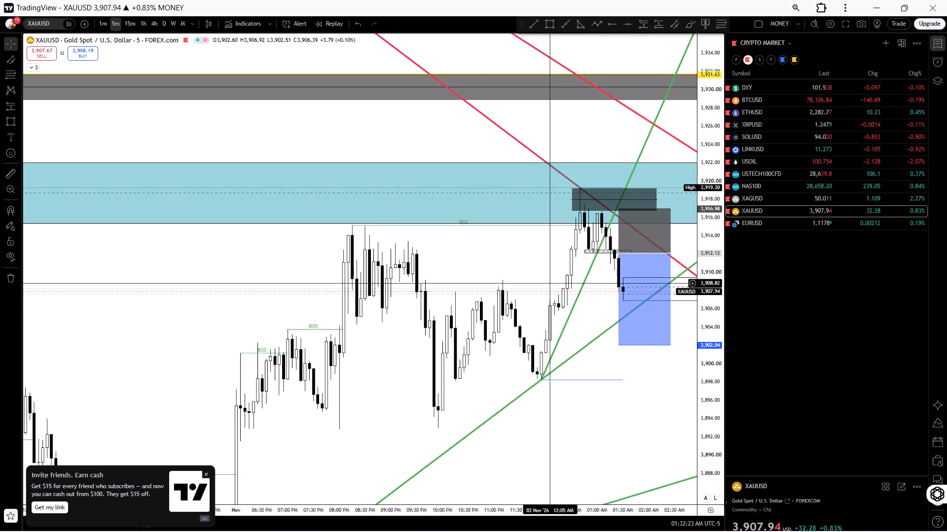
left_click_drag(523, 281, 437, 357)
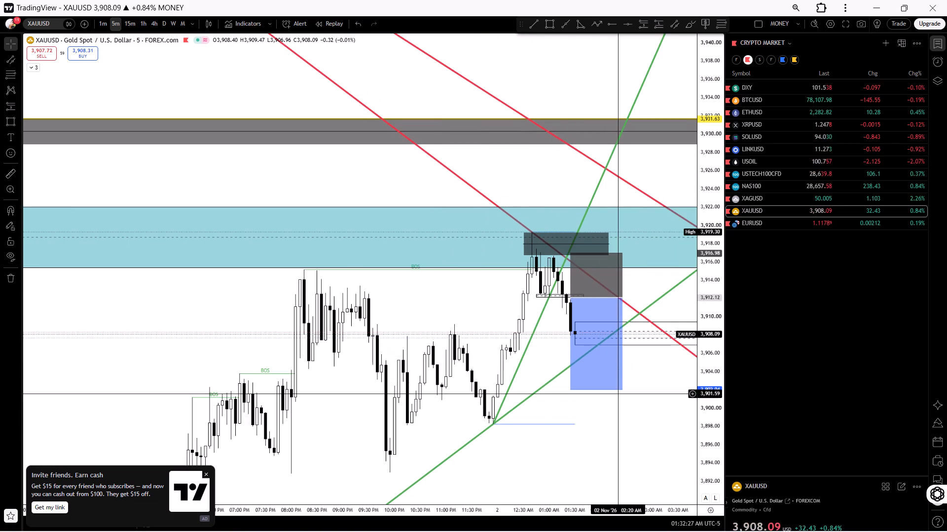
left_click_drag(618, 430, 513, 379)
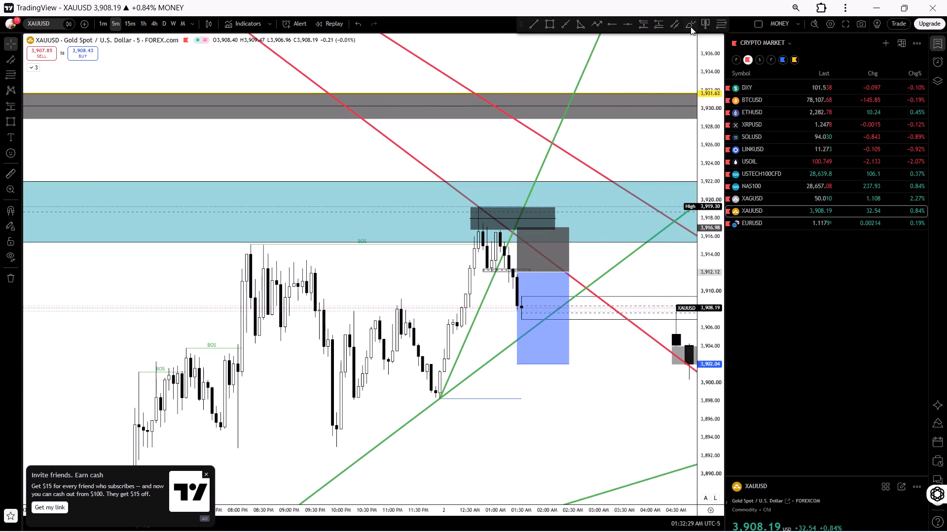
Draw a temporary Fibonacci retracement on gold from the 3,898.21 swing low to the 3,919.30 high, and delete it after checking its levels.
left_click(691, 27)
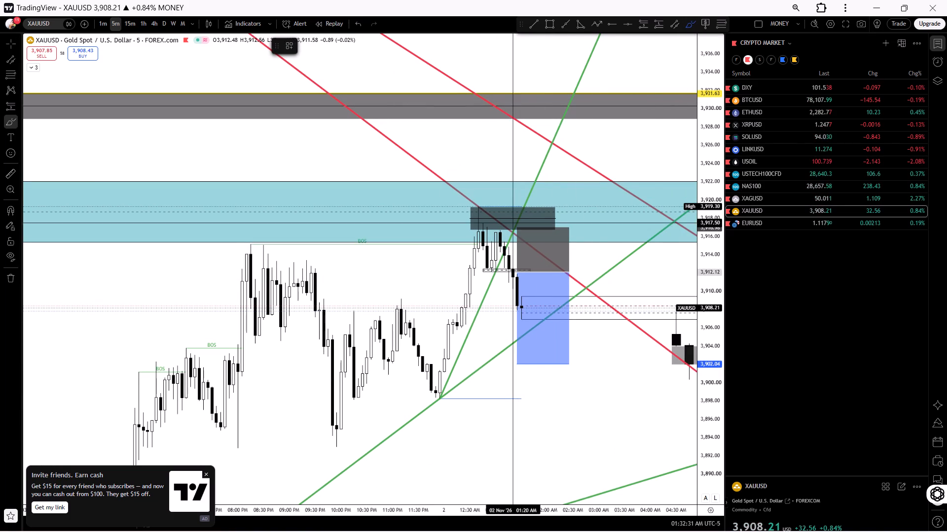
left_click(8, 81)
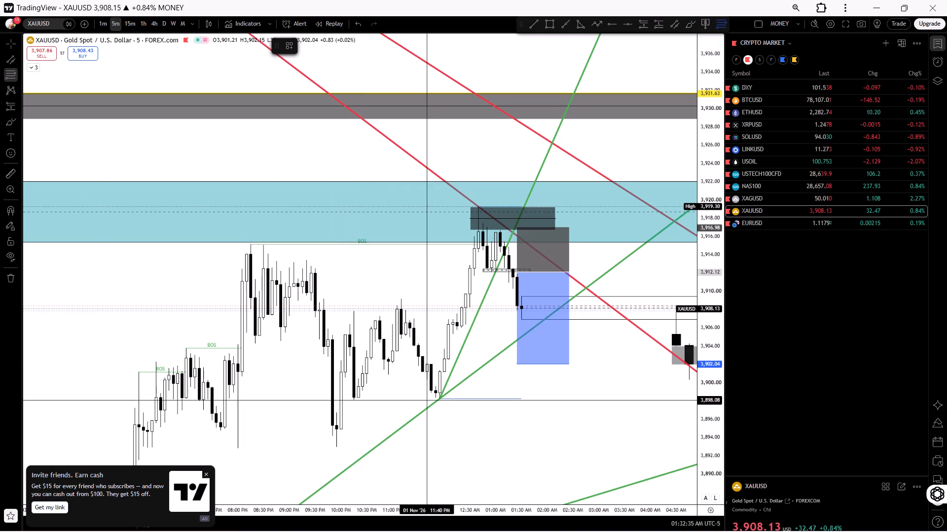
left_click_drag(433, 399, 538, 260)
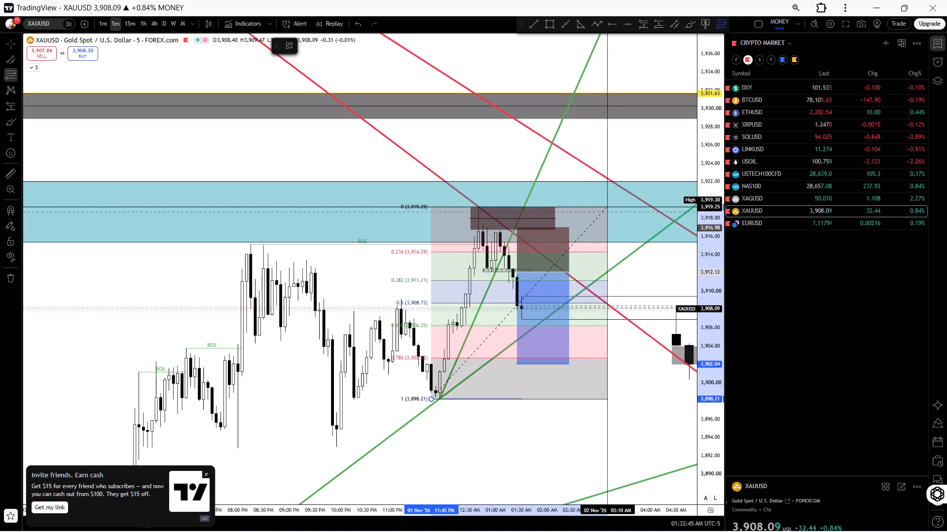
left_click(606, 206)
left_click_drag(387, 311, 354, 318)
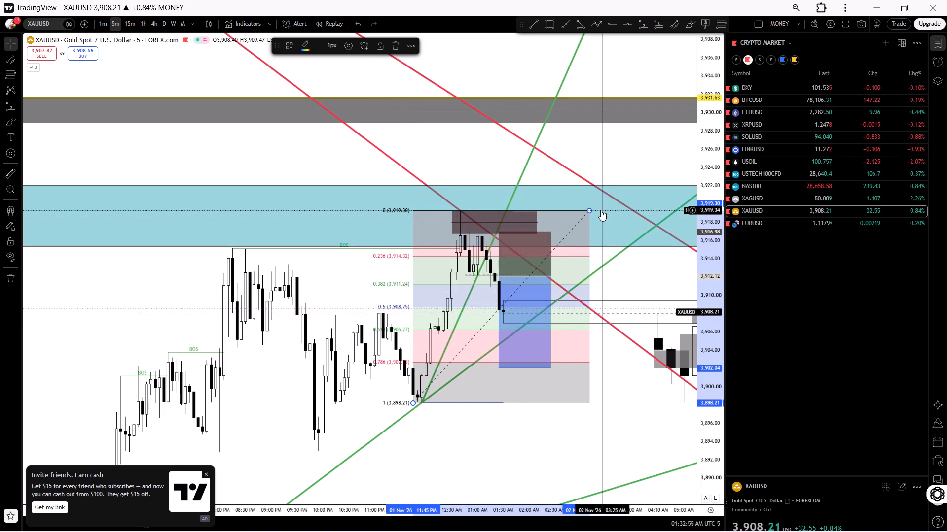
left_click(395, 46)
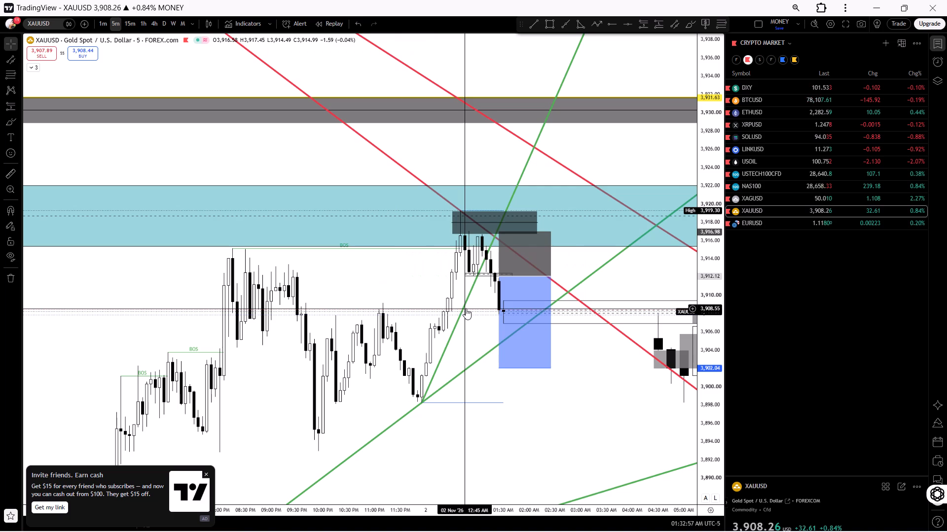
Compare the EURUSD and NAS100 5-minute charts with gold, returning to XAUUSD to review the short position.
left_click_drag(425, 314, 446, 282)
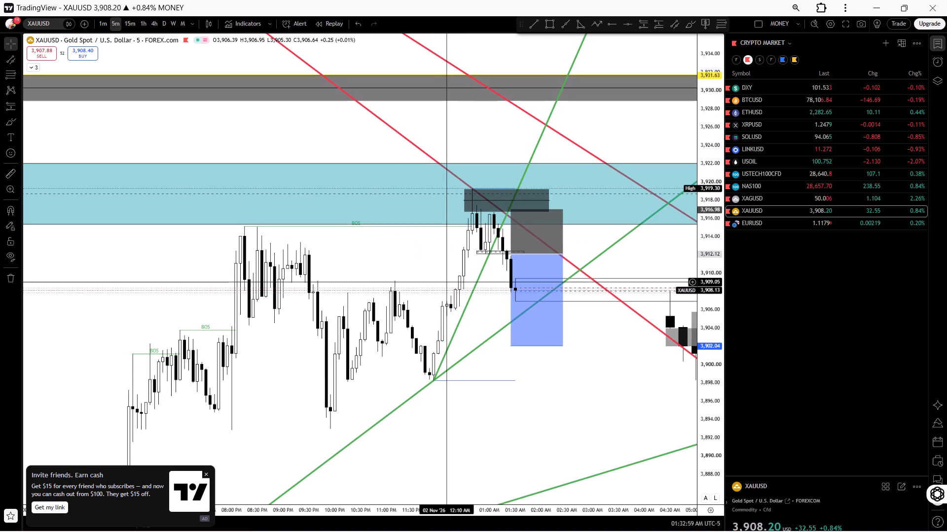
left_click(832, 223)
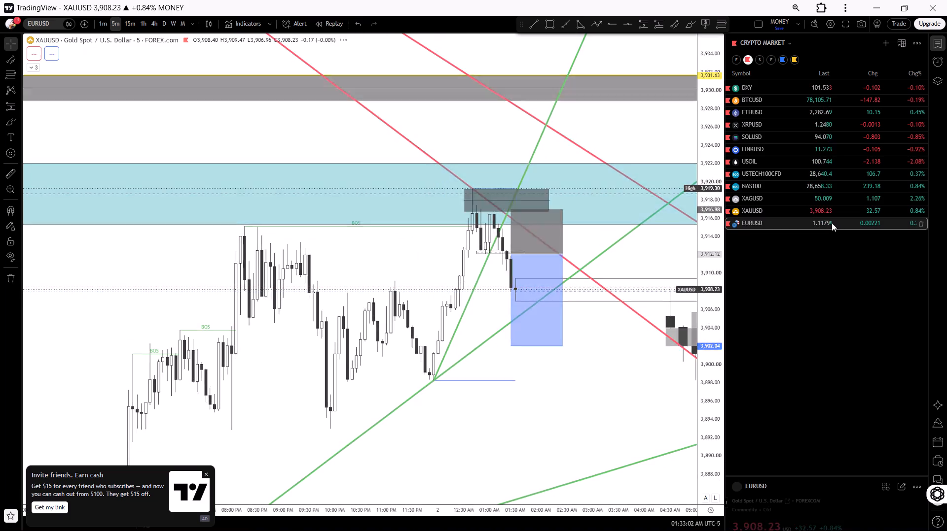
left_click(797, 183)
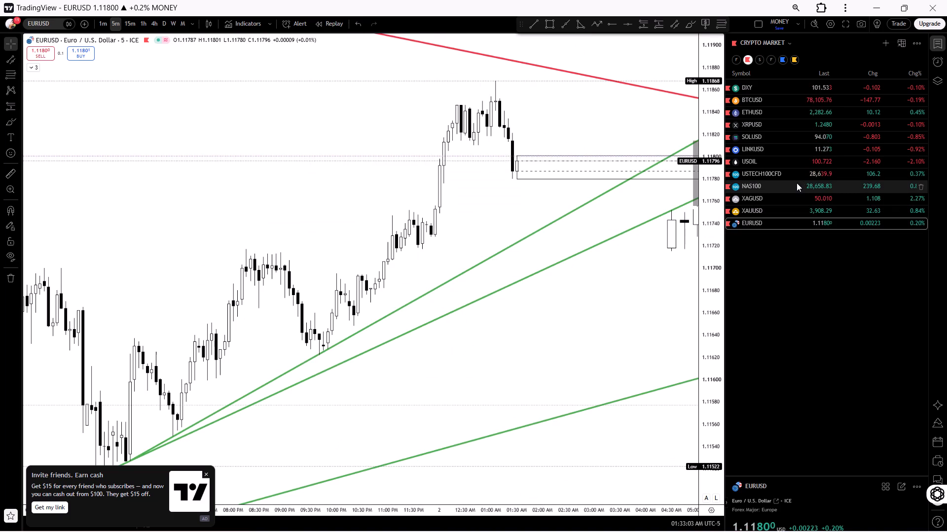
left_click(763, 208)
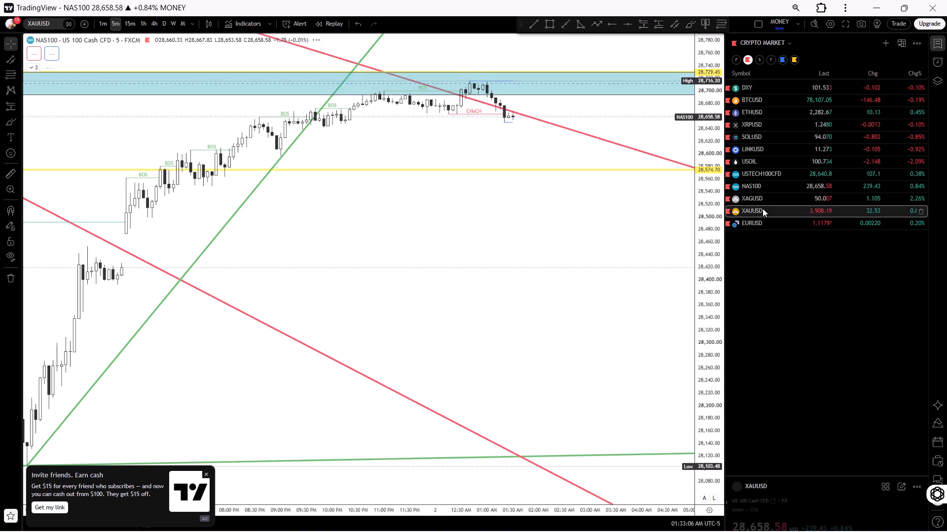
left_click_drag(558, 260, 535, 420)
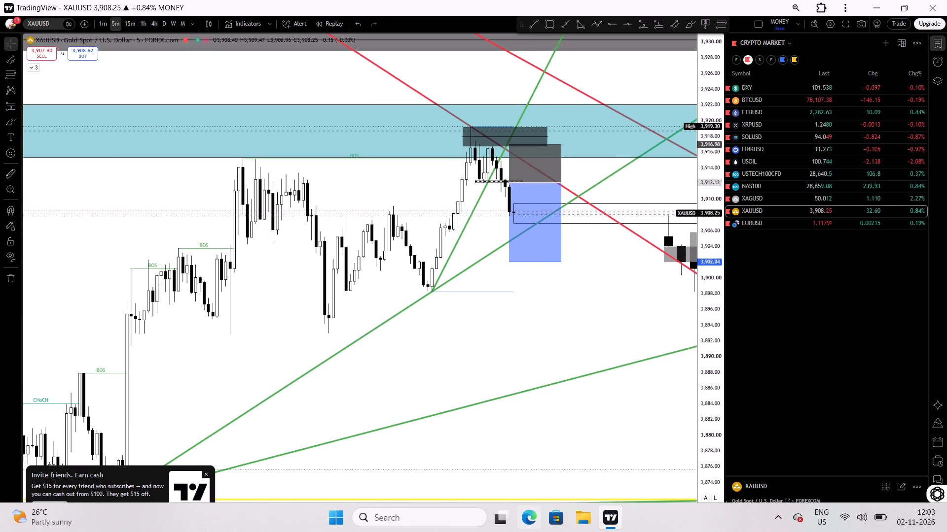
Minimize the chart window and launch the Kuro app from the desktop.
left_click(879, 0)
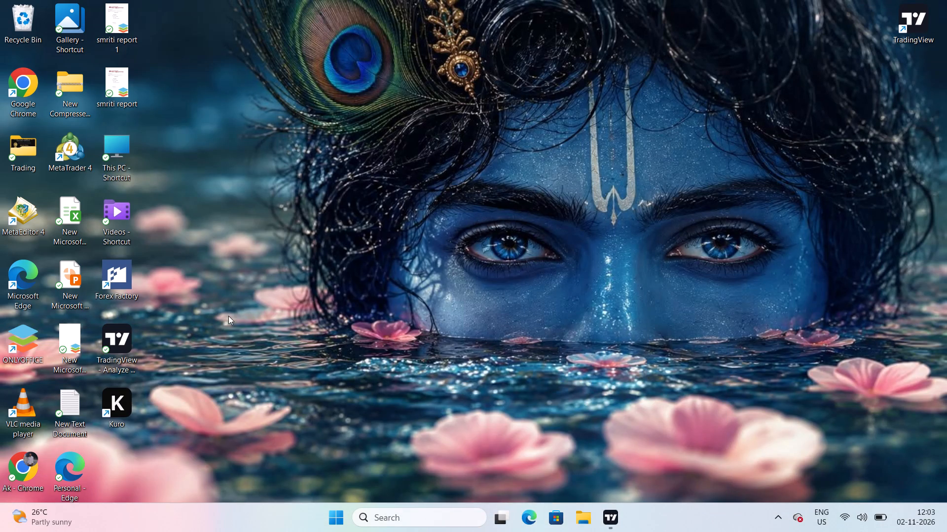
double_click(122, 407)
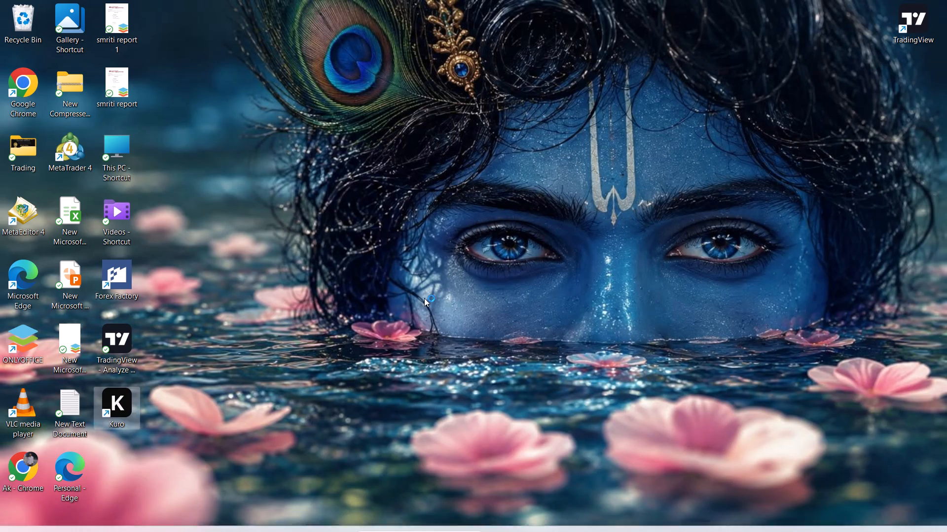
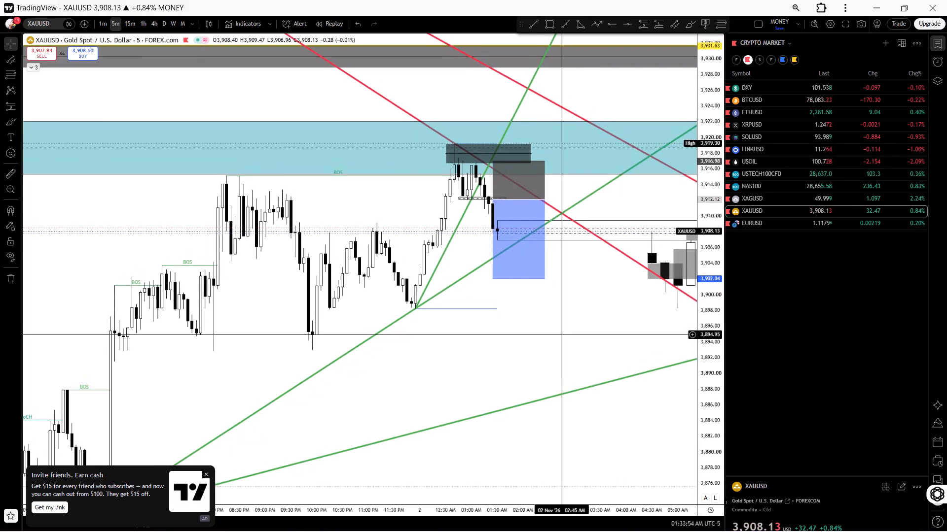
Draw a zigzag arrow path on XAUUSD from about 3,908.5 up to 3,912, down to 3,905, up to 3,907.7, ending near 3,888 on the lower green trendline.
left_click_drag(566, 323, 536, 337)
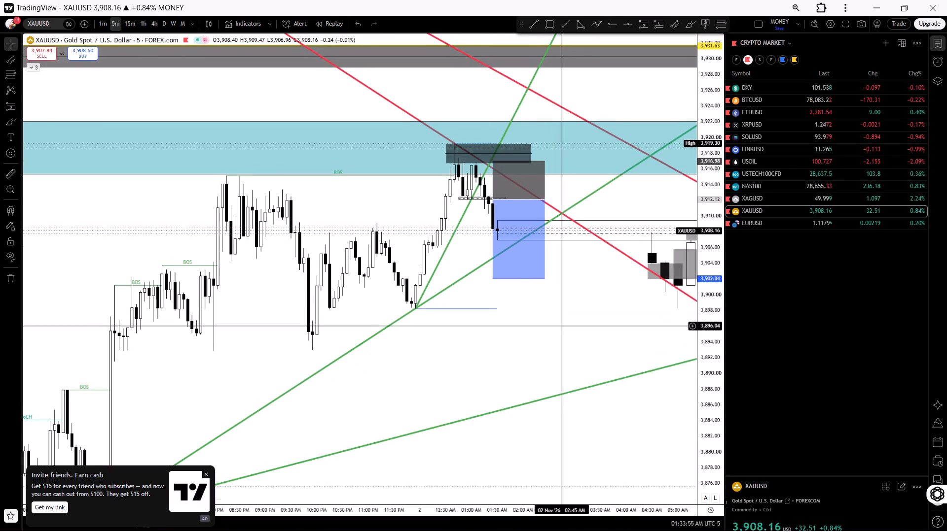
left_click_drag(536, 337, 461, 359)
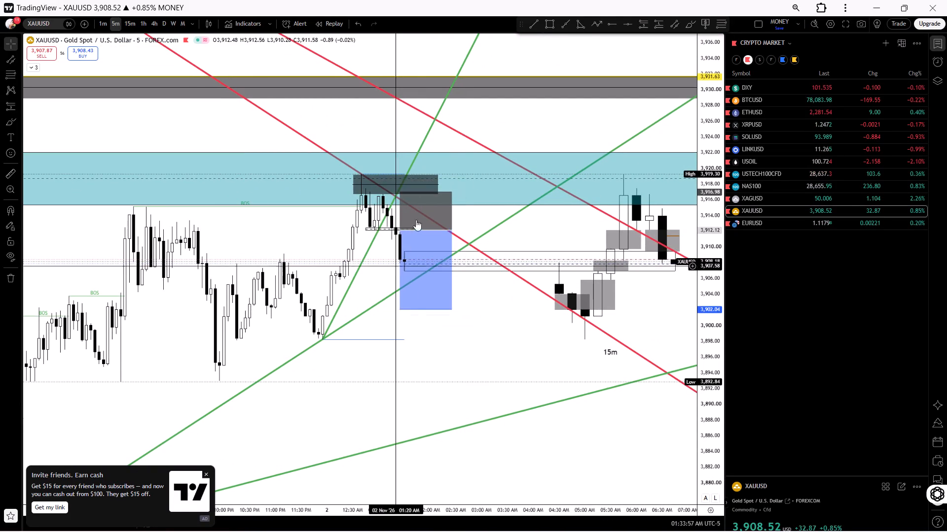
left_click(594, 24)
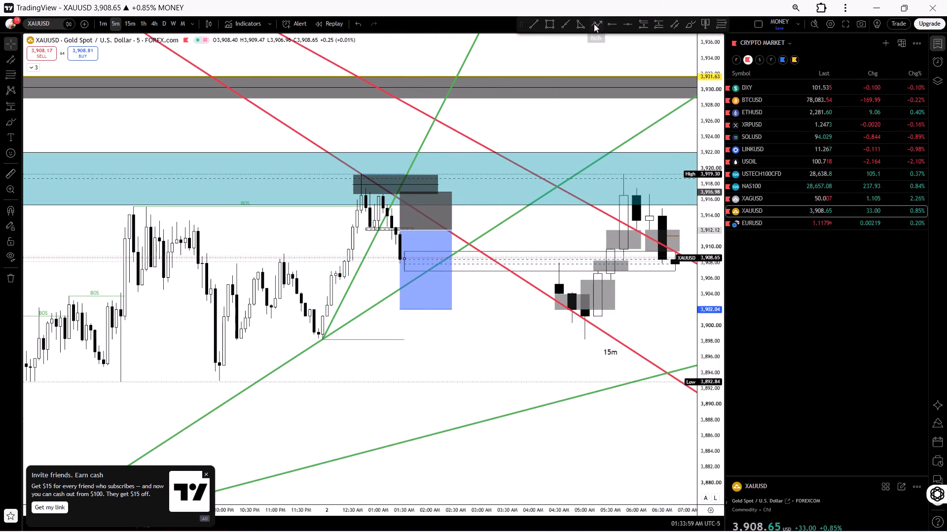
left_click_drag(404, 258, 410, 235)
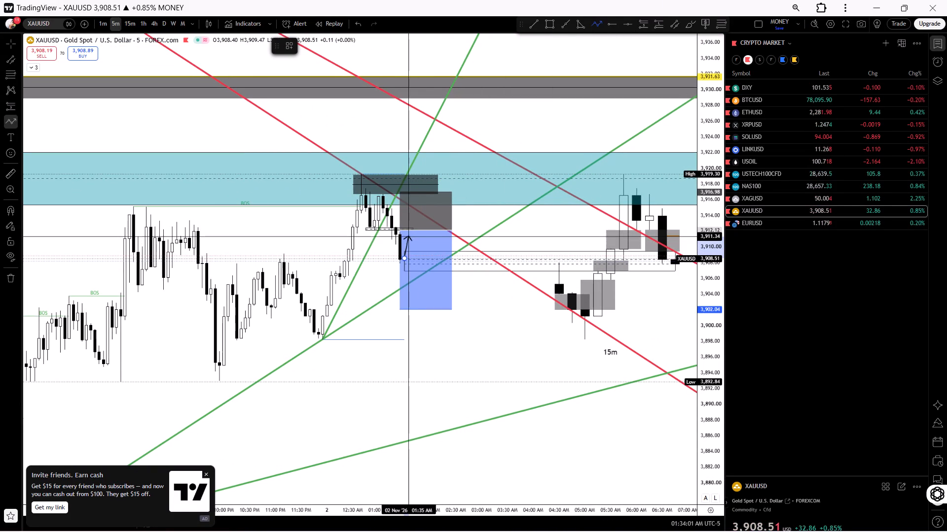
left_click_drag(410, 235, 411, 232)
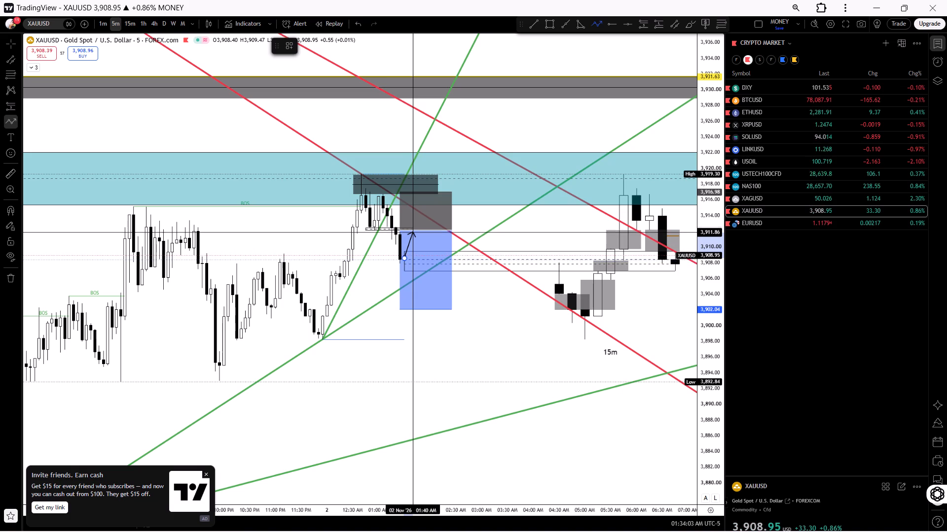
left_click_drag(411, 232, 412, 231)
left_click_drag(412, 231, 428, 286)
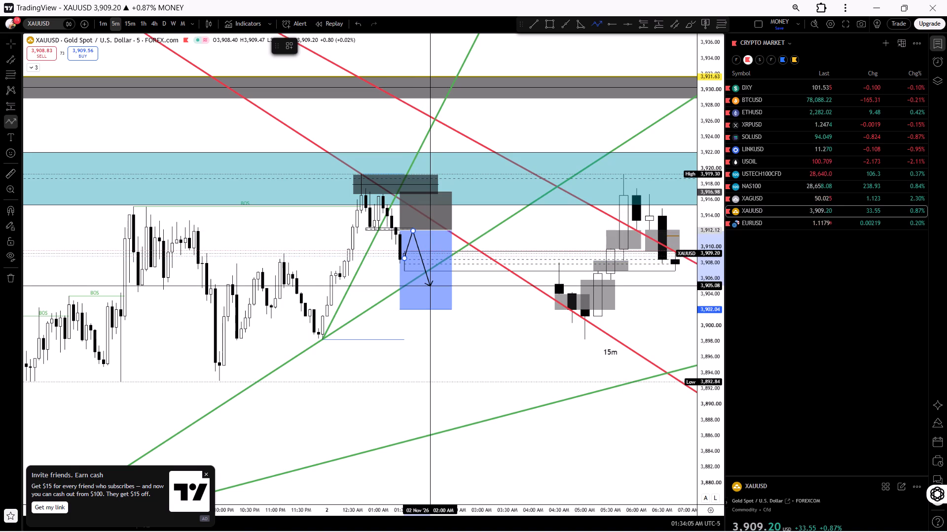
left_click_drag(429, 287, 440, 265)
left_click_drag(440, 265, 458, 339)
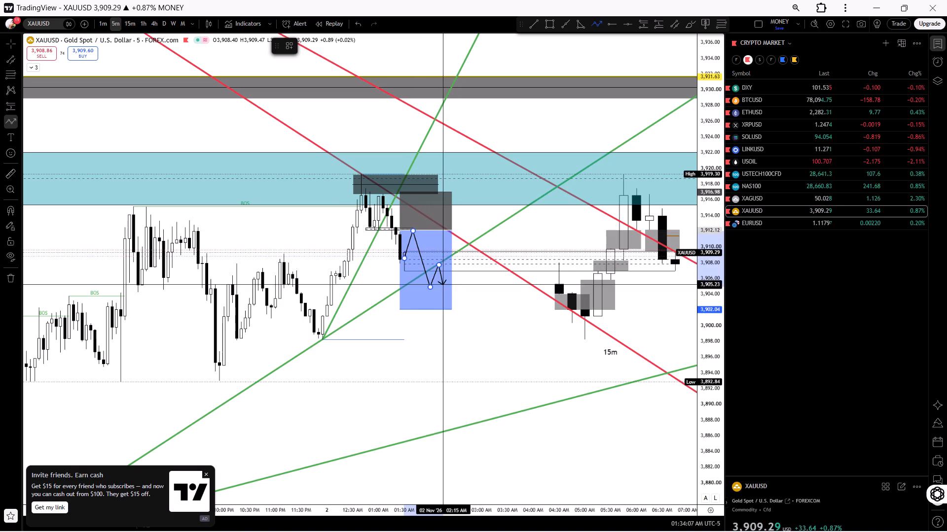
left_click(477, 420)
left_click_drag(477, 420, 492, 388)
Examine the projected bearish path against the short position, the supply zones and gold's recent 5-minute candles.
left_click_drag(492, 388, 572, 289)
left_click_drag(572, 289, 547, 342)
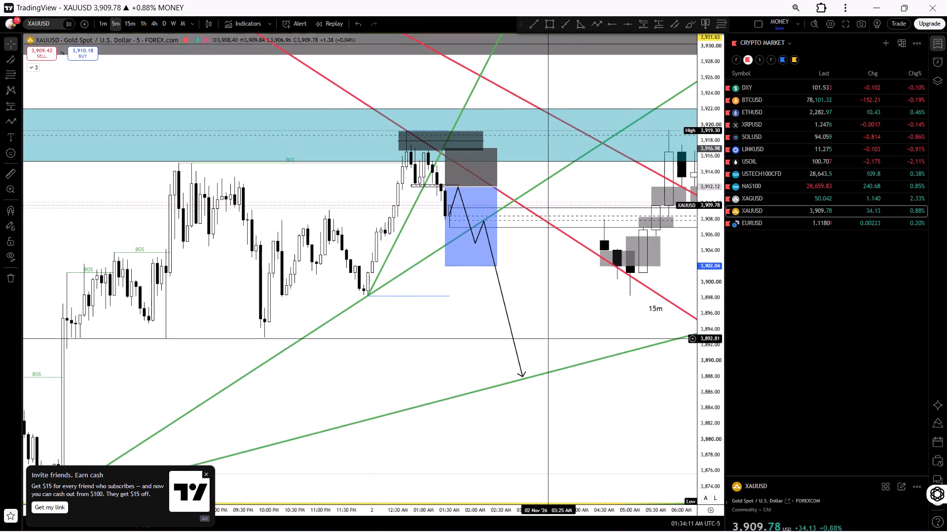
left_click_drag(547, 342, 547, 344)
left_click_drag(544, 319, 585, 359)
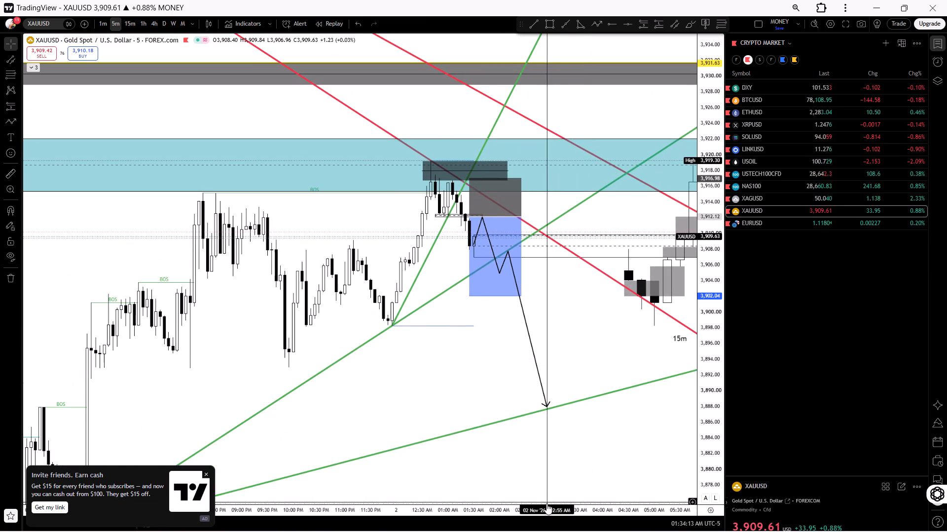
left_click_drag(547, 507, 474, 494)
left_click_drag(413, 397, 505, 413)
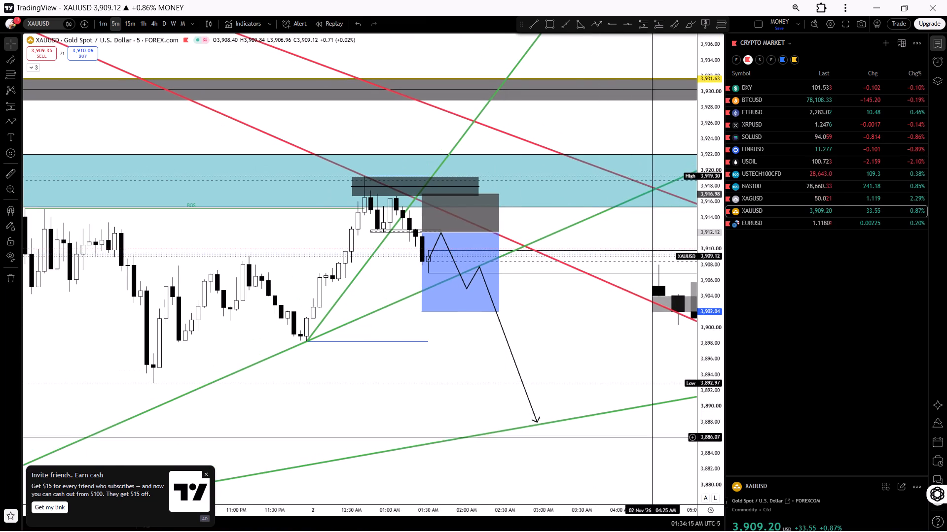
left_click_drag(709, 448, 607, 344)
left_click_drag(579, 376, 621, 377)
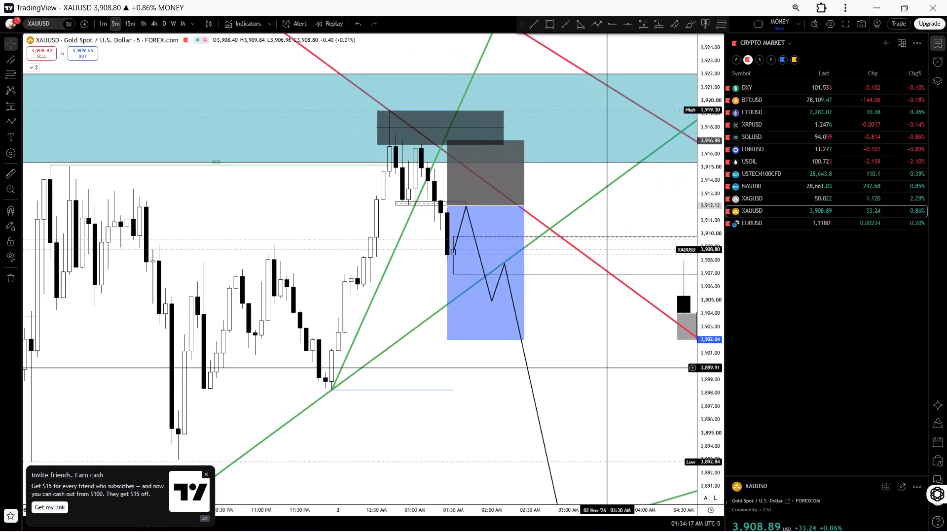
left_click_drag(605, 367, 637, 363)
left_click_drag(440, 431, 566, 404)
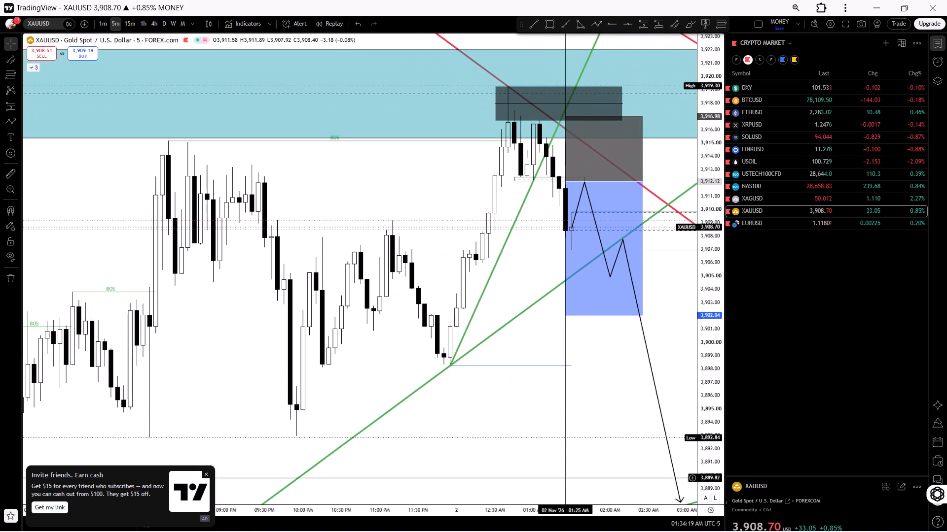
left_click_drag(569, 505, 534, 504)
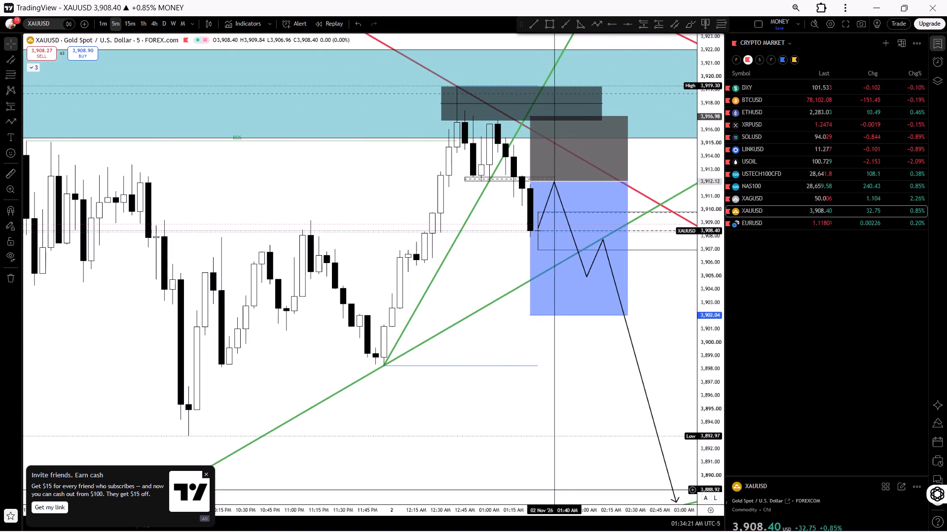
left_click_drag(559, 506, 526, 506)
left_click_drag(531, 431, 507, 476)
left_click_drag(524, 472, 485, 483)
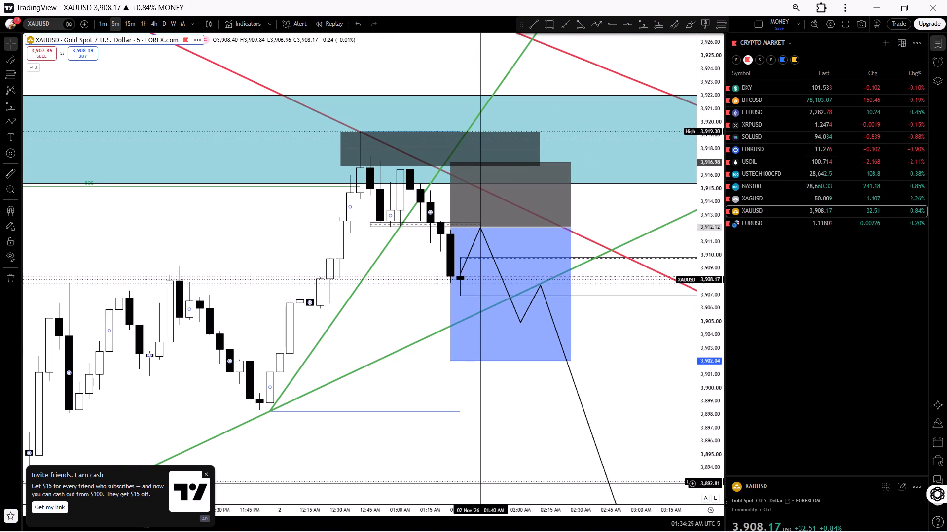
left_click_drag(391, 308, 367, 332)
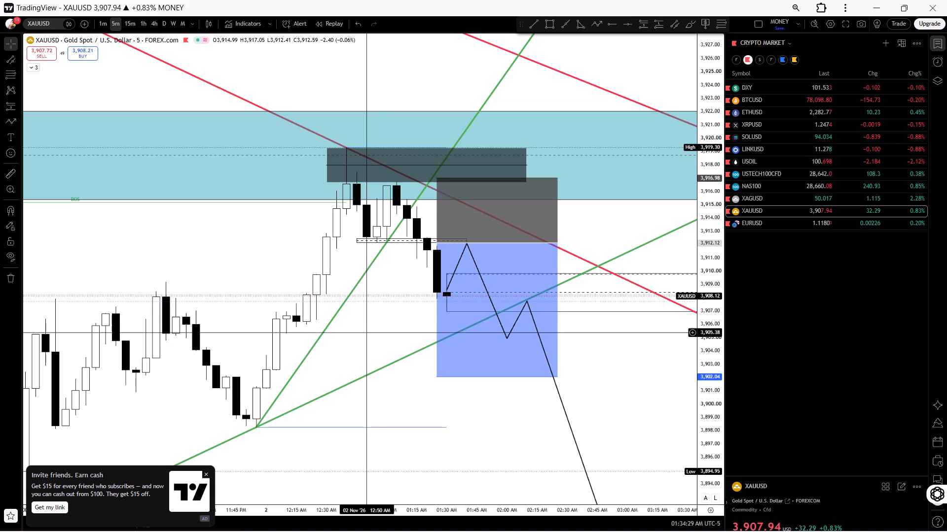
double_click(364, 321)
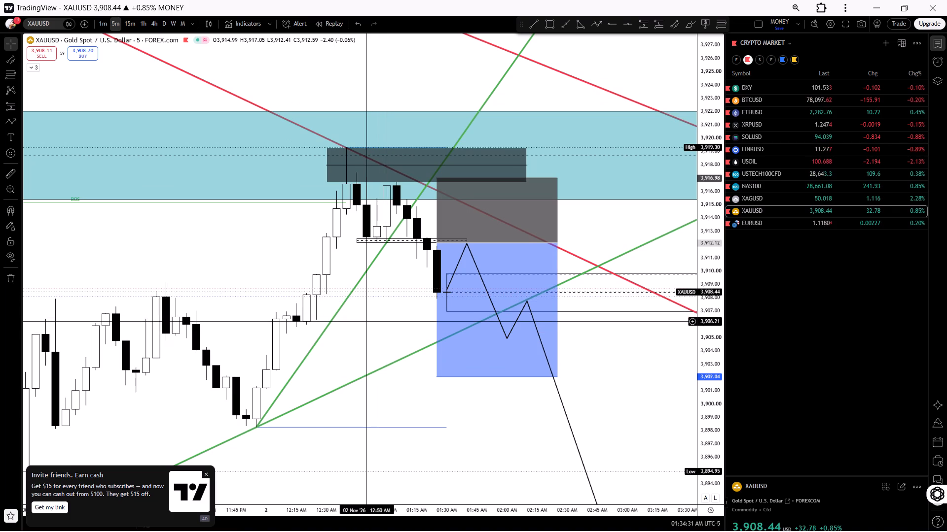
Compare the projected path and short position with the 15m candle overlay and the trendlines down to the lower green support.
left_click_drag(688, 399, 630, 401)
left_click_drag(630, 401, 350, 374)
left_click_drag(290, 509, 450, 465)
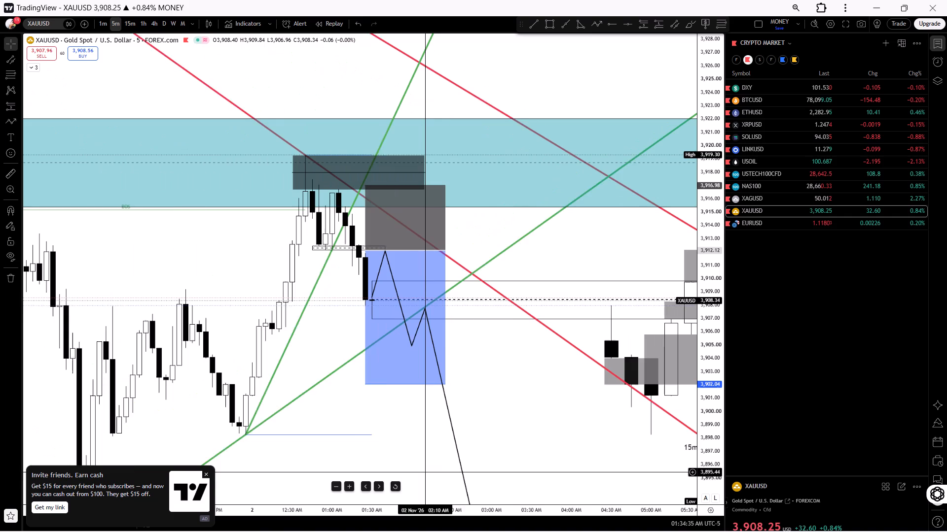
left_click_drag(504, 406, 419, 358)
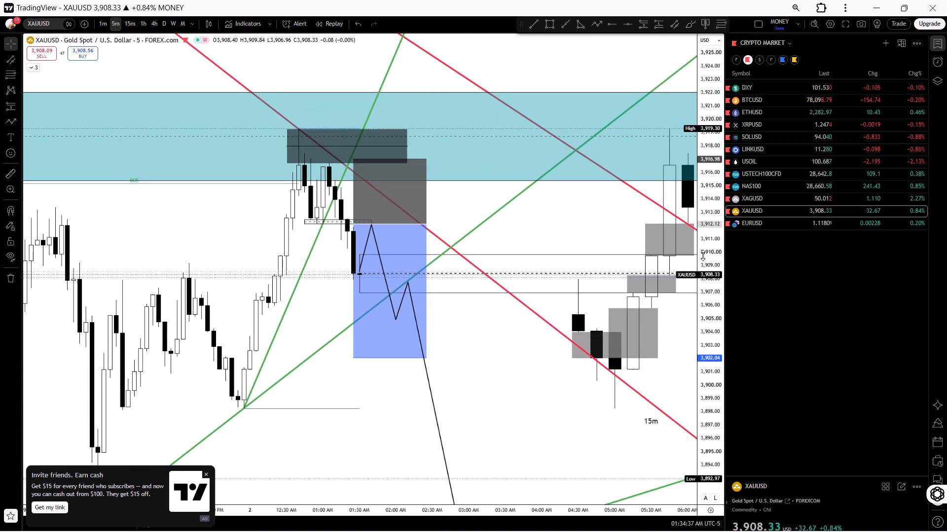
left_click_drag(703, 255, 661, 323)
left_click_drag(553, 413, 404, 331)
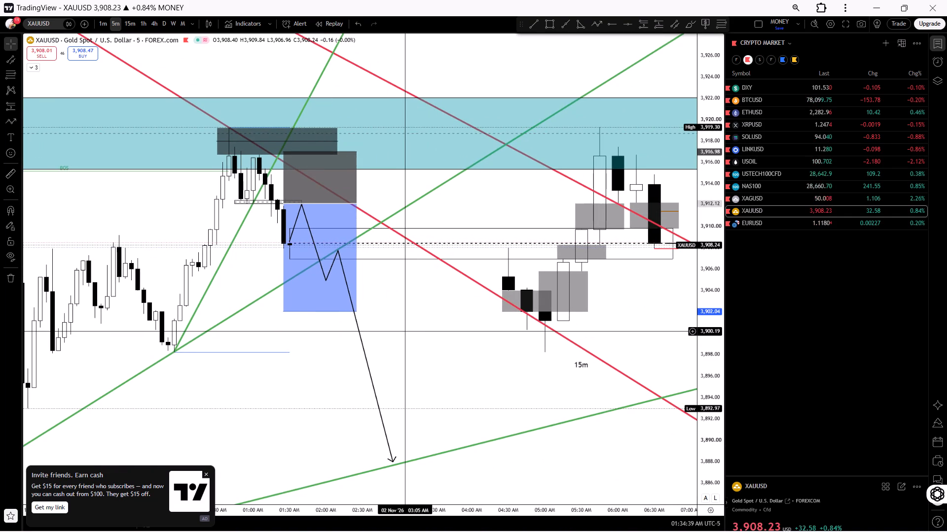
left_click_drag(404, 331, 368, 348)
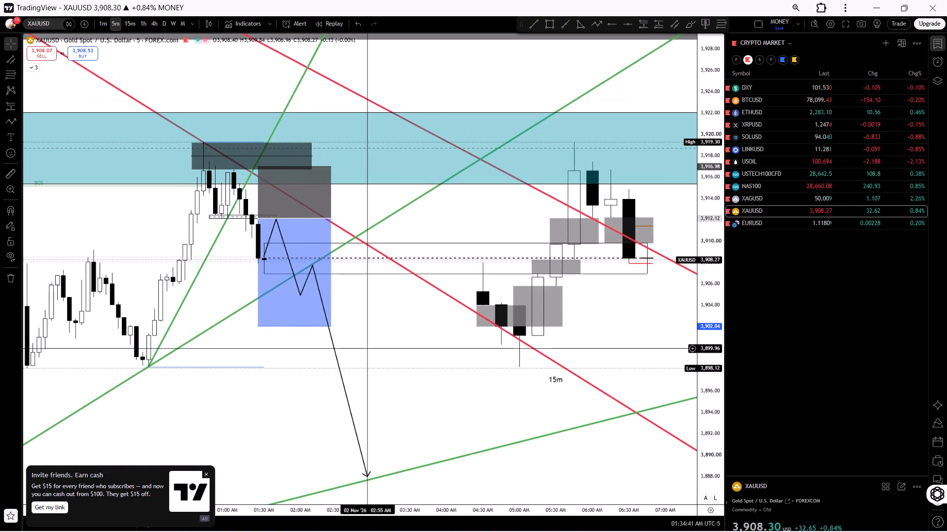
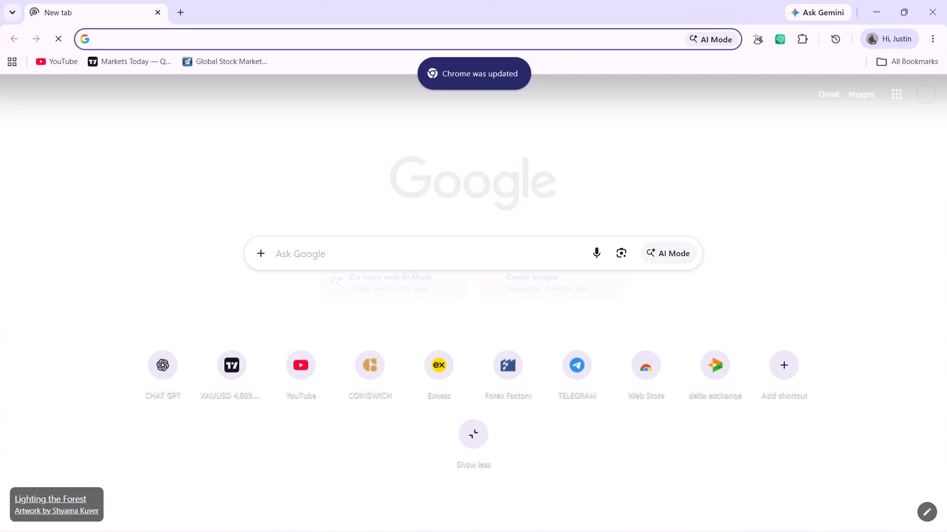
Switch to Google Chrome and start a new address or search entry in the blank tab.
left_click(364, 37)
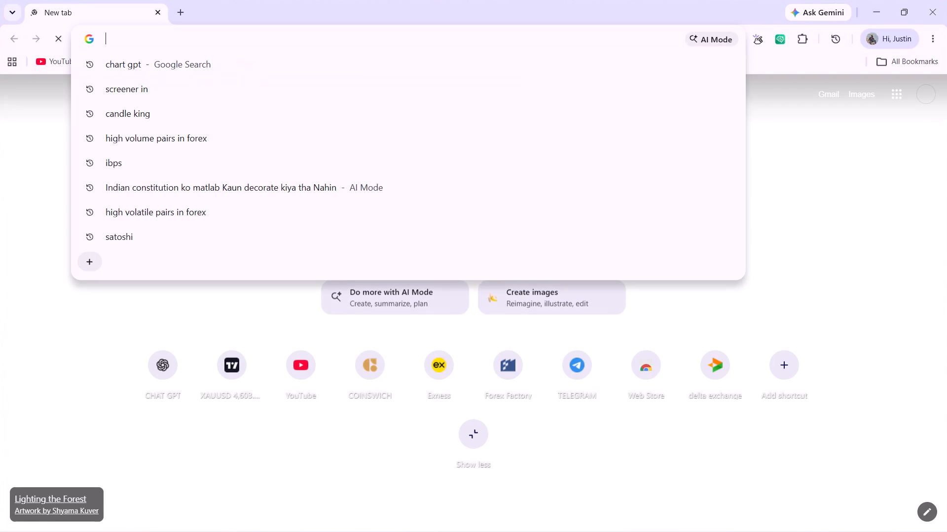
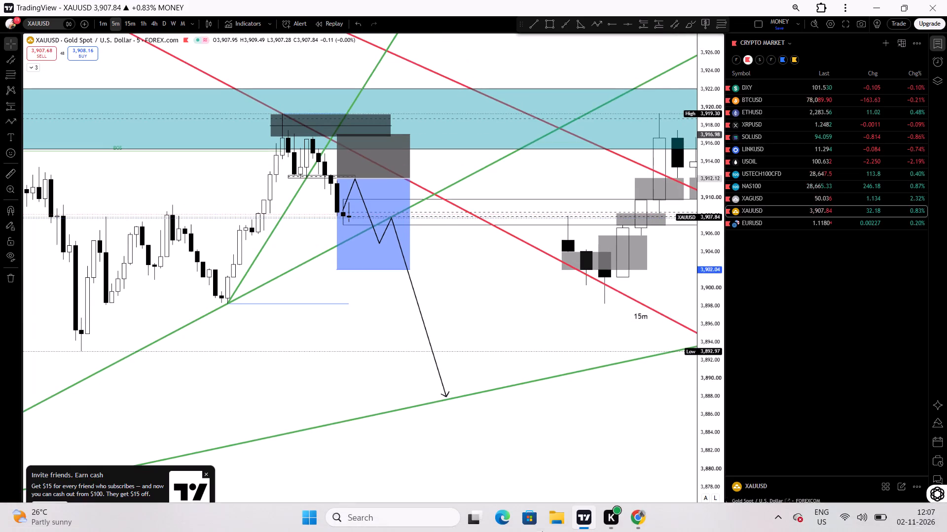
Turn off automatic hiding of the taskbar in the Windows taskbar behavior settings.
right_click(665, 526)
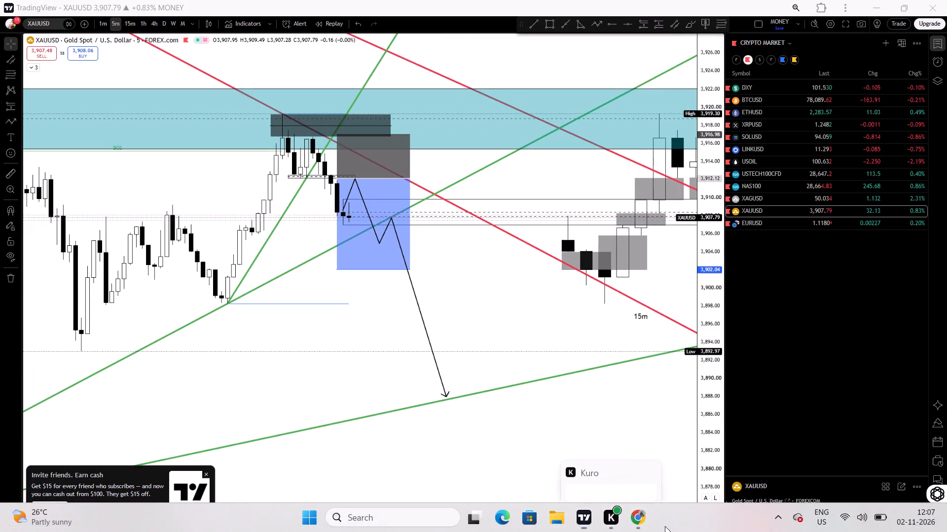
left_click(704, 495)
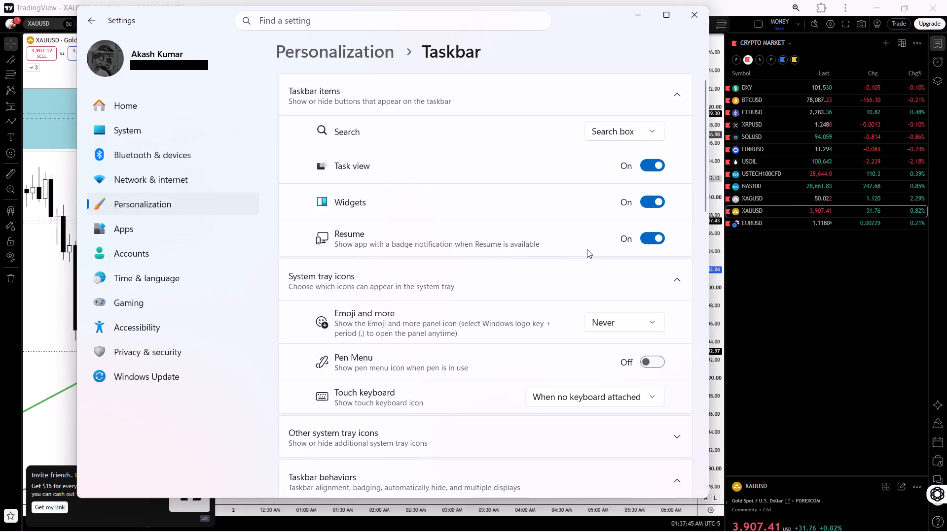
scroll(587, 249, "down", 5)
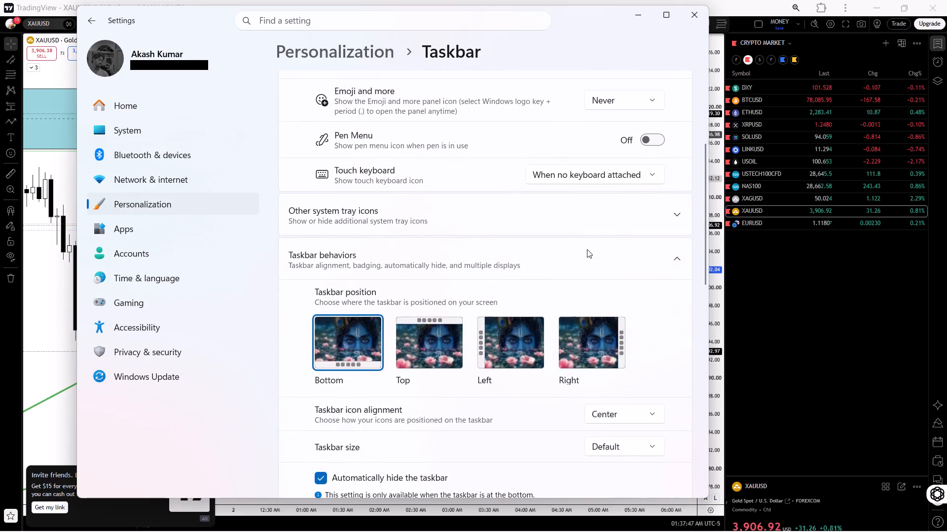
scroll(587, 249, "down", 2)
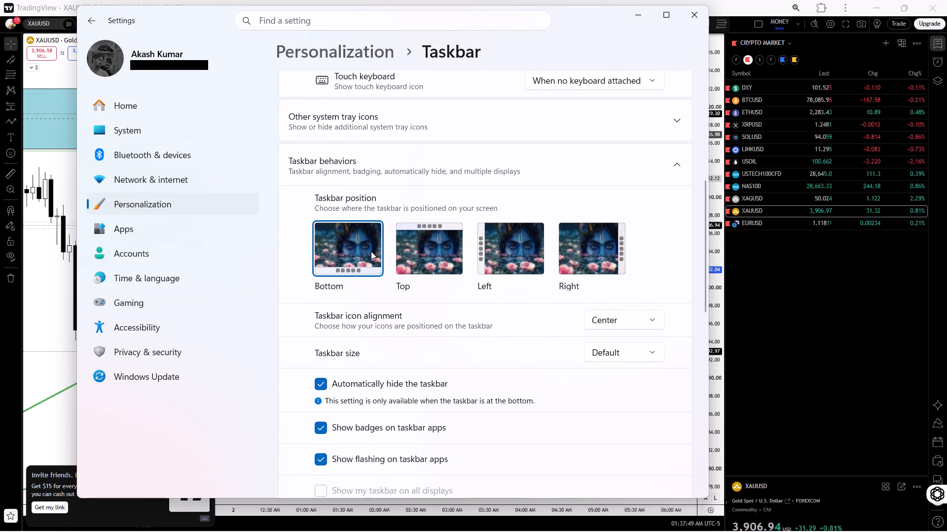
scroll(495, 395, "down", 2)
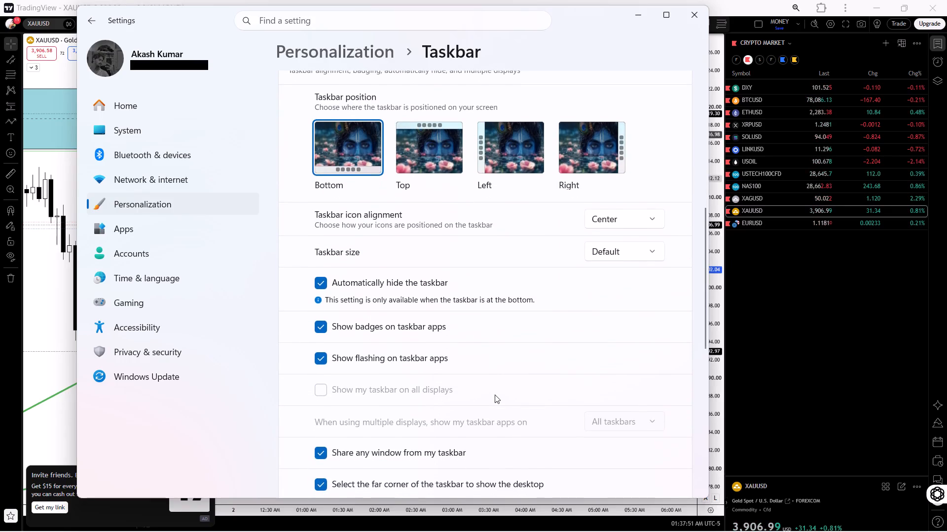
scroll(495, 395, "down", 2)
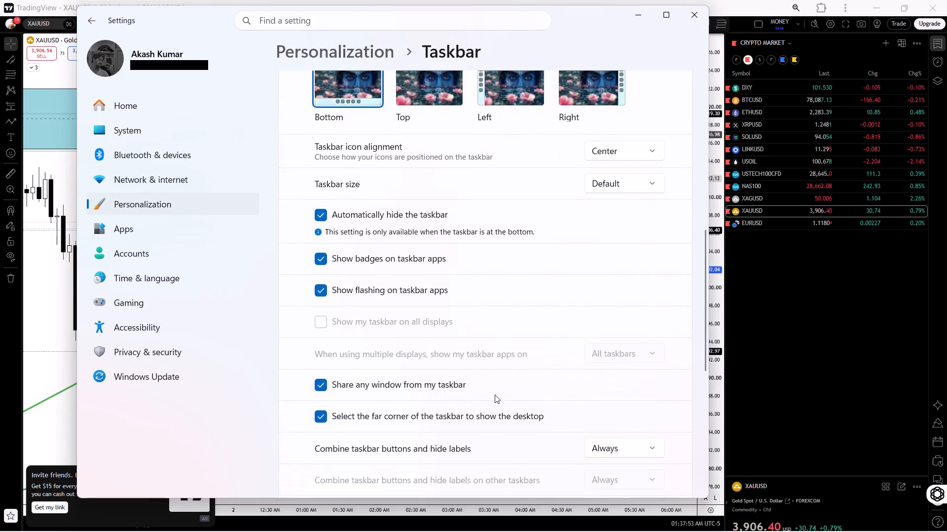
scroll(495, 395, "down", 4)
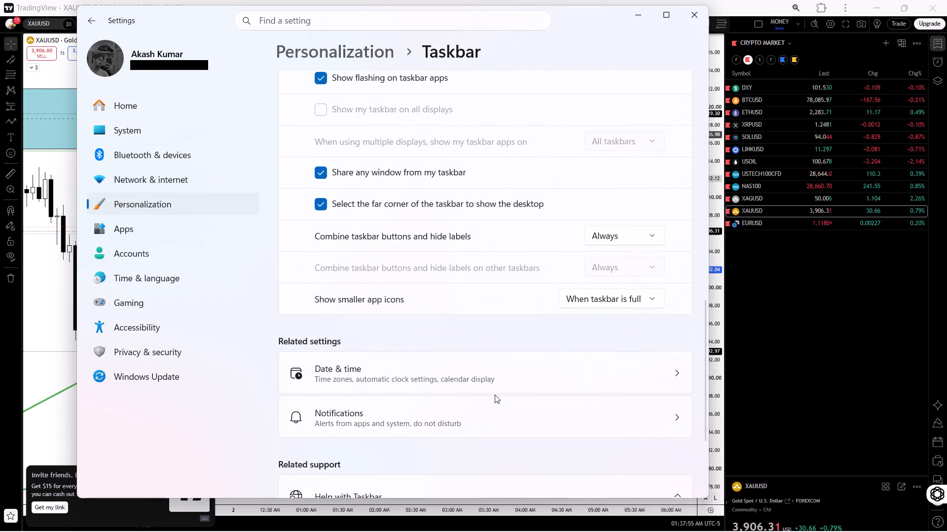
scroll(496, 337, "down", 2)
scroll(496, 337, "up", 3)
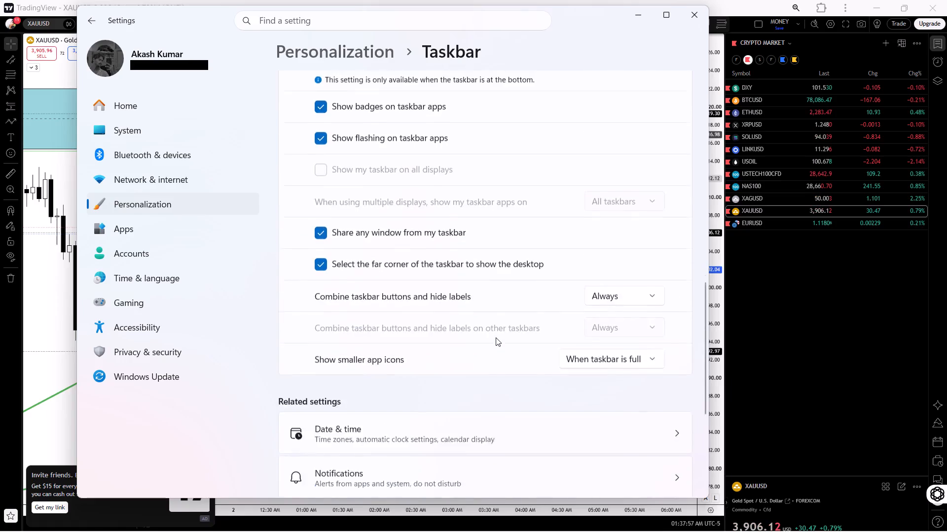
scroll(409, 195, "up", 1)
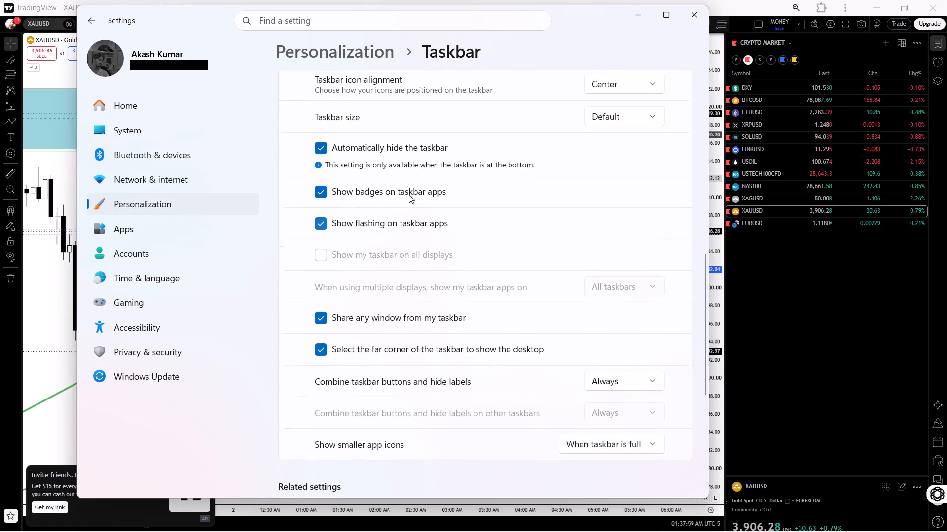
scroll(409, 195, "up", 1)
left_click(322, 190)
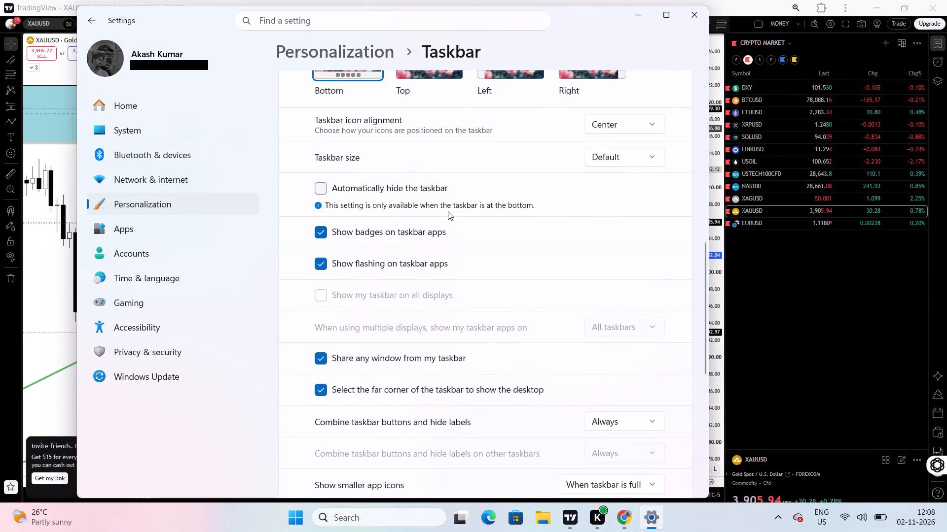
left_click(321, 188)
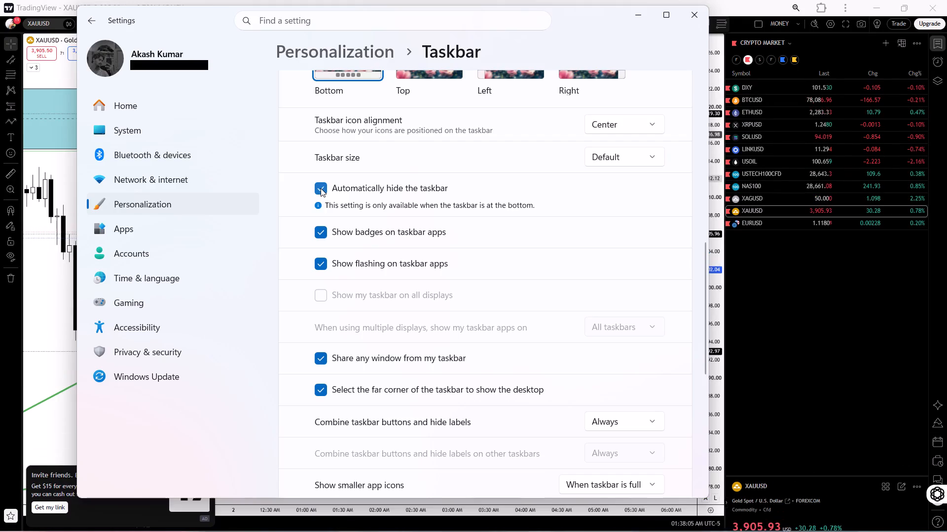
left_click(321, 188)
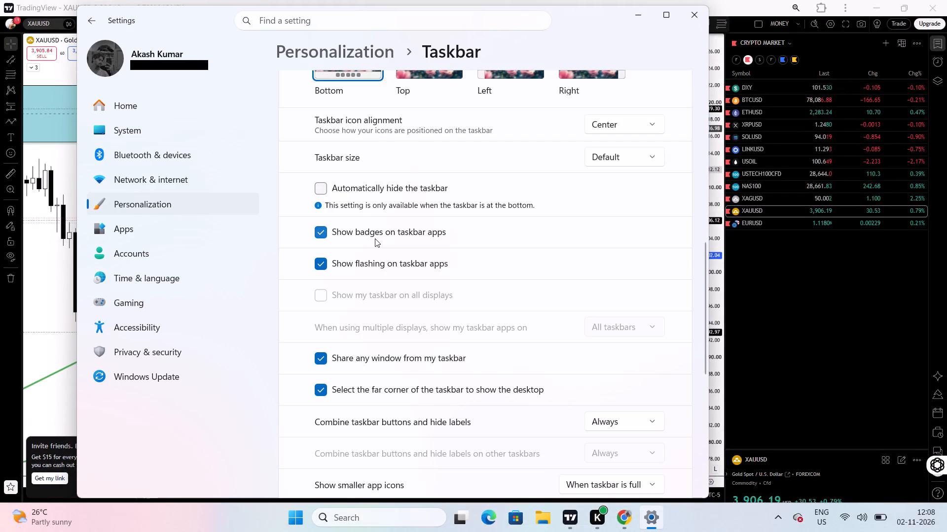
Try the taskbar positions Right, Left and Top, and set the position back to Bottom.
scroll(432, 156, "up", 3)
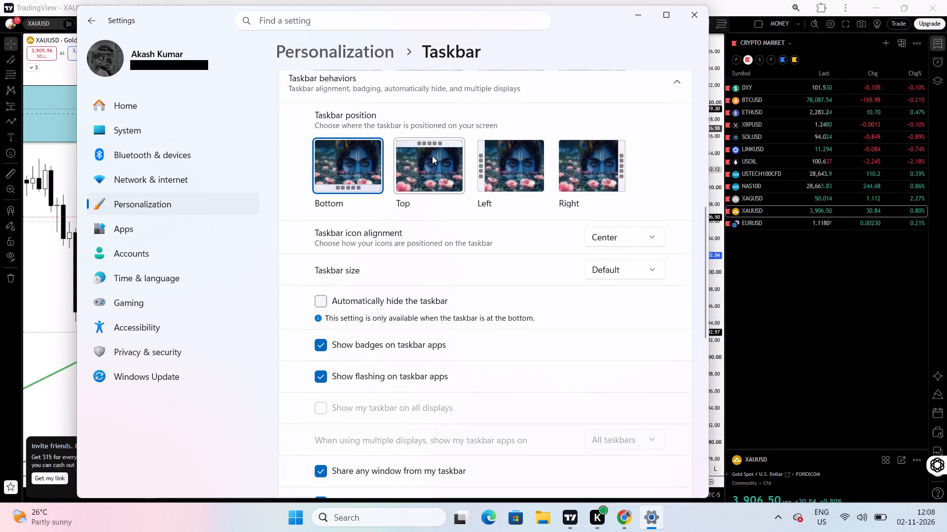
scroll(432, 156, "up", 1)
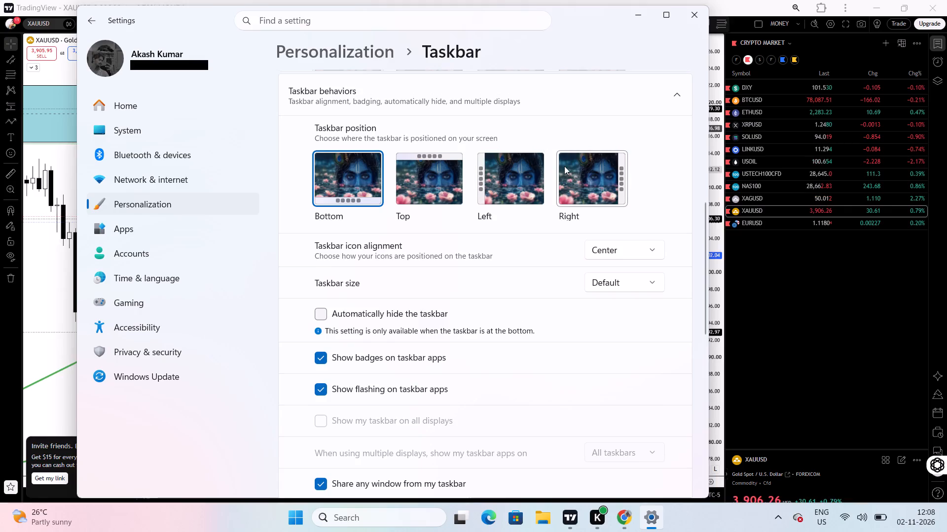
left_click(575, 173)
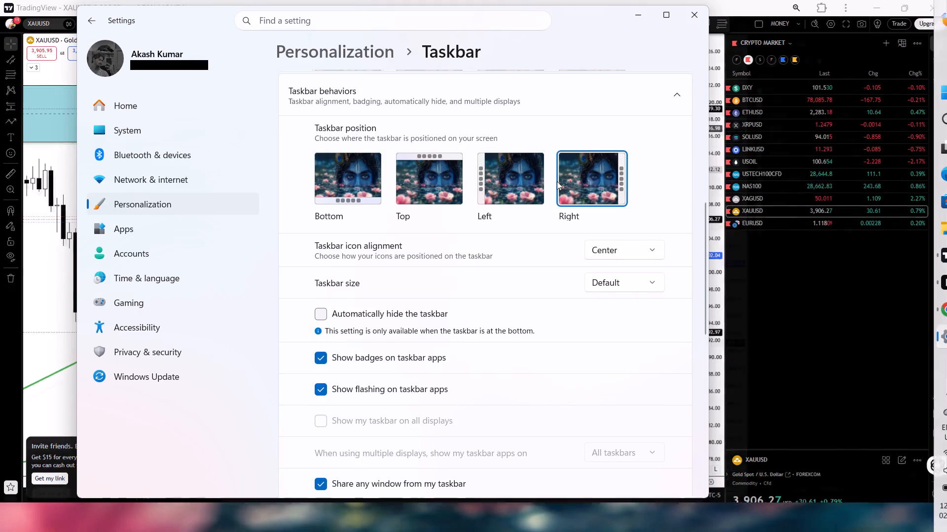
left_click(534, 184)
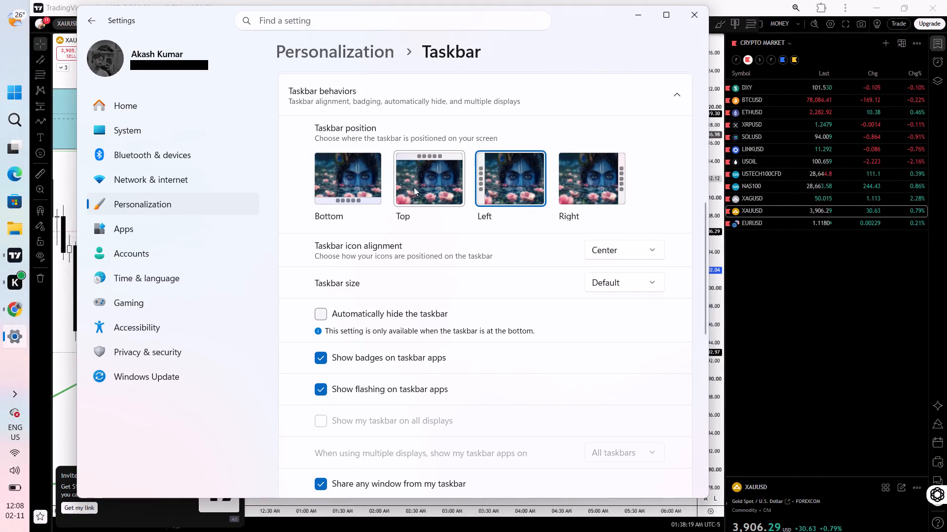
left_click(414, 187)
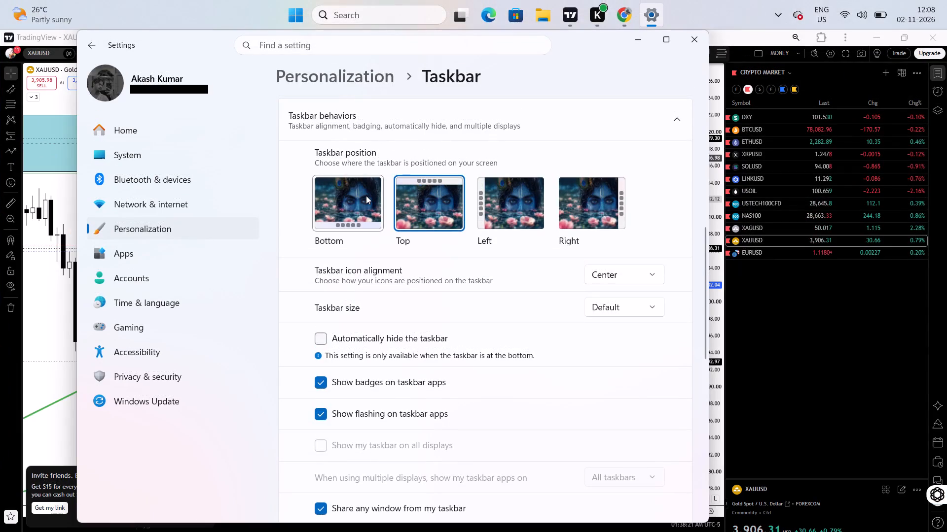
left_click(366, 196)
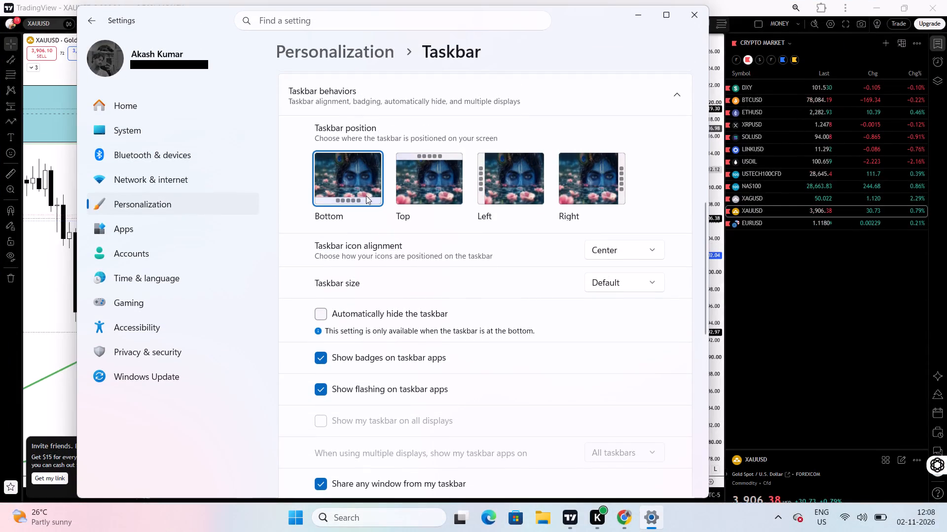
Switch back to the TradingView XAUUSD chart and examine the short position against the projected bearish path.
left_click(47, 327)
left_click_drag(484, 312, 555, 345)
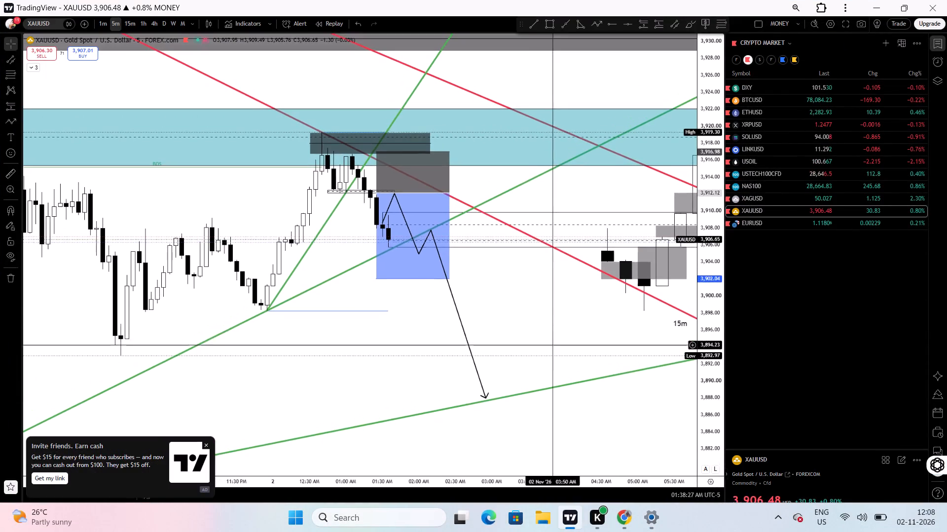
left_click_drag(520, 324, 515, 329)
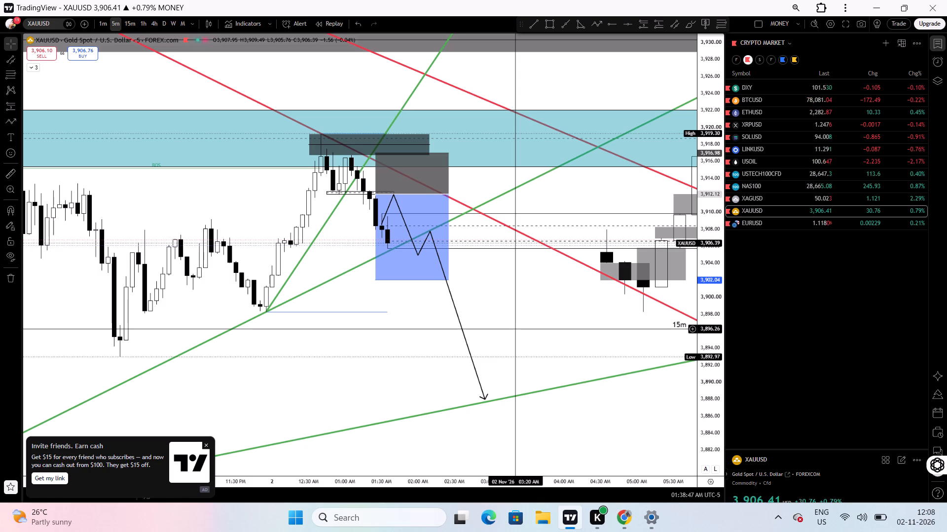
left_click_drag(507, 296, 530, 296)
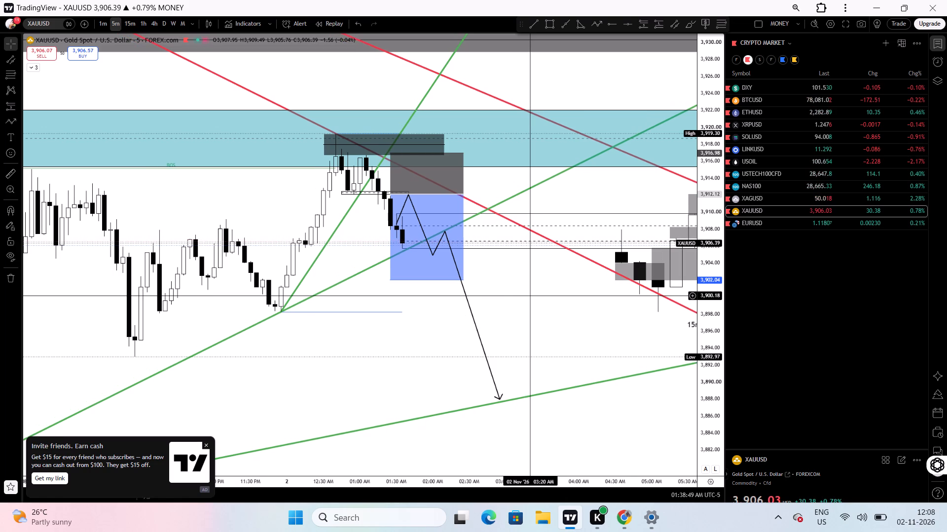
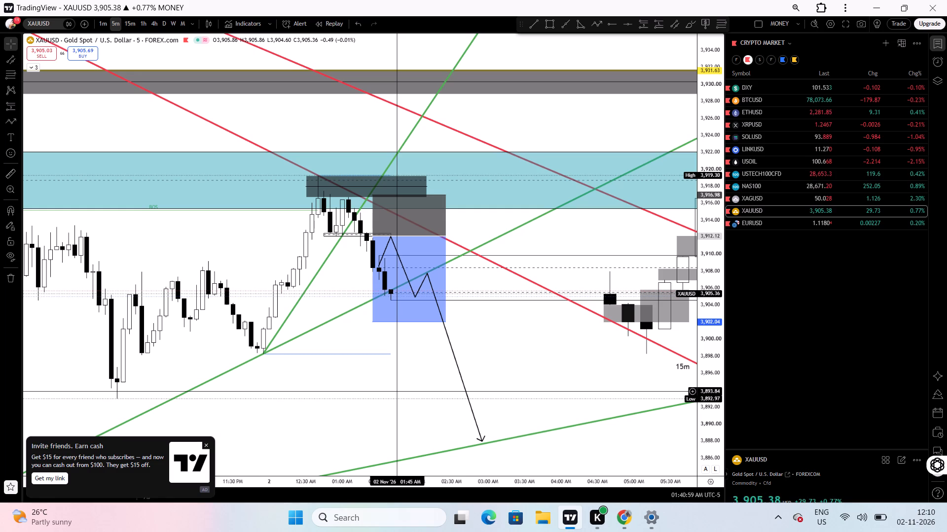
Review the 5-minute EURUSD, NAS100 and XAGUSD charts from the watchlist for comparison with gold, and return to the XAUUSD chart.
left_click_drag(508, 374, 258, 331)
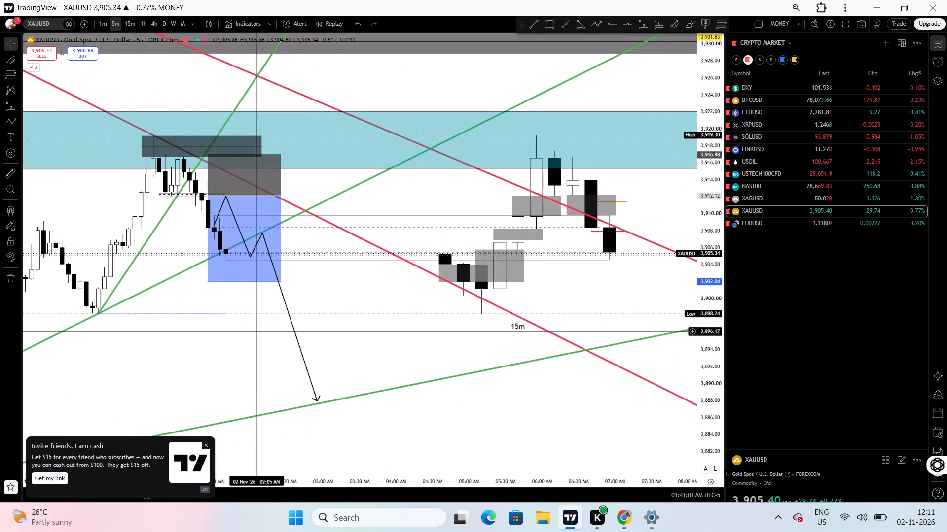
left_click_drag(309, 300, 522, 356)
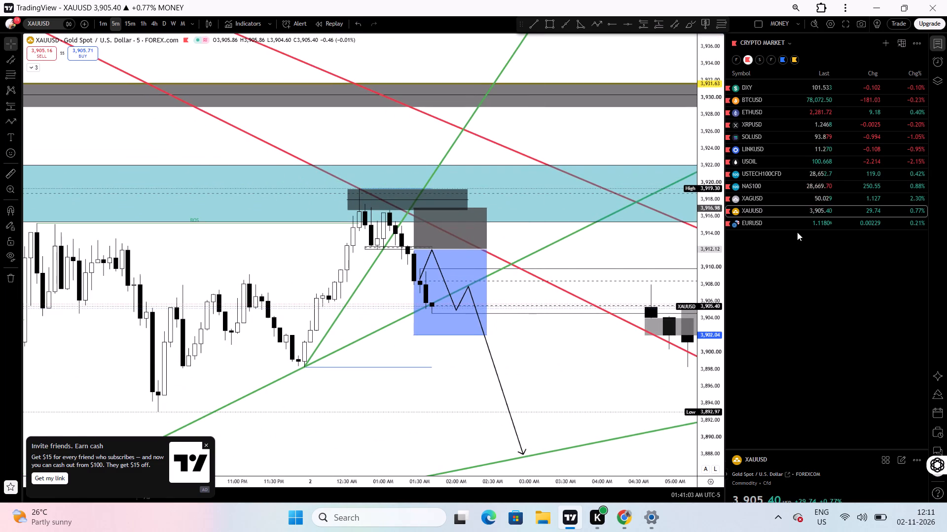
left_click(799, 226)
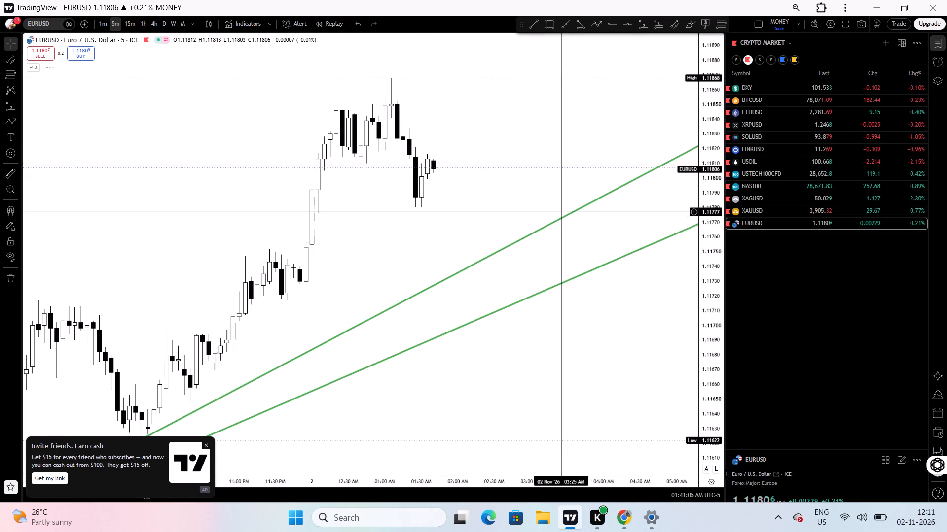
left_click_drag(463, 179, 456, 202)
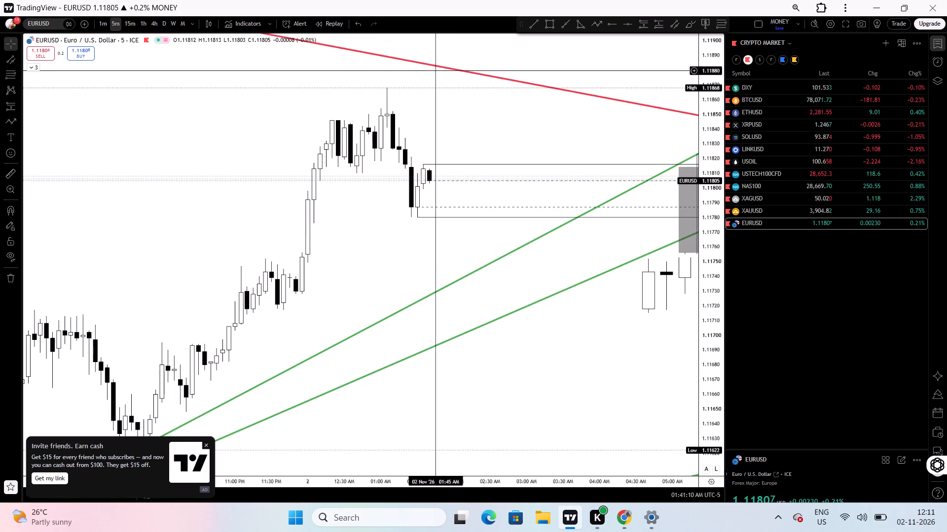
left_click_drag(495, 165, 549, 182)
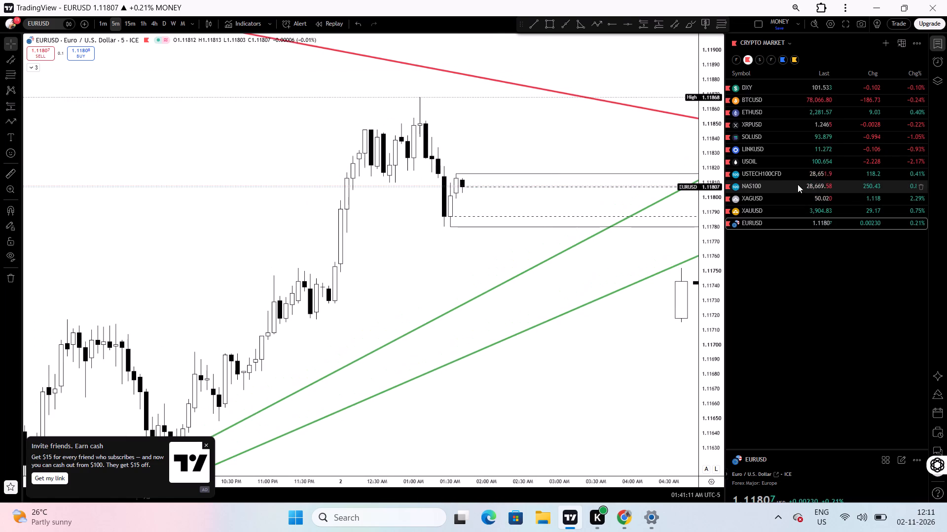
left_click(798, 184)
left_click_drag(384, 260, 436, 296)
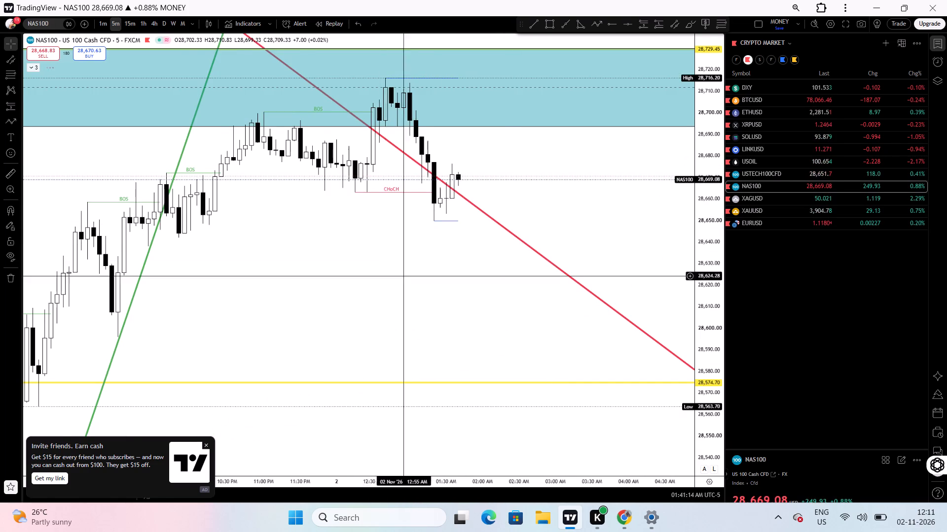
left_click_drag(436, 296, 466, 309)
left_click(775, 196)
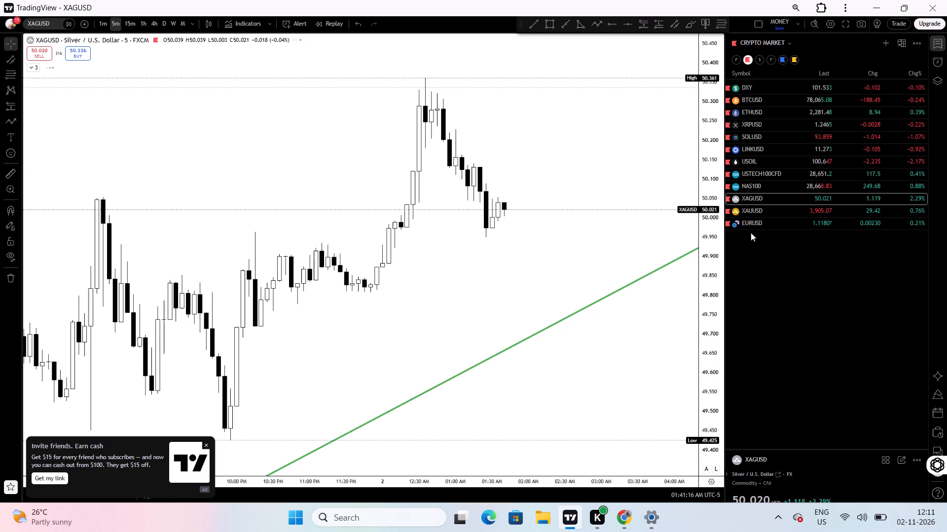
left_click(782, 214)
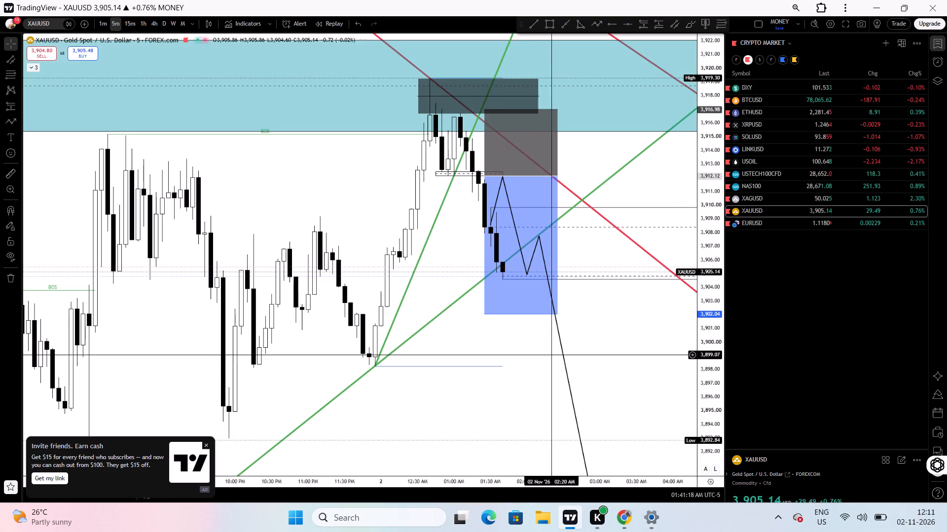
left_click_drag(488, 364, 480, 401)
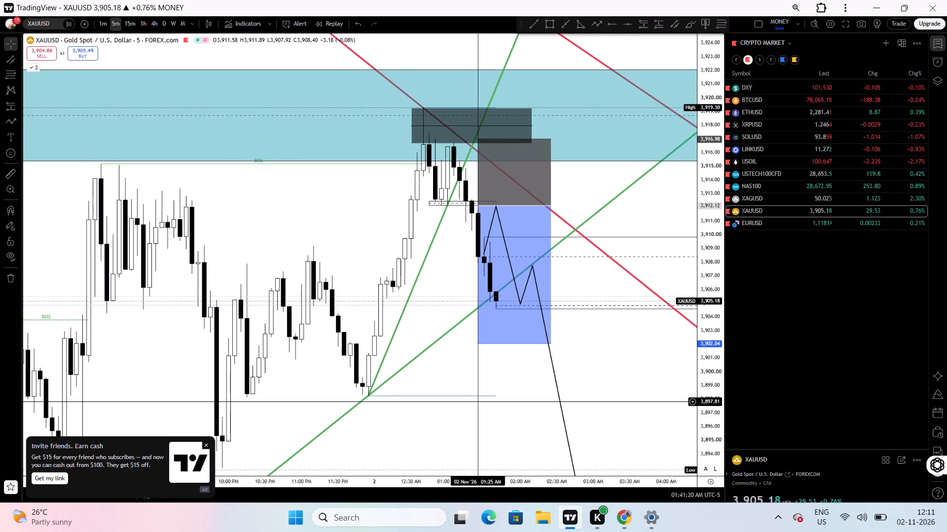
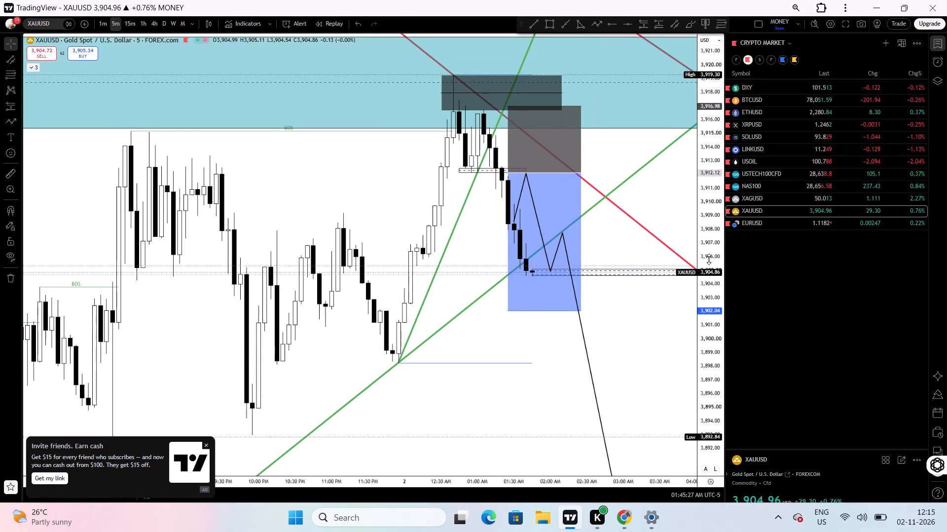
Examine the 5-minute XAUUSD price action around the short position, the rising green trendline and the projected bearish path at different price scales.
left_click_drag(709, 259, 691, 332)
left_click_drag(665, 359, 629, 358)
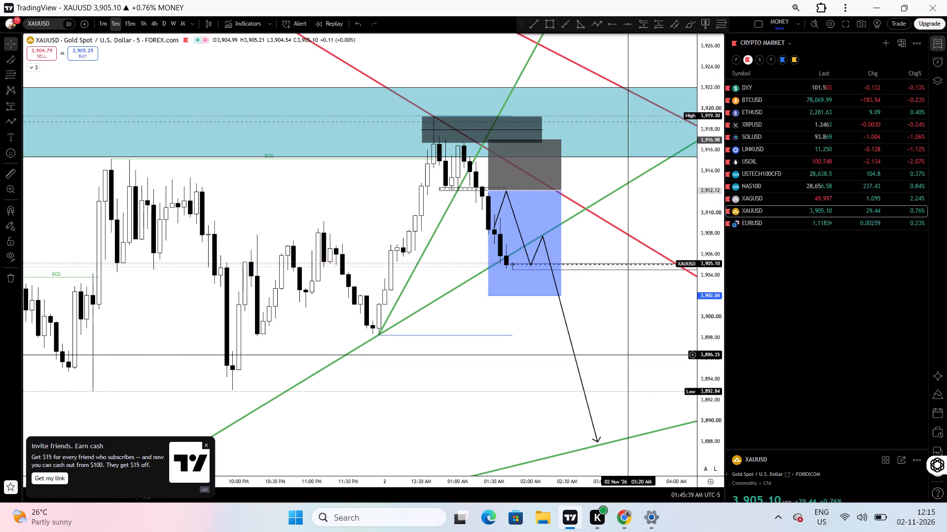
left_click_drag(638, 330, 638, 346)
left_click_drag(707, 249, 702, 294)
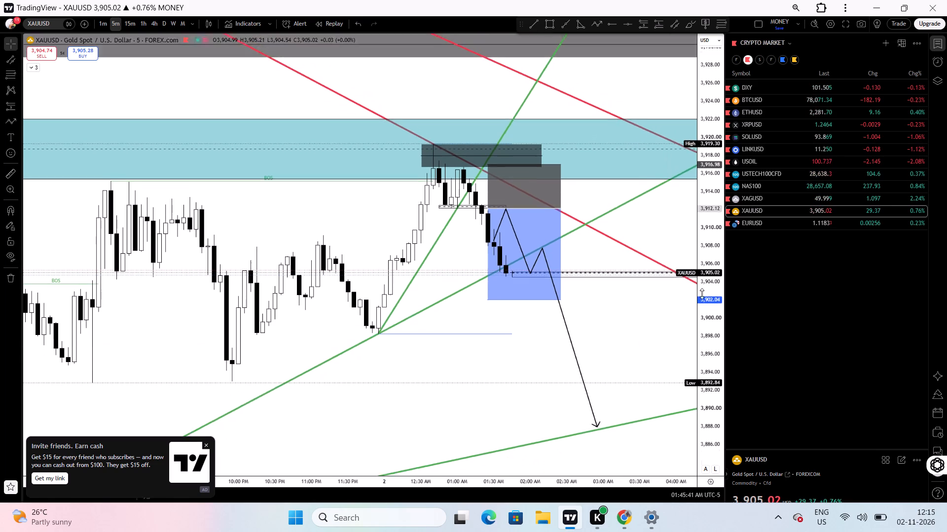
left_click_drag(702, 294, 701, 247)
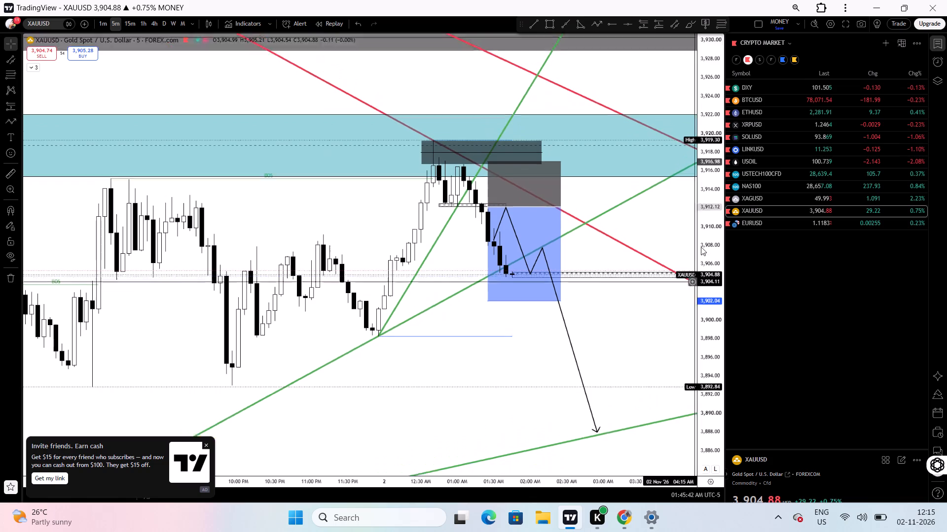
left_click_drag(701, 247, 695, 185)
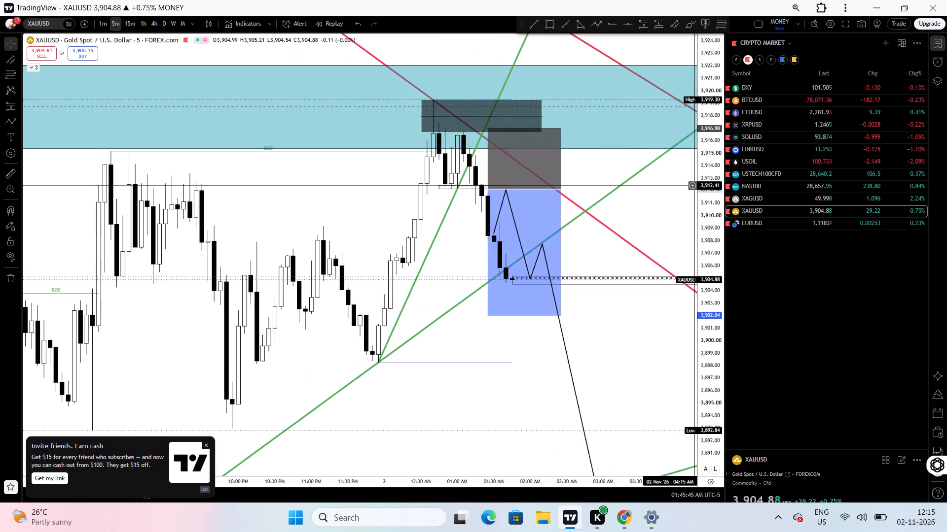
left_click_drag(646, 323, 624, 326)
left_click_drag(619, 344, 620, 360)
left_click_drag(620, 360, 640, 381)
left_click_drag(640, 381, 620, 379)
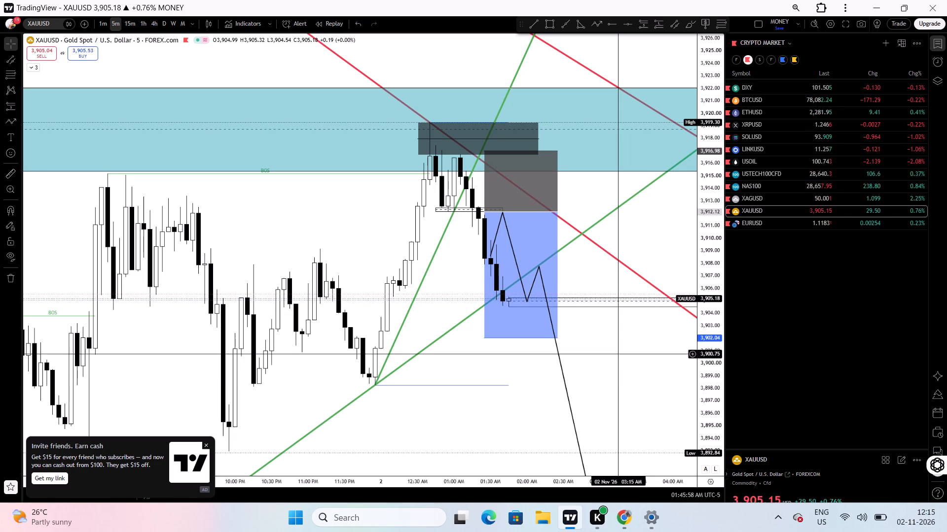
left_click_drag(617, 331, 684, 314)
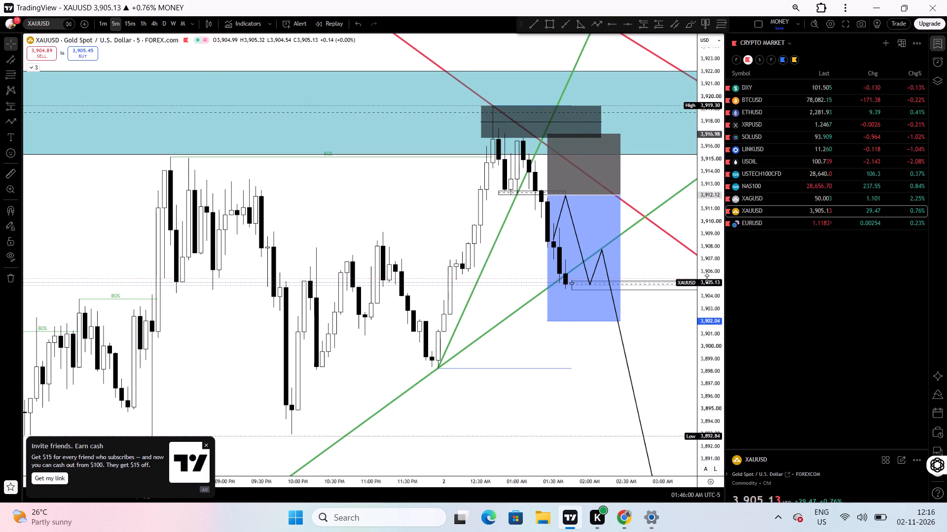
left_click_drag(707, 279, 691, 359)
left_click_drag(675, 321, 653, 399)
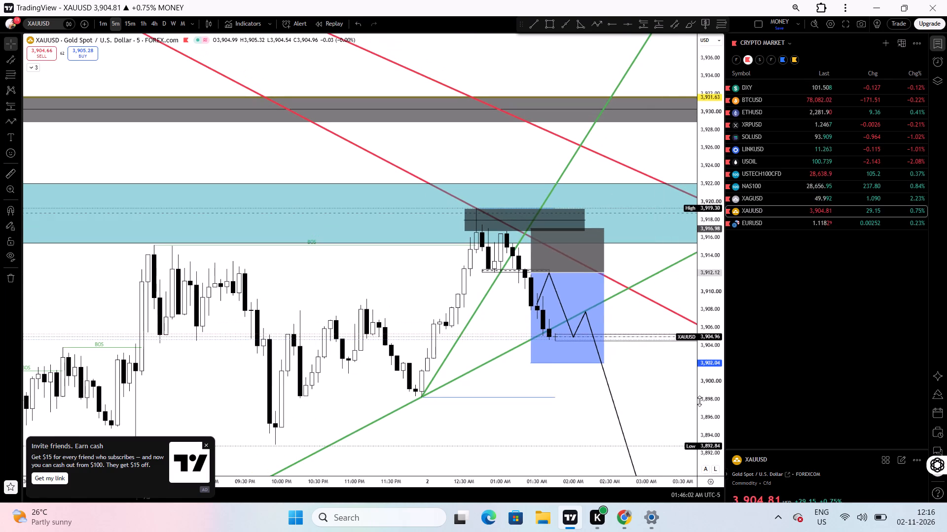
left_click_drag(701, 401, 671, 323)
left_click_drag(644, 397, 632, 326)
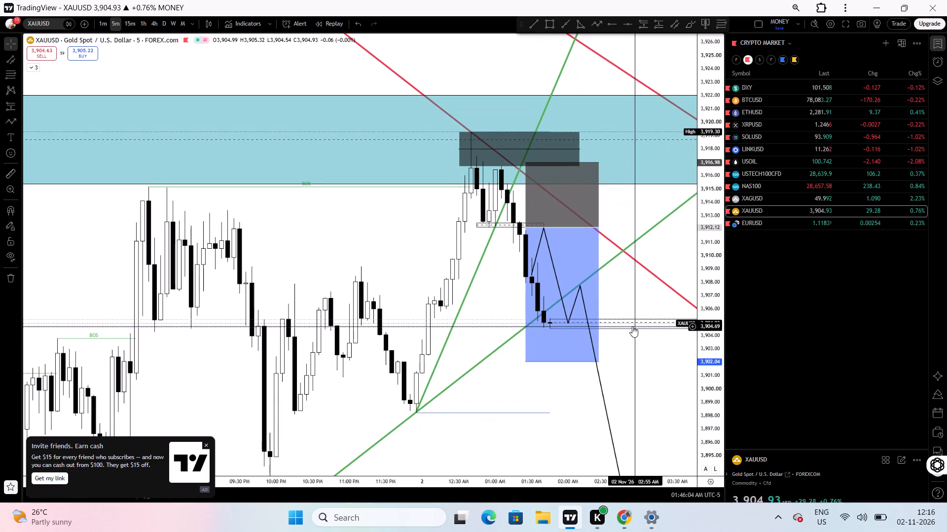
left_click_drag(635, 314, 650, 289)
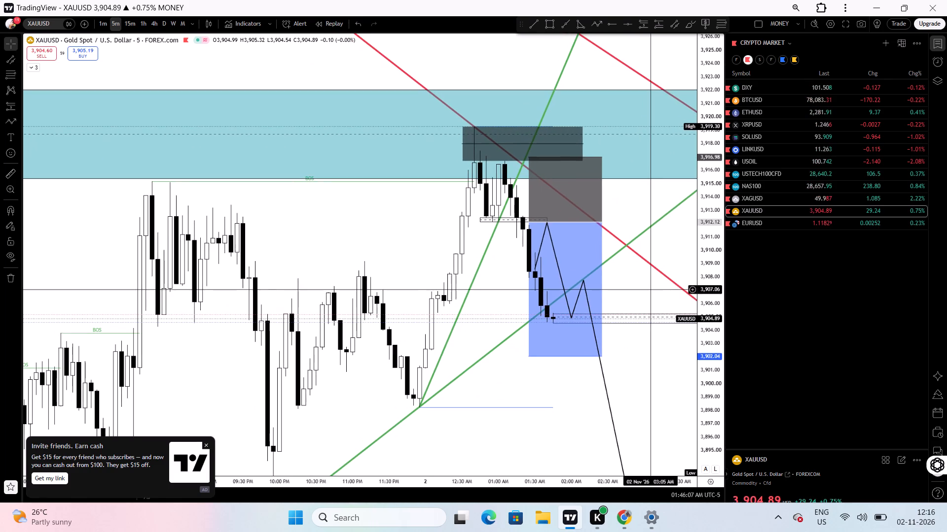
left_click_drag(710, 213, 674, 331)
left_click_drag(665, 348, 679, 349)
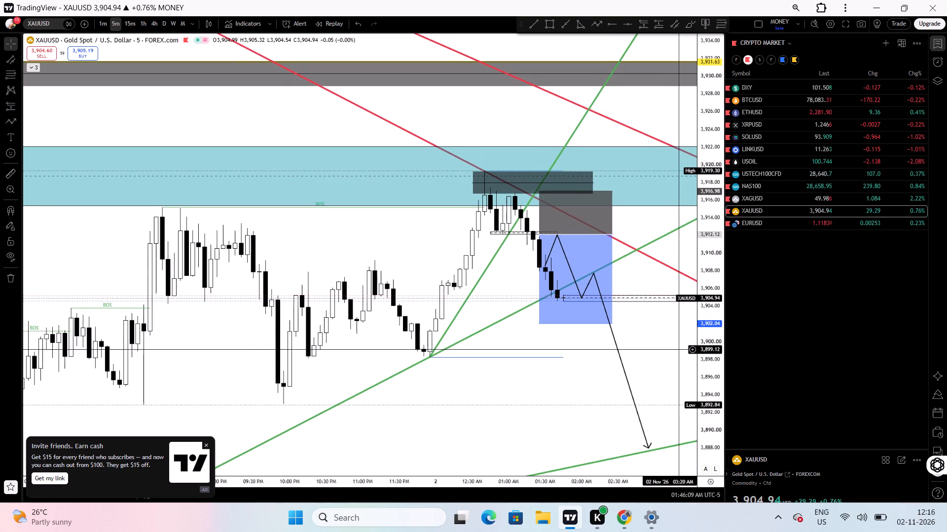
left_click_drag(705, 374, 692, 312)
left_click_drag(673, 347, 673, 358)
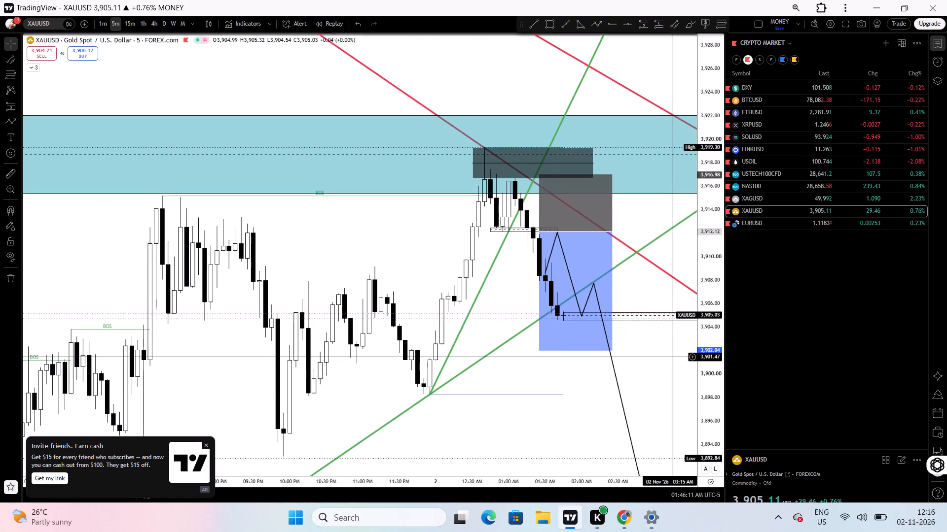
left_click_drag(673, 358, 672, 359)
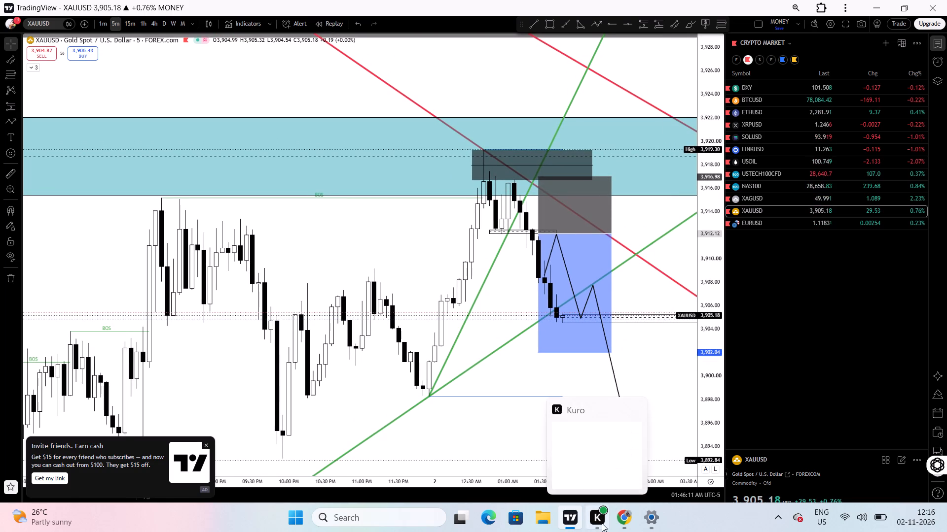
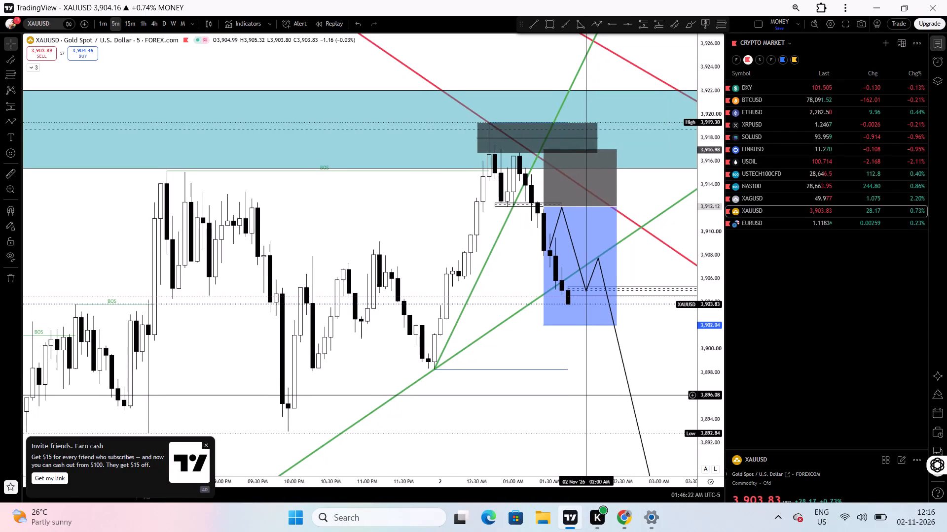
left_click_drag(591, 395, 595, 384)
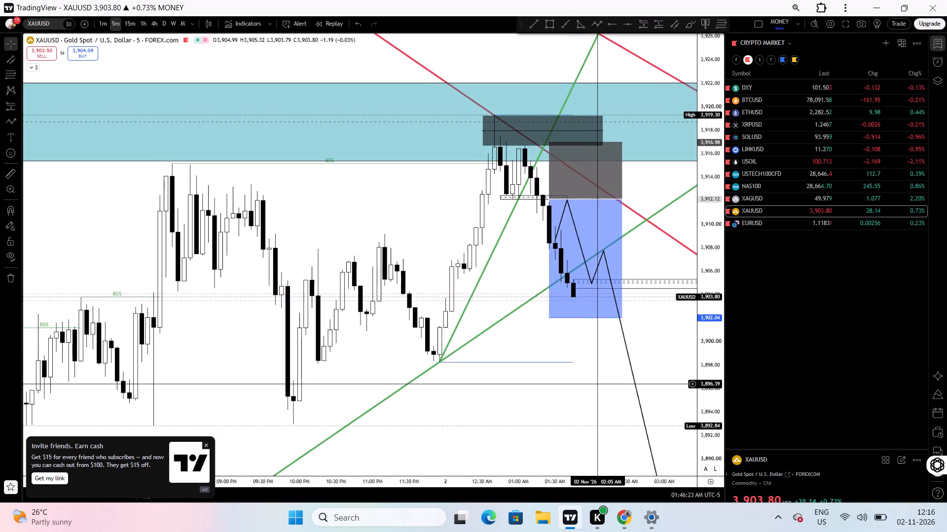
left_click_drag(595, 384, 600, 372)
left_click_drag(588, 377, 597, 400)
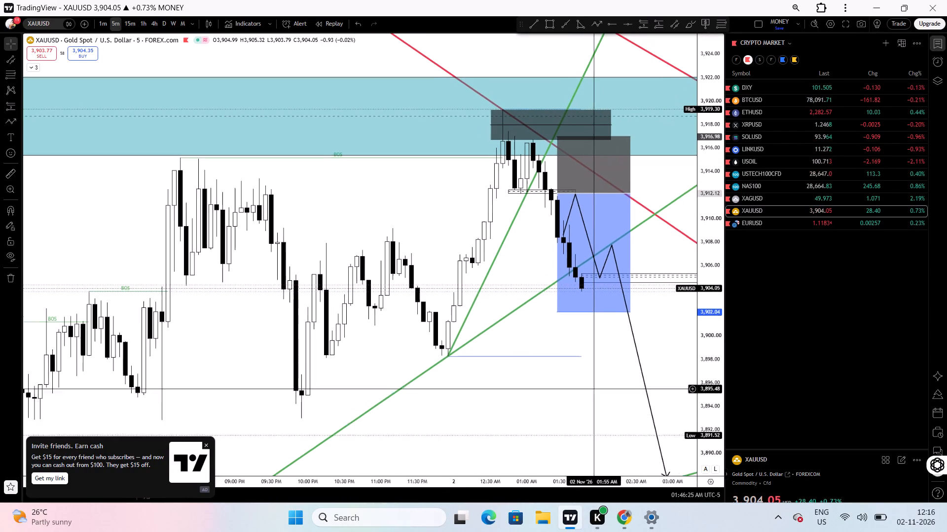
Open EURUSD on the 15-minute timeframe, reset the chart view and examine recent price against the red and green trendlines.
left_click(768, 217)
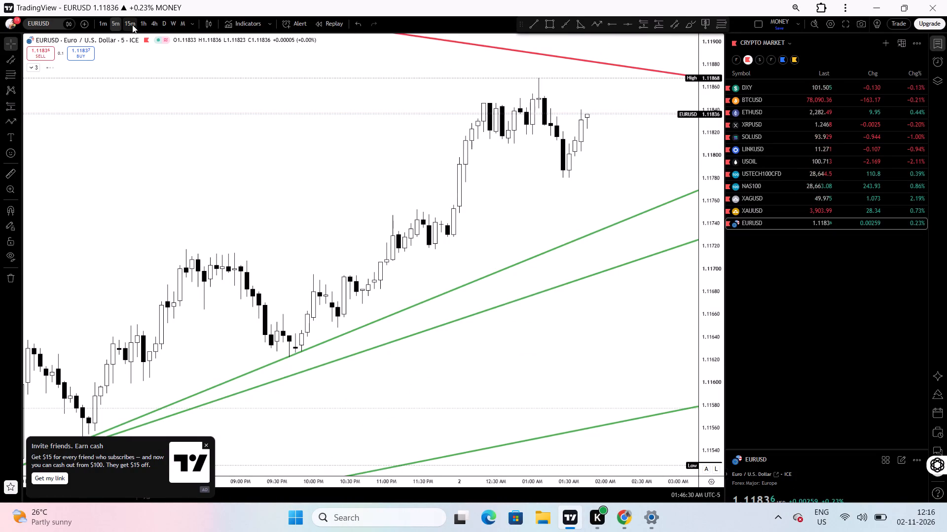
left_click(132, 25)
left_click(181, 123)
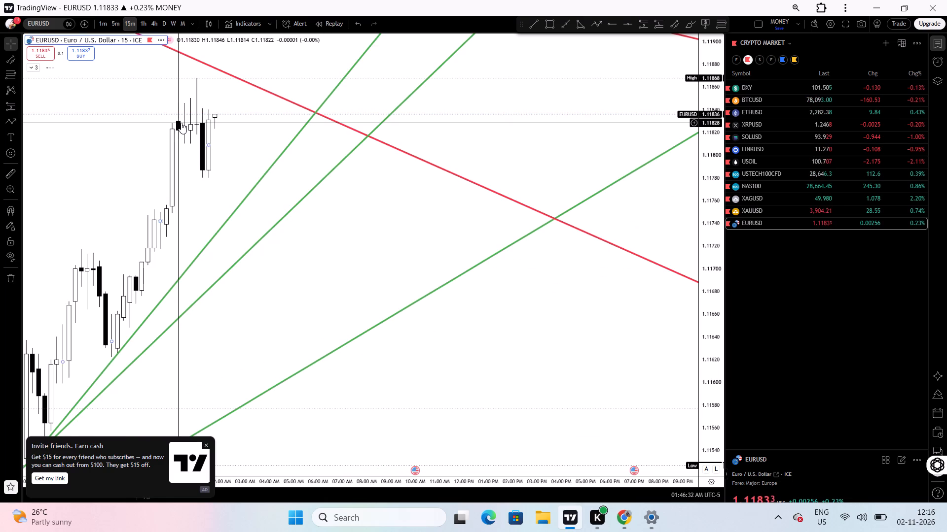
left_click(120, 118)
right_click(120, 118)
left_click(135, 130)
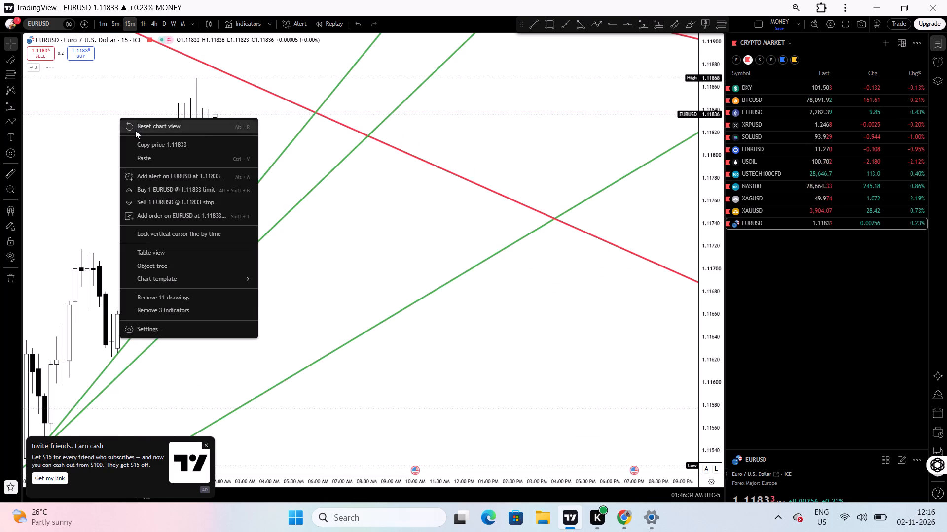
left_click_drag(432, 207, 389, 221)
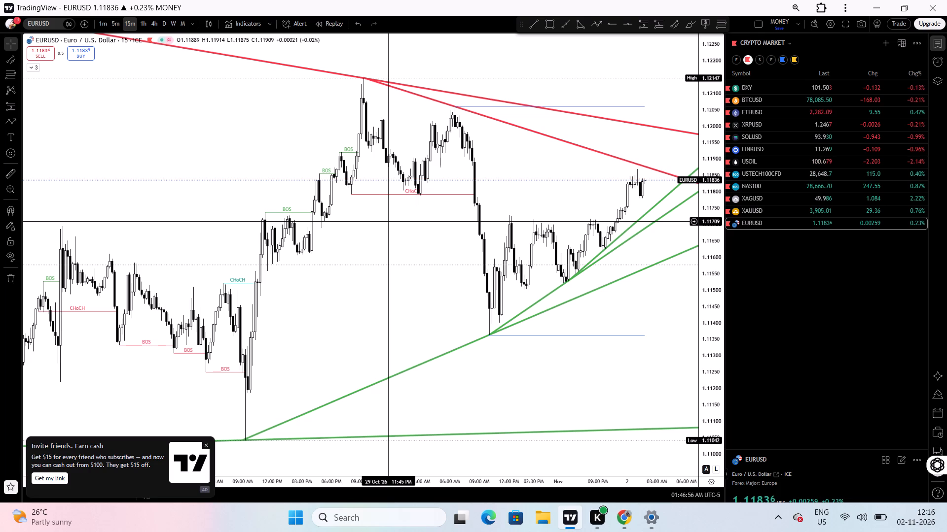
left_click_drag(439, 208, 338, 254)
left_click_drag(424, 205, 343, 229)
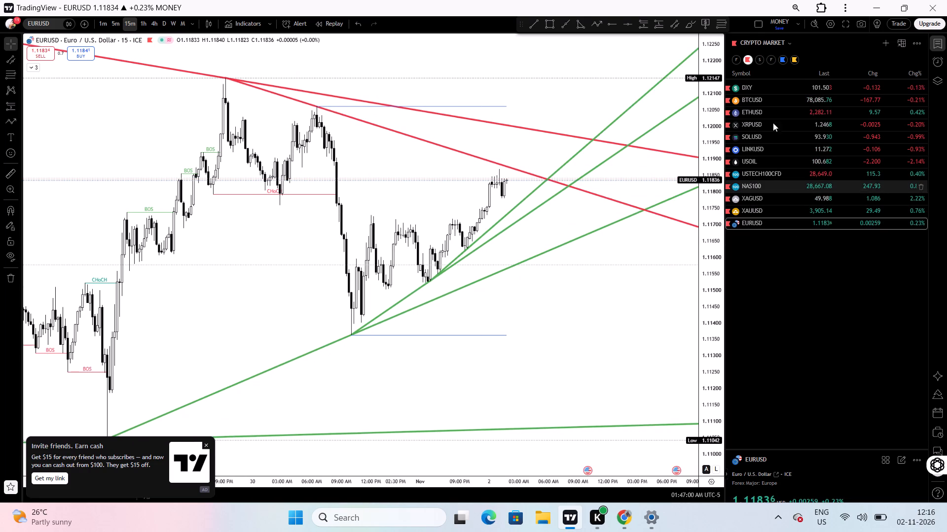
Switch from the Crypto Market watchlist to the Forex Market watchlist.
left_click(886, 41)
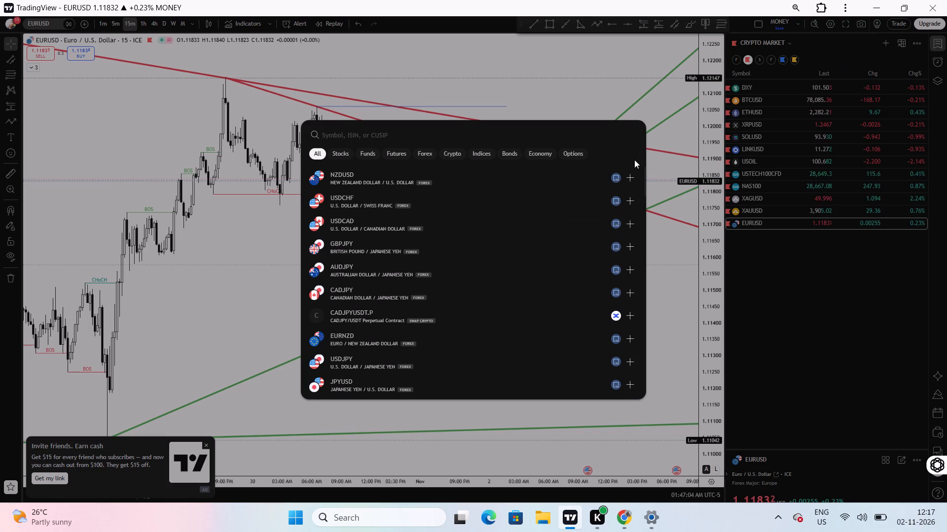
left_click(602, 83)
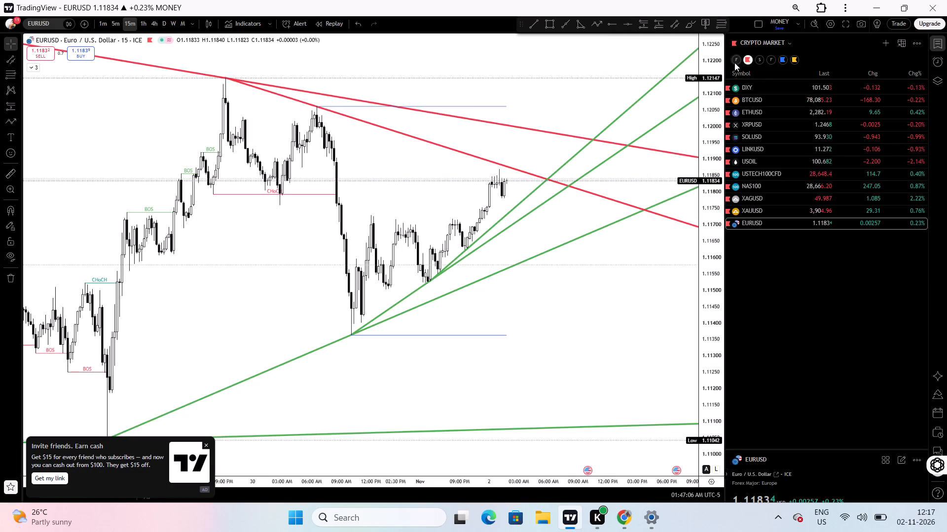
left_click(734, 62)
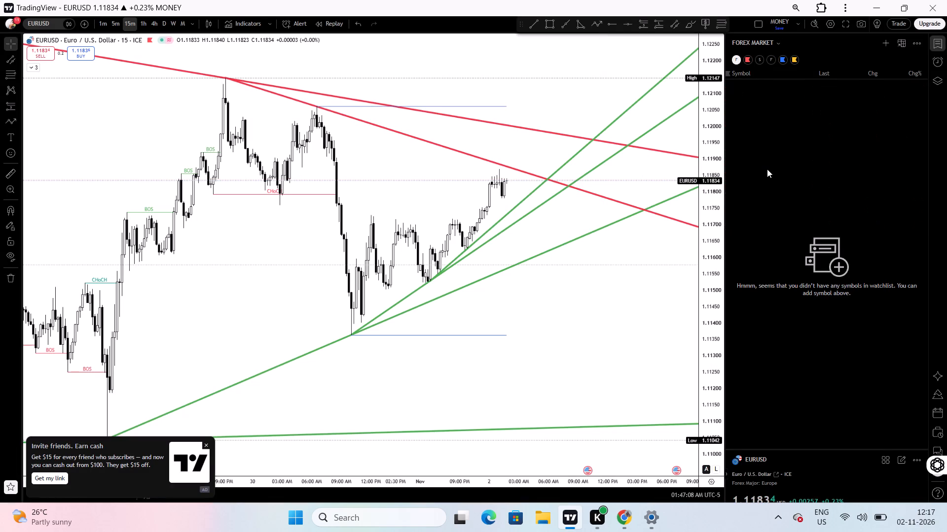
Search for GBPUSD and open the British Pound / U.S. Dollar forex chart, showing more of its 15-minute history.
type("GB")
type("PUSD")
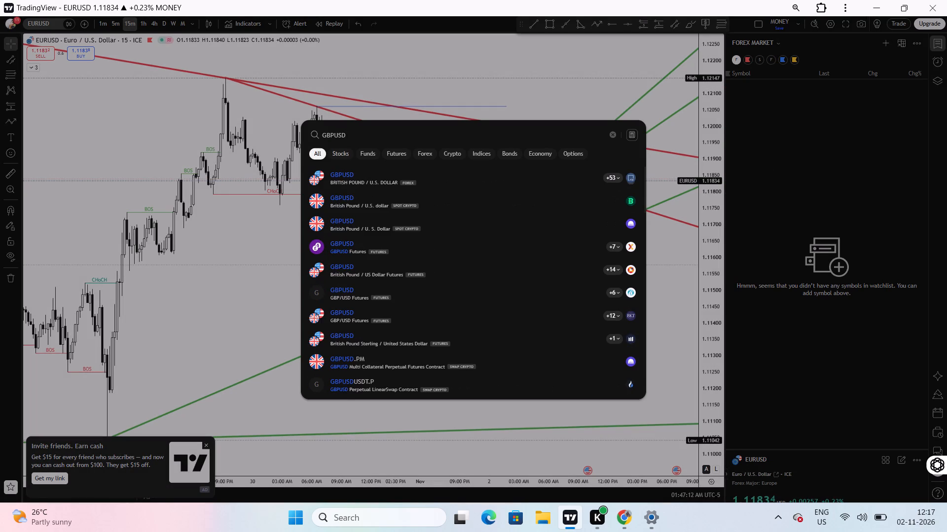
left_click(519, 179)
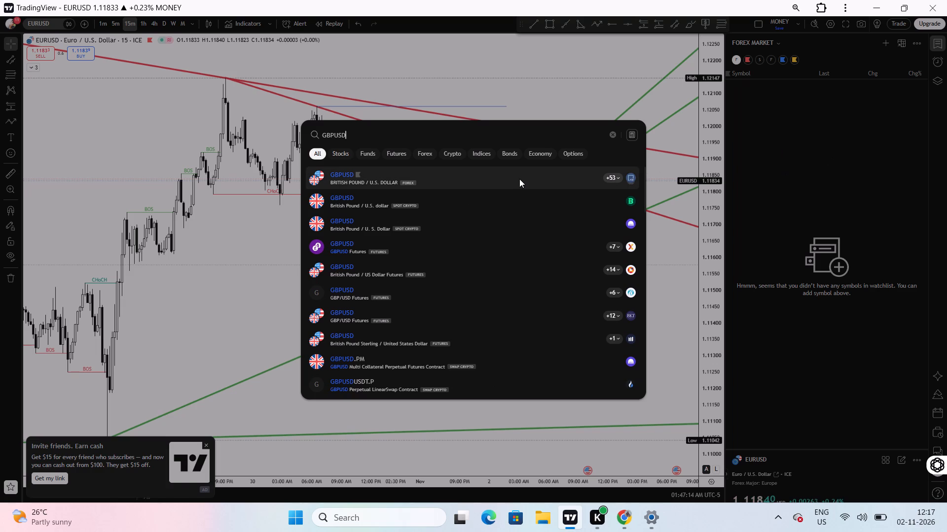
left_click_drag(569, 212, 567, 223)
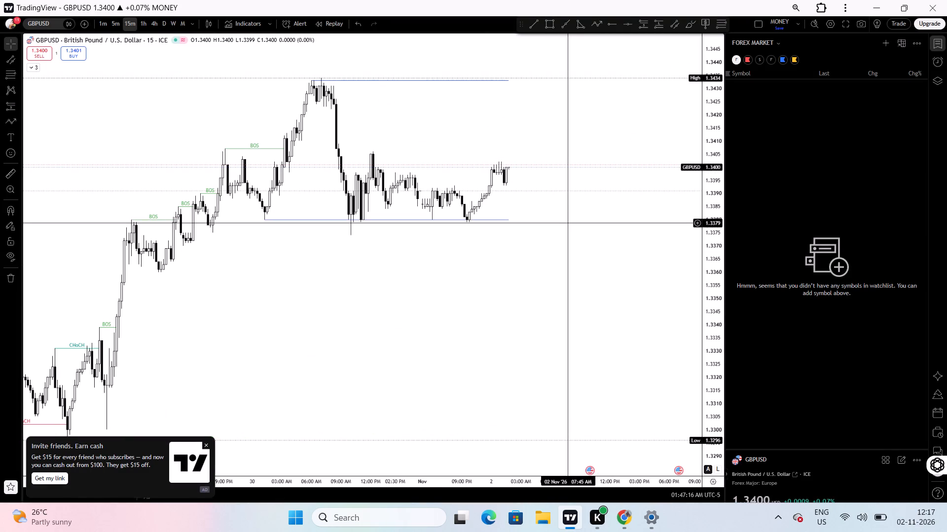
left_click_drag(362, 479, 453, 460)
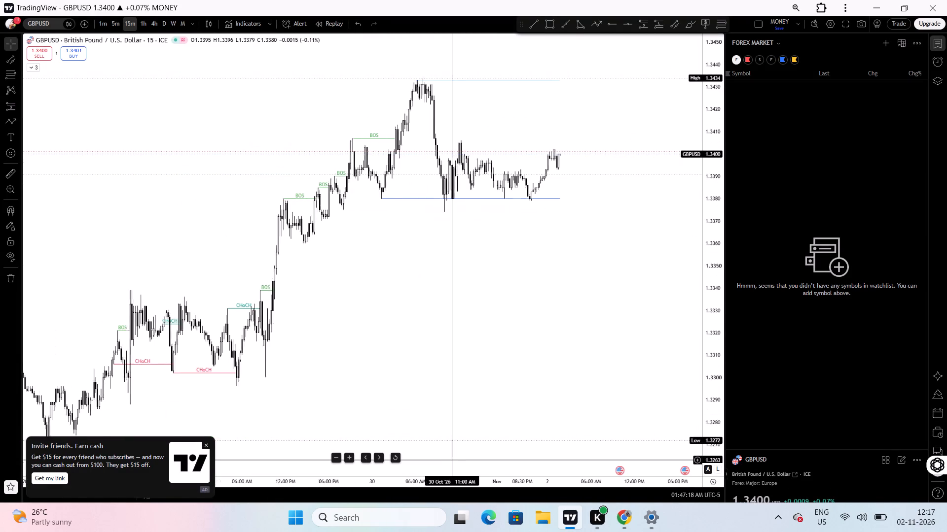
left_click_drag(453, 460, 456, 460)
Switch GBPUSD to the 1-hour timeframe and examine its swing structure and BOS/CHoCH levels at a wider price scale.
left_click(144, 21)
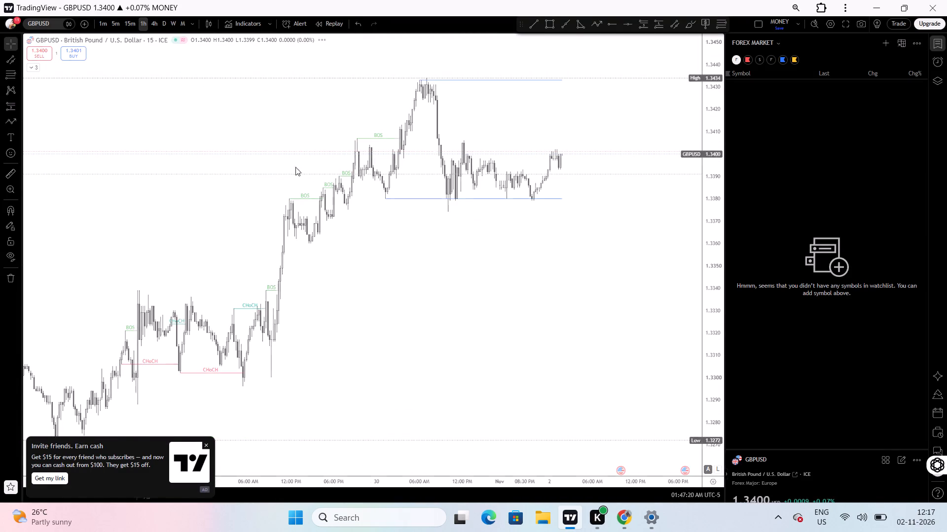
left_click_drag(314, 220, 633, 203)
left_click_drag(502, 262, 680, 225)
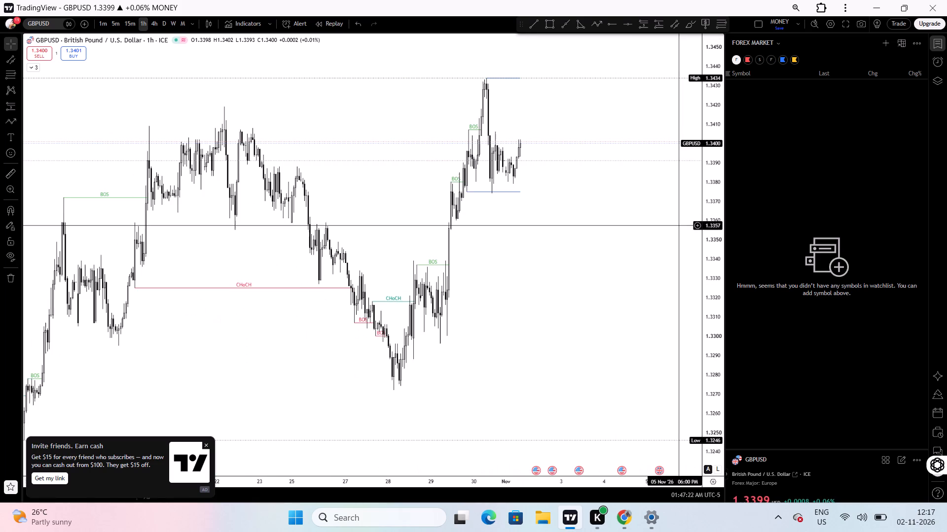
left_click_drag(715, 177, 679, 274)
left_click_drag(549, 228, 585, 248)
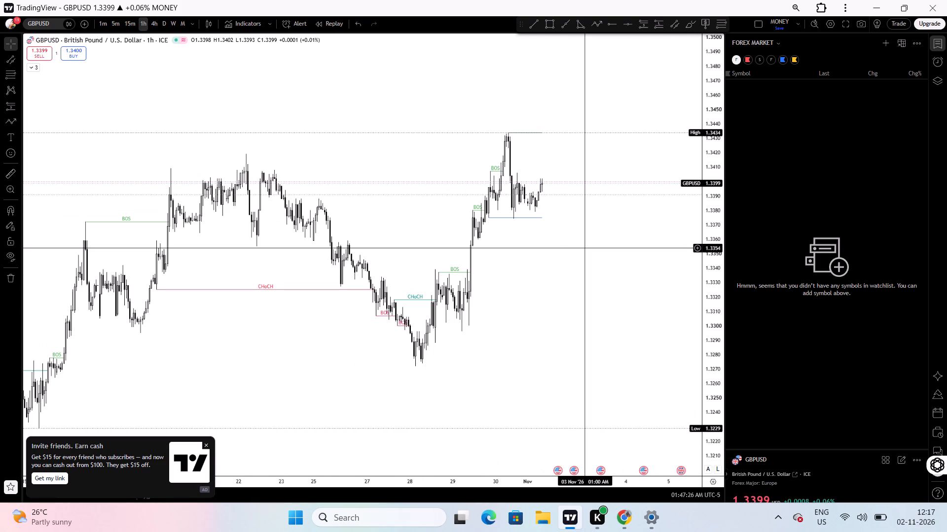
left_click_drag(600, 223, 570, 278)
left_click_drag(719, 108, 709, 147)
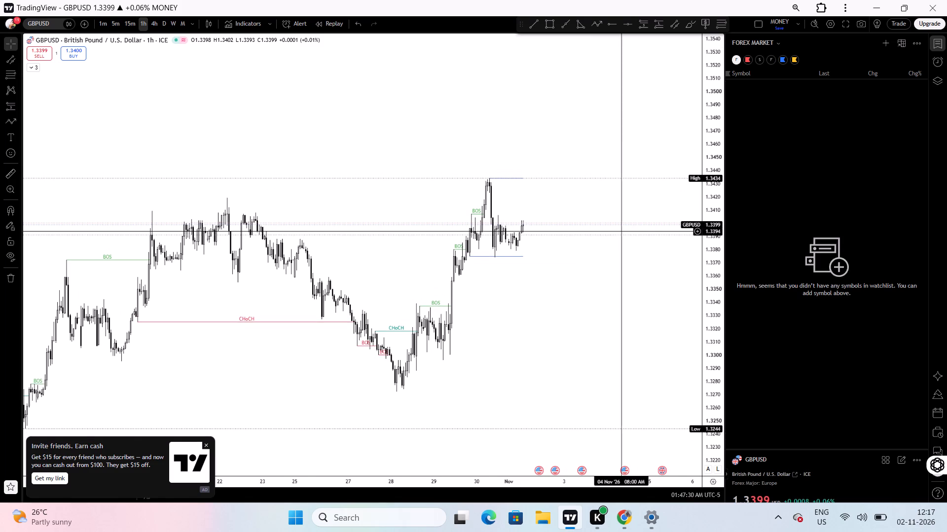
left_click_drag(621, 231, 636, 221)
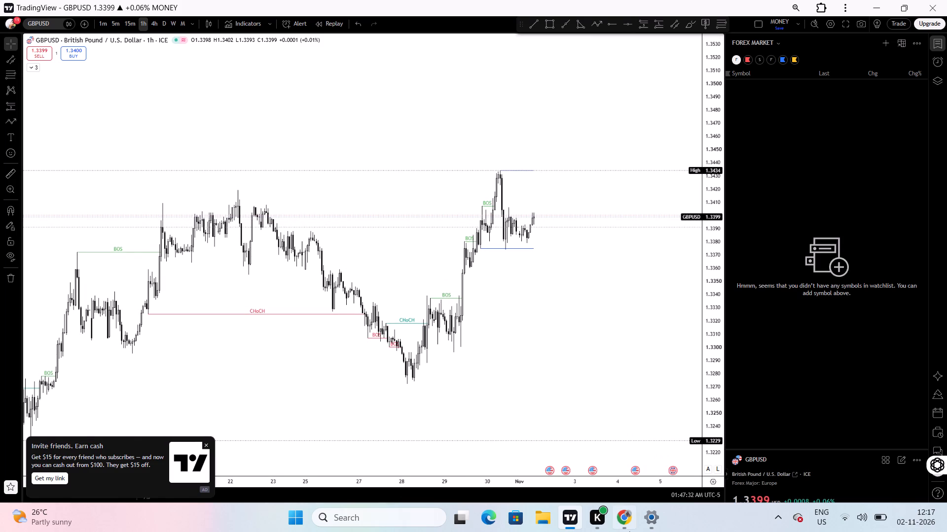
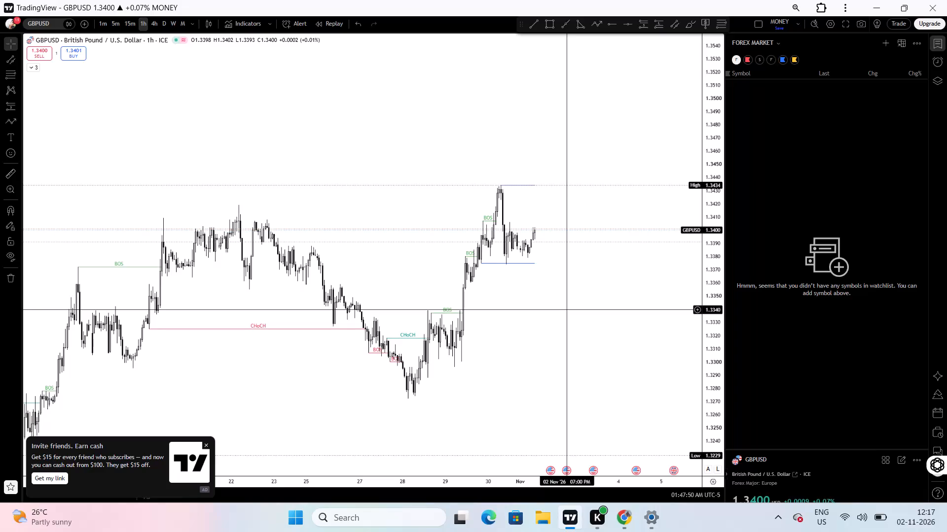
Search the symbols for the New Zealand Dollar forex pair using NZDU.
key("n")
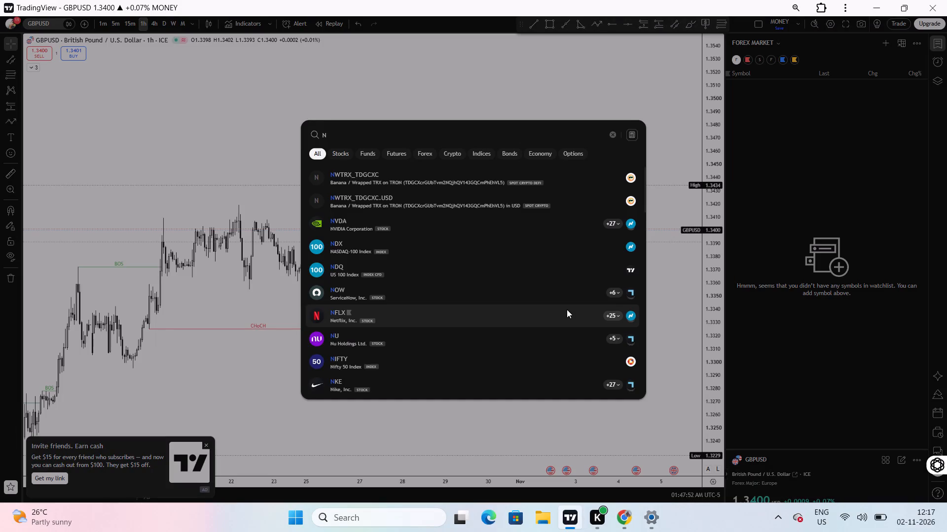
type("ZDUD")
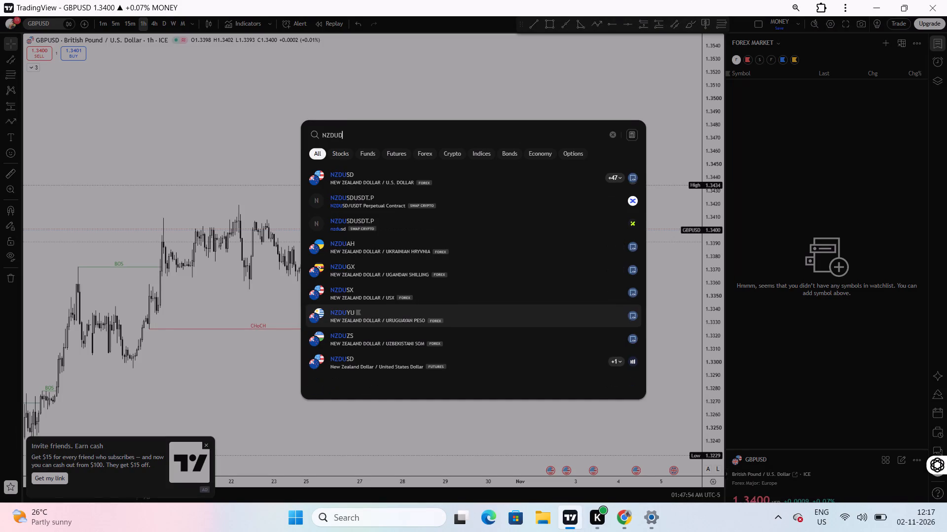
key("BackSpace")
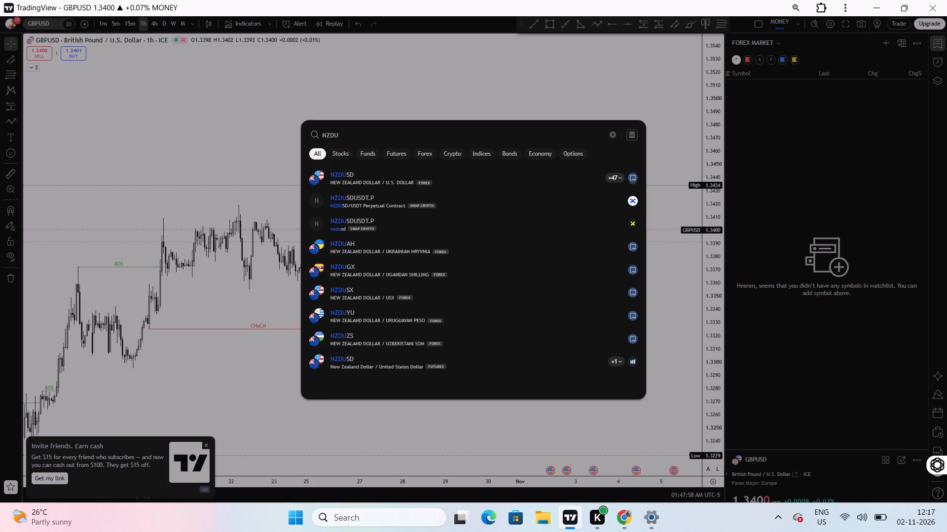
Complete the symbol search as NZDUSD and open the New Zealand Dollar / U.S. Dollar forex chart, bringing its recent price action into view.
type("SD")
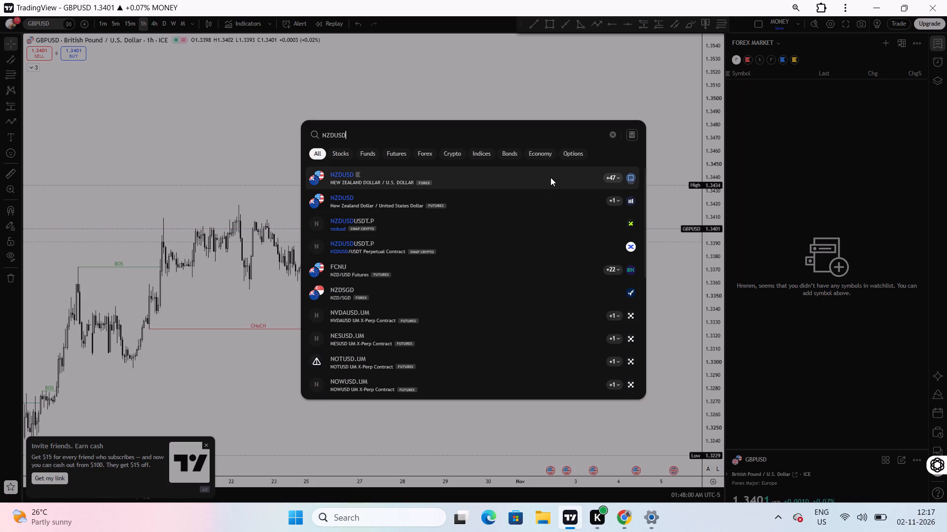
left_click(534, 179)
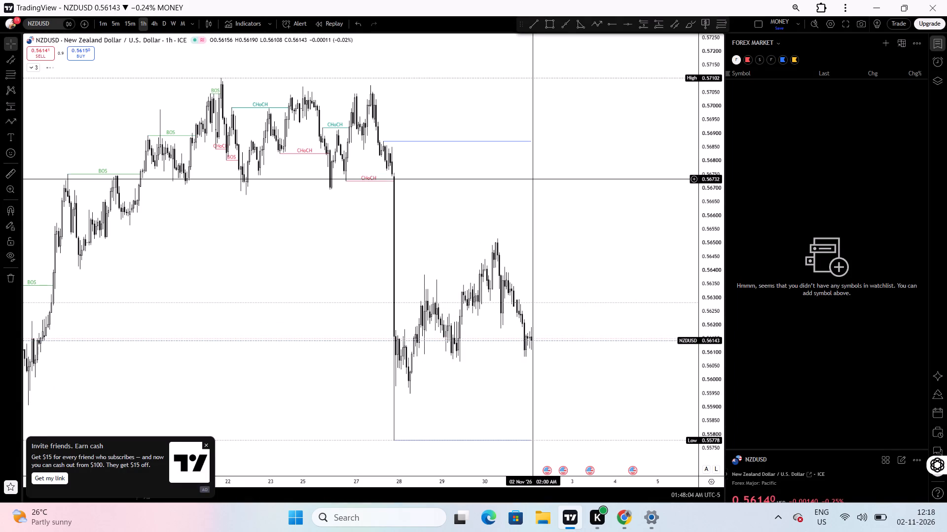
left_click_drag(481, 385, 523, 348)
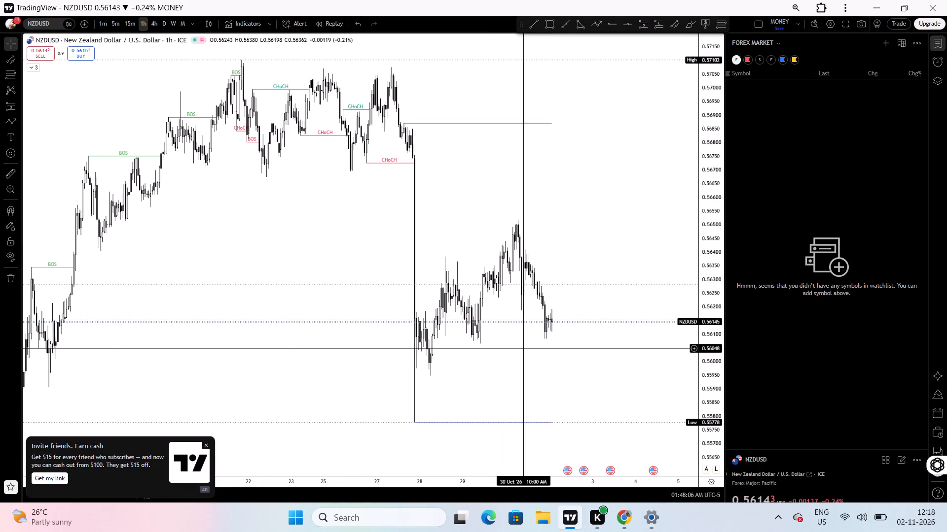
left_click_drag(509, 336, 530, 313)
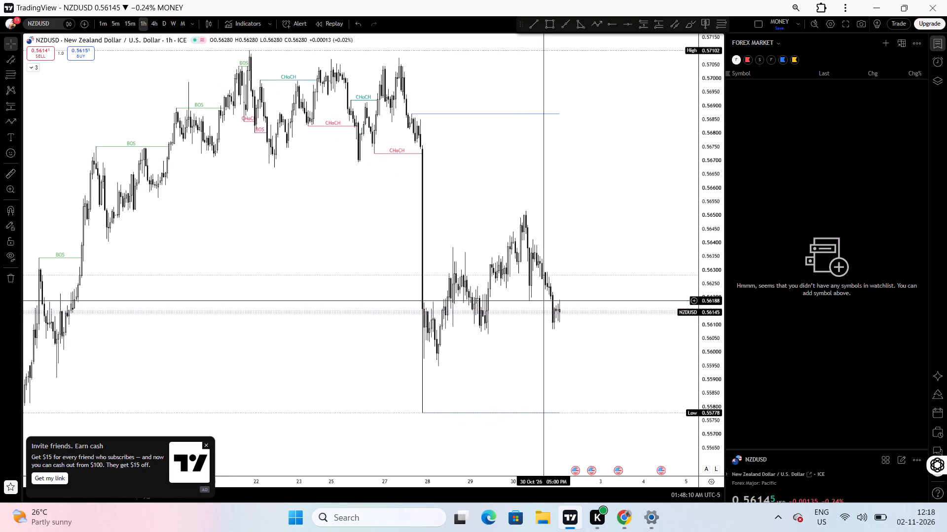
double_click(560, 236)
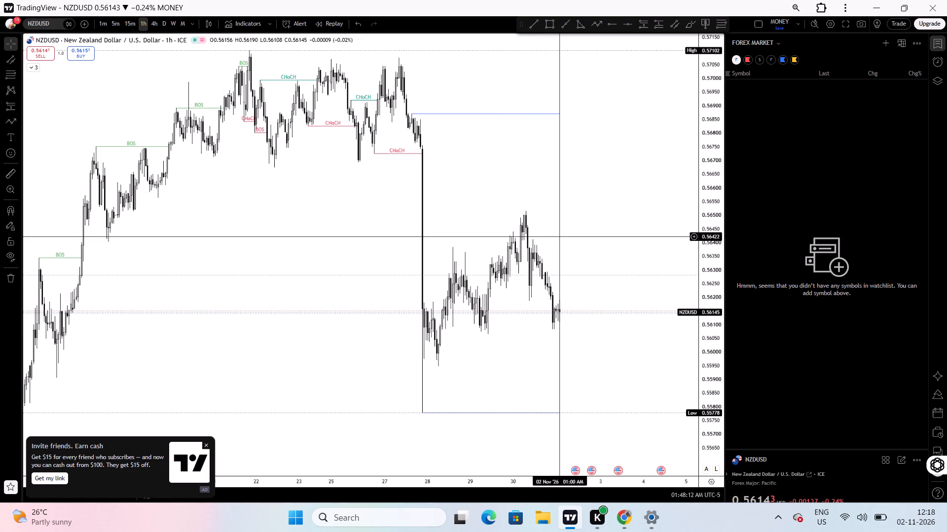
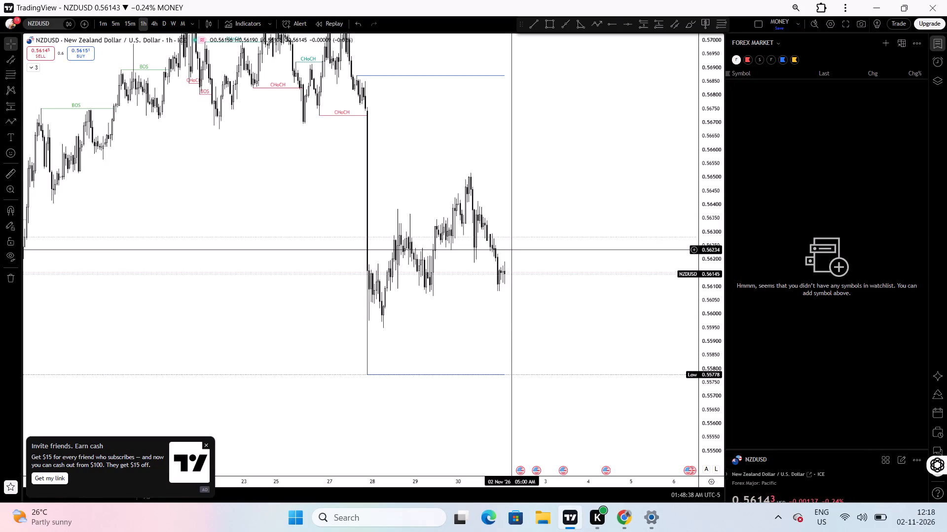
Open the British Pound / Japanese Yen forex chart (GBPJPY) from the recent symbols in the symbol search.
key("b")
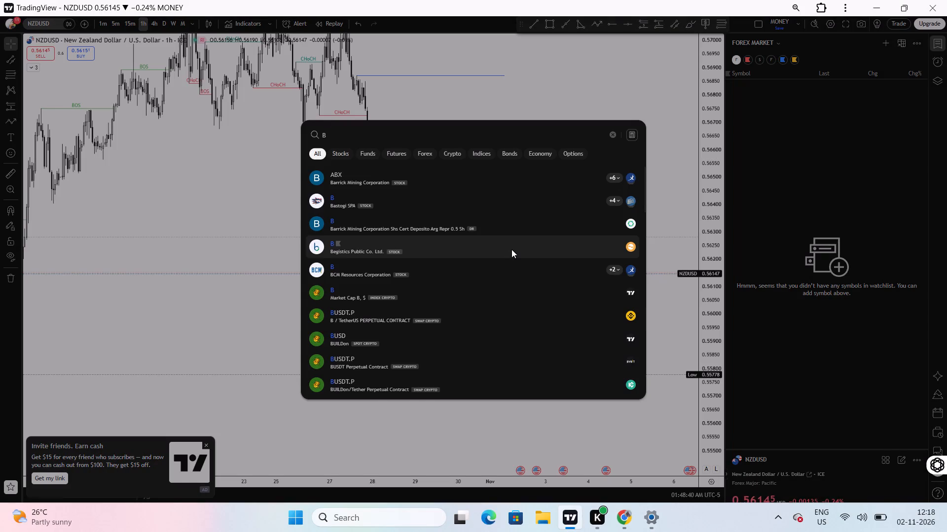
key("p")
key("BackSpace")
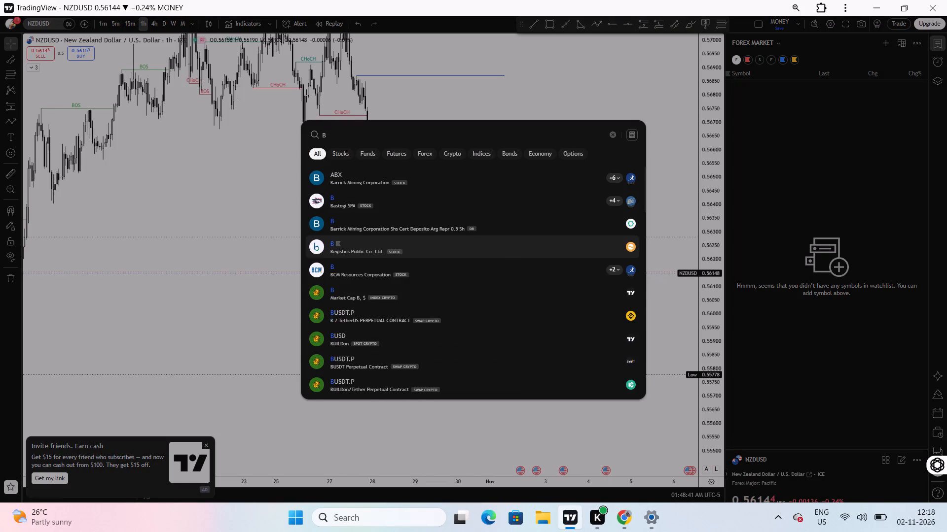
key("BackSpace")
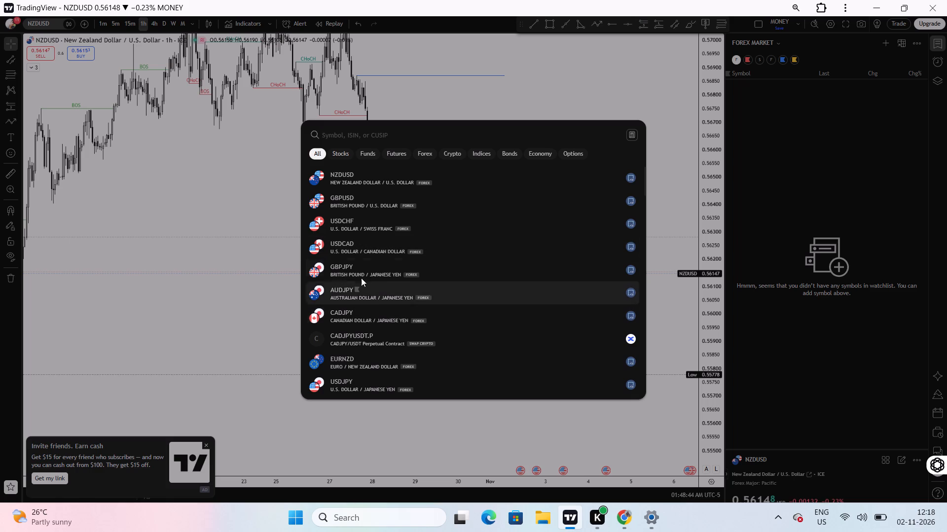
left_click(380, 267)
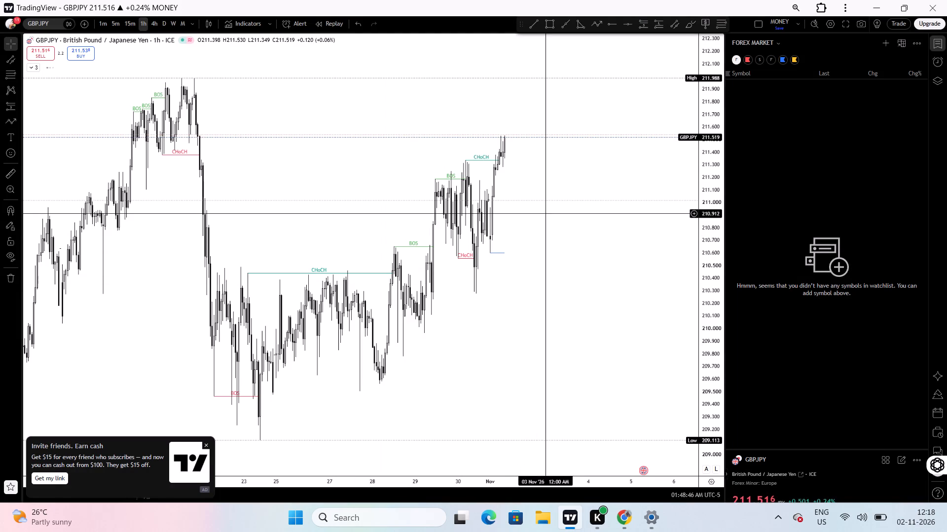
Examine the GBPJPY 1-hour price structure from the mid-October low through the late-October swings.
left_click_drag(545, 213, 596, 254)
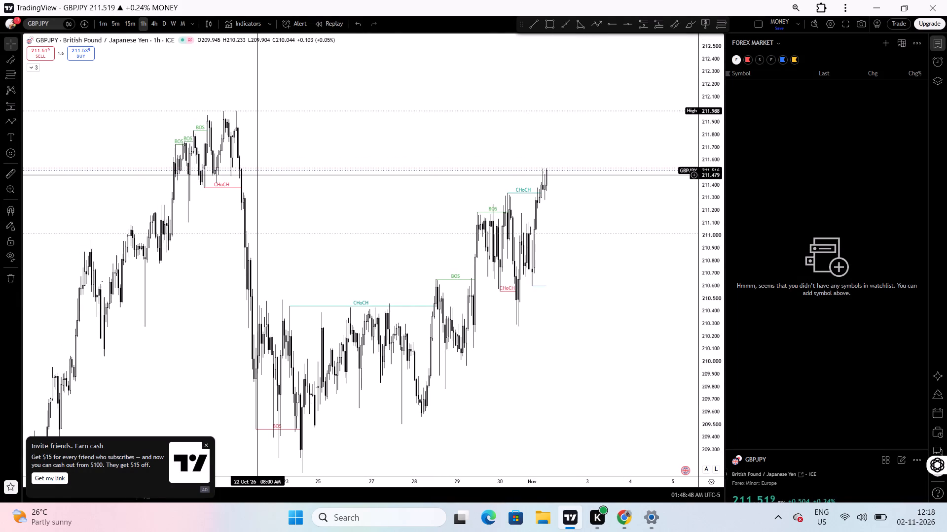
left_click(257, 175)
left_click(314, 170)
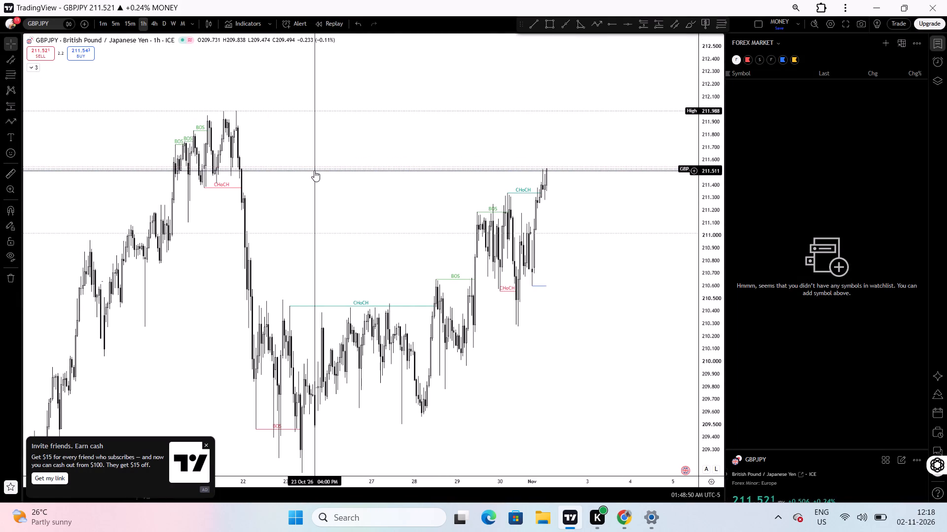
right_click(345, 181)
left_click(364, 193)
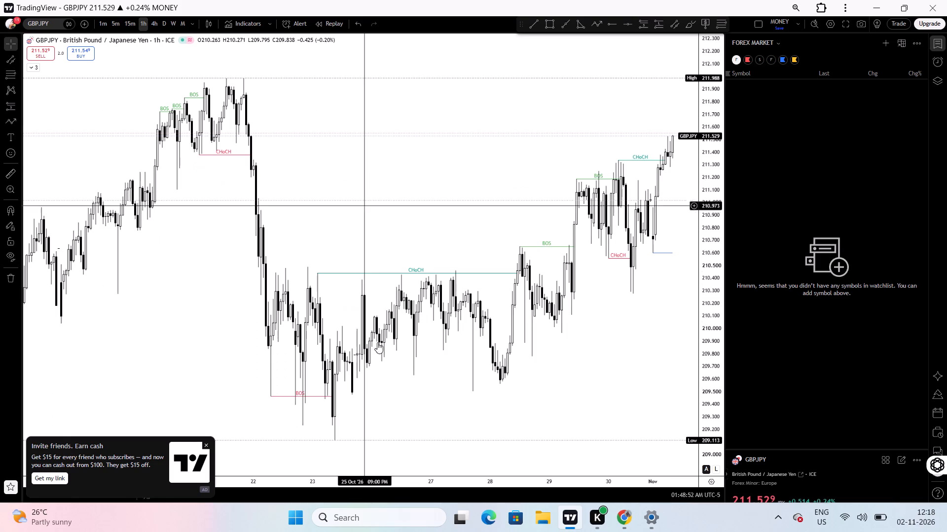
left_click_drag(334, 477, 559, 397)
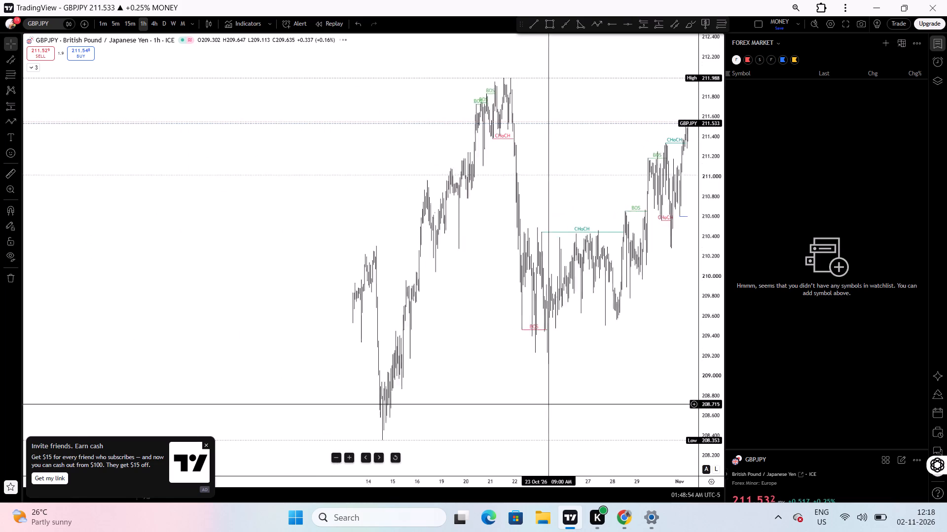
left_click_drag(559, 397, 401, 445)
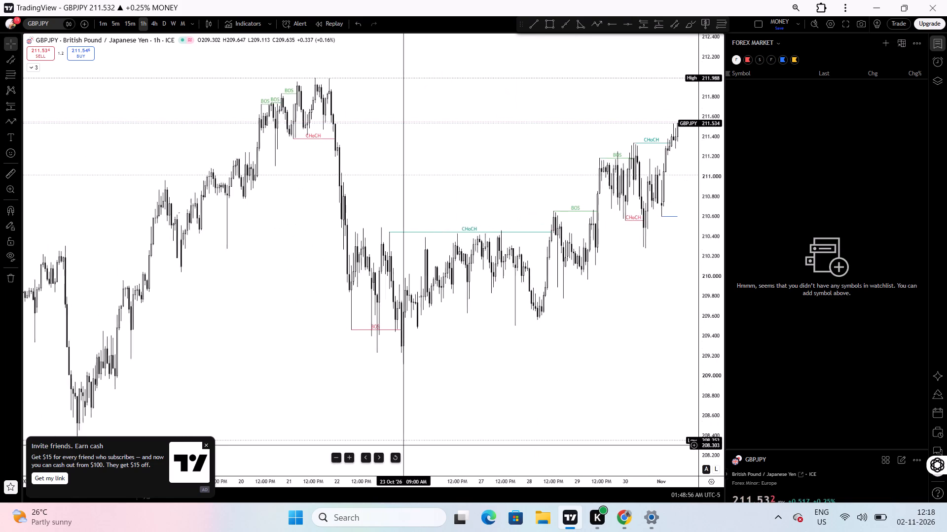
left_click_drag(401, 445, 367, 444)
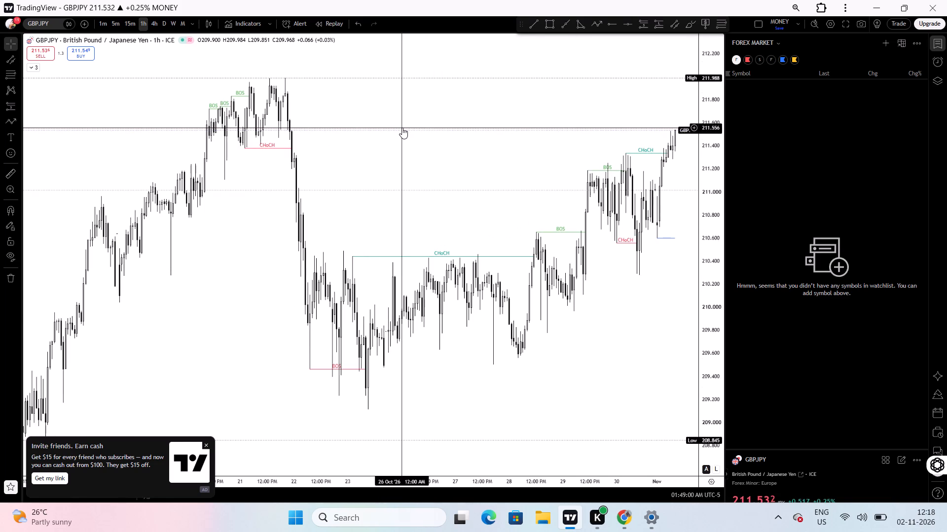
left_click_drag(279, 306, 527, 147)
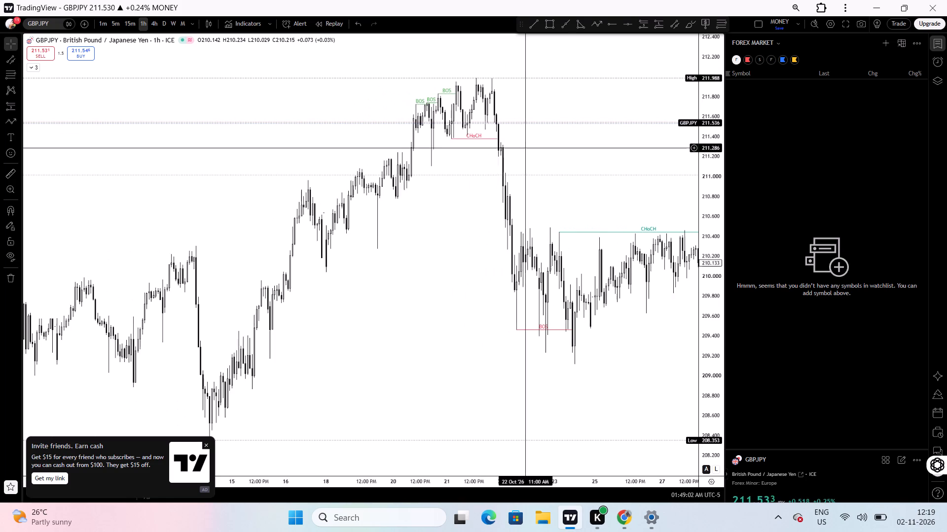
Dismiss the referral ad and draw a rising ray from the 14 October low near 208.34 along the swing lows to 20 October.
left_click(207, 440)
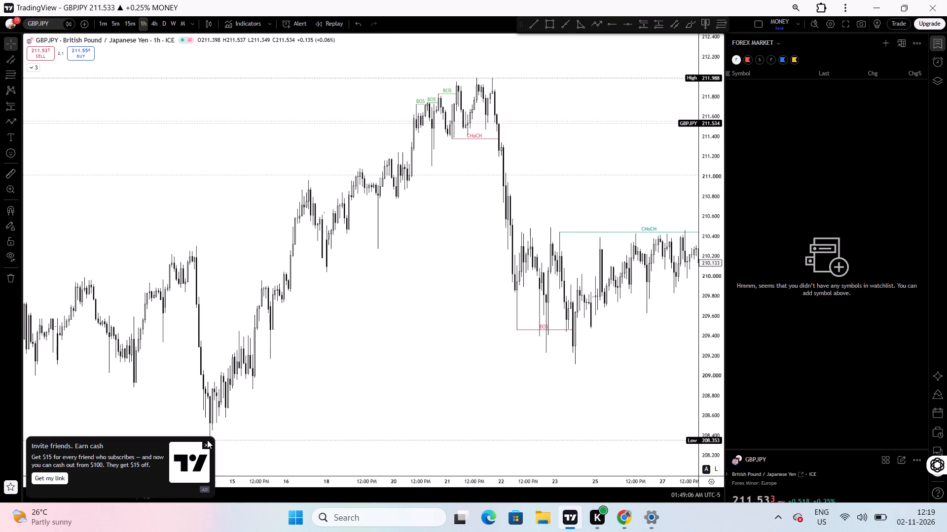
left_click_drag(355, 396, 326, 399)
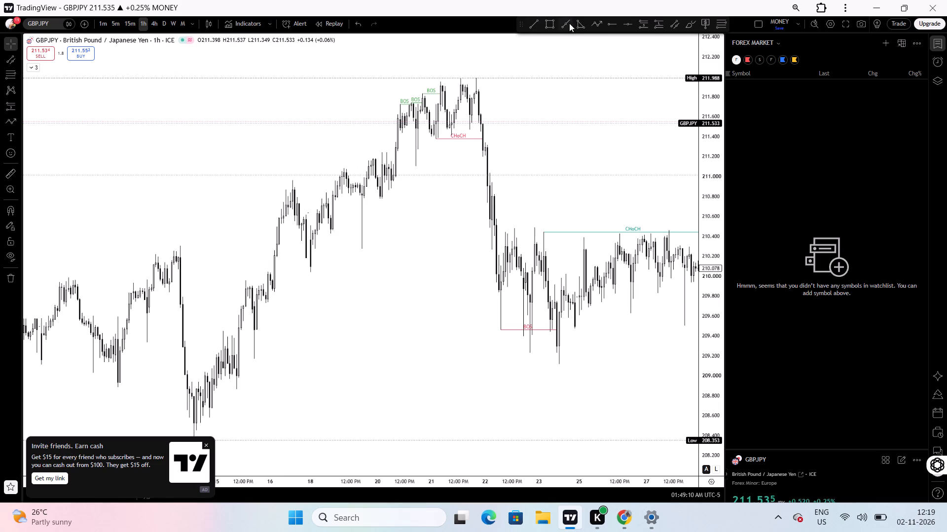
left_click(567, 25)
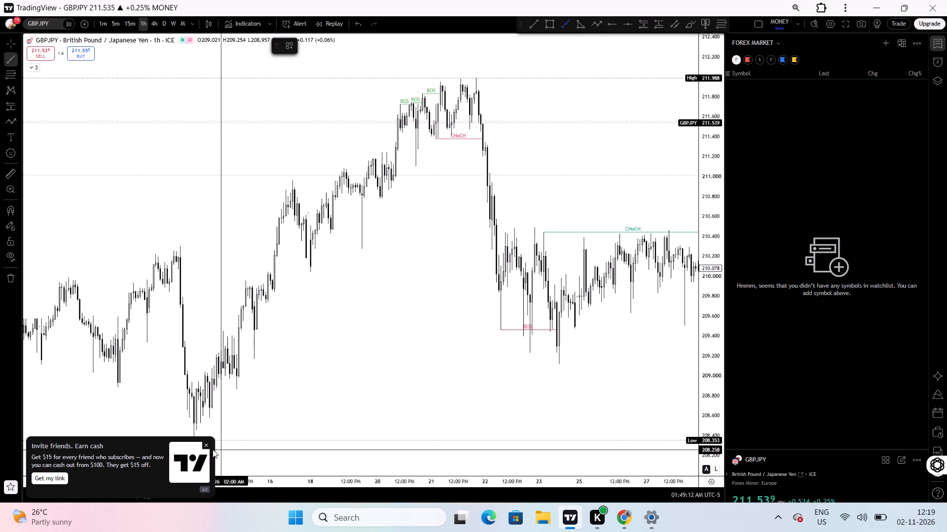
left_click(206, 446)
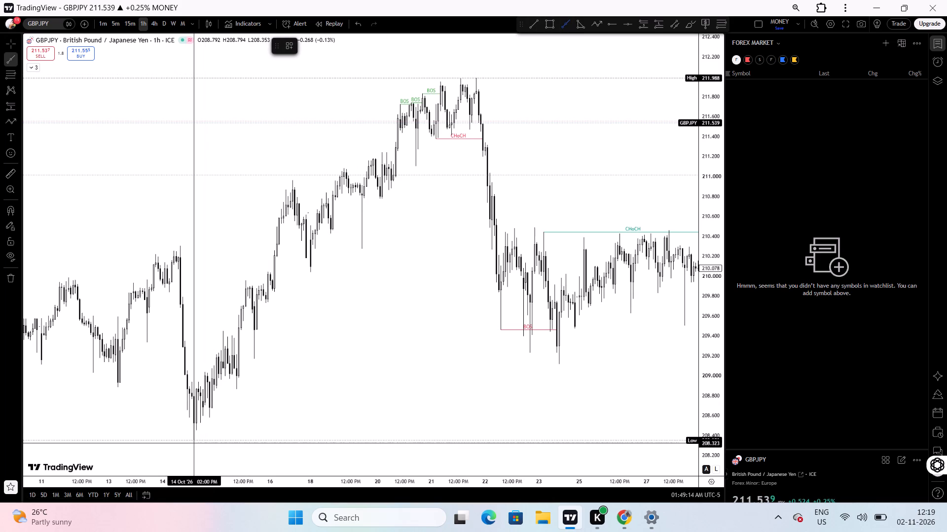
left_click_drag(193, 441, 315, 286)
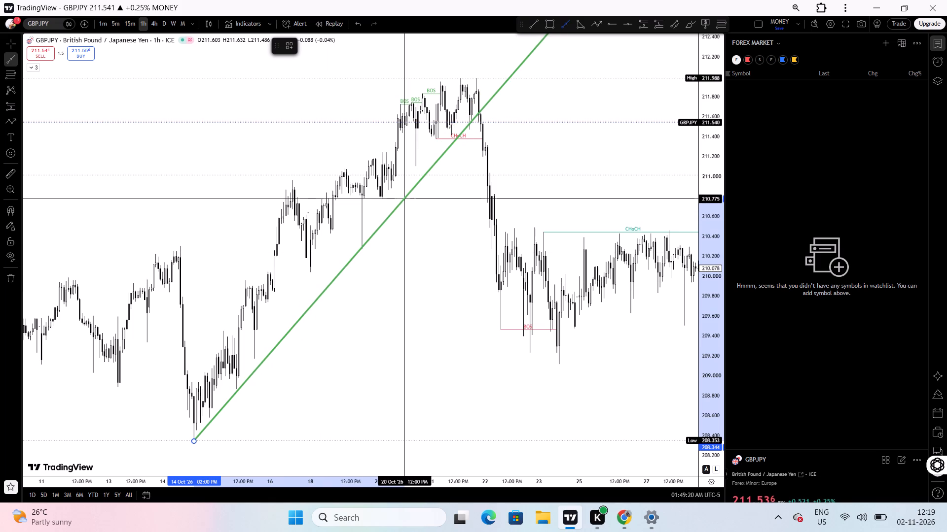
left_click(404, 201)
Draw a rectangle zone between about 211.54 and 211.46 from 21 October and apply the FULL drawing template to it.
left_click_drag(432, 217, 357, 417)
left_click(553, 20)
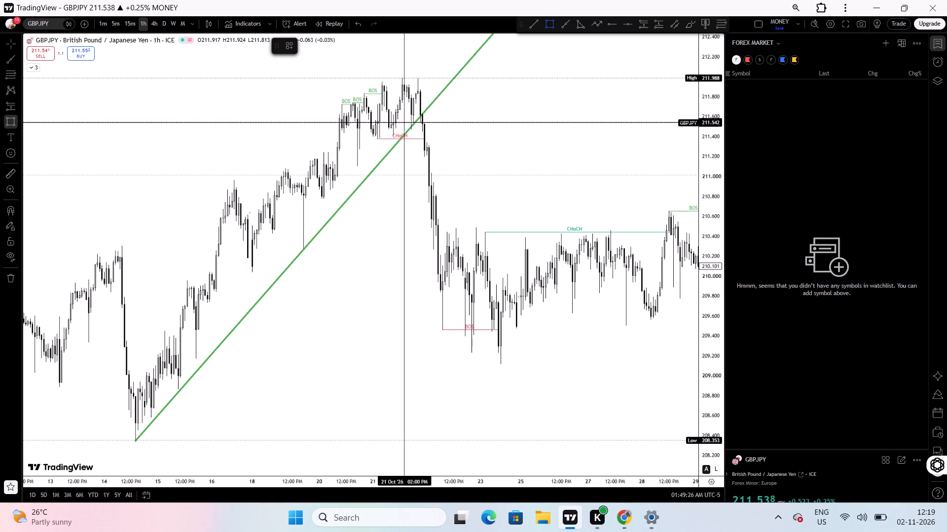
left_click_drag(403, 122, 459, 129)
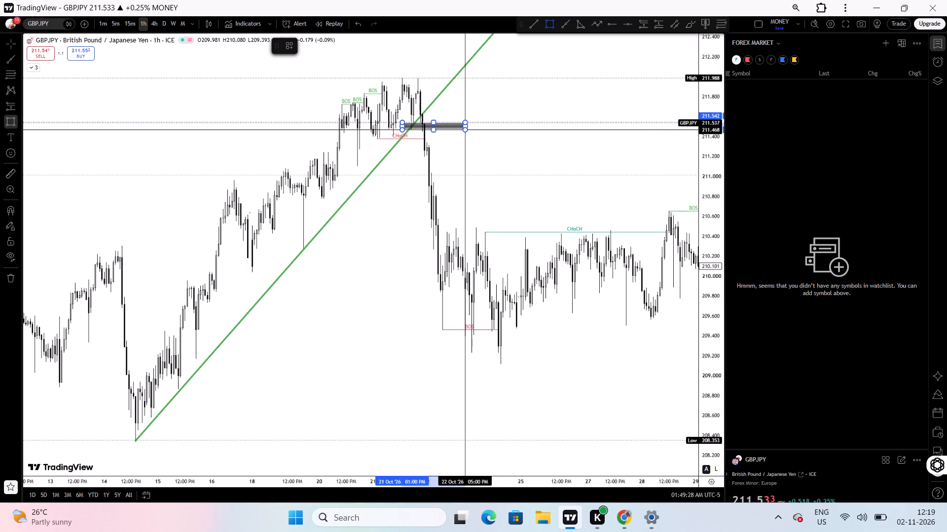
left_click(467, 131)
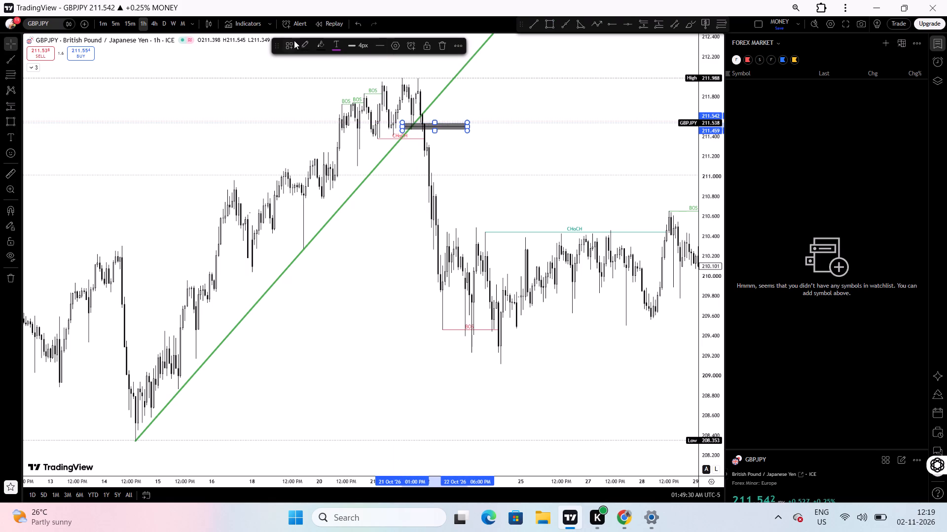
left_click(294, 40)
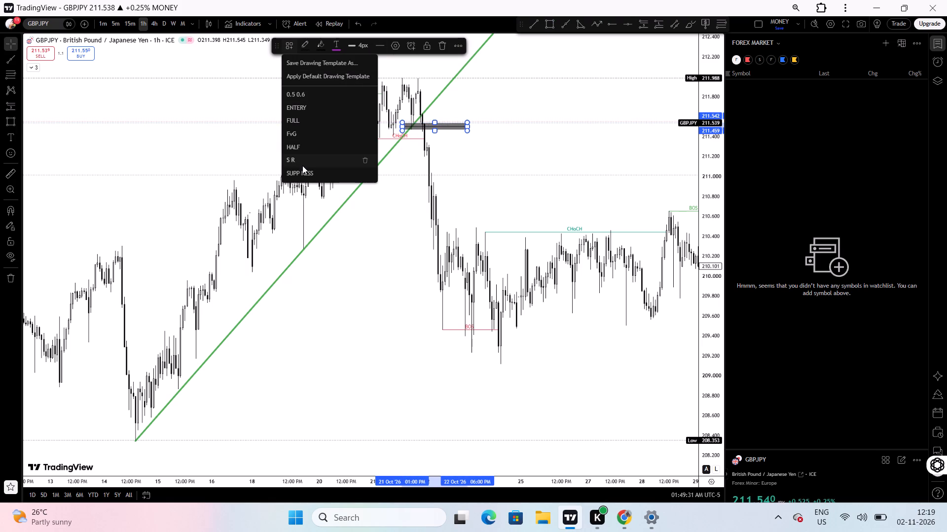
left_click(317, 123)
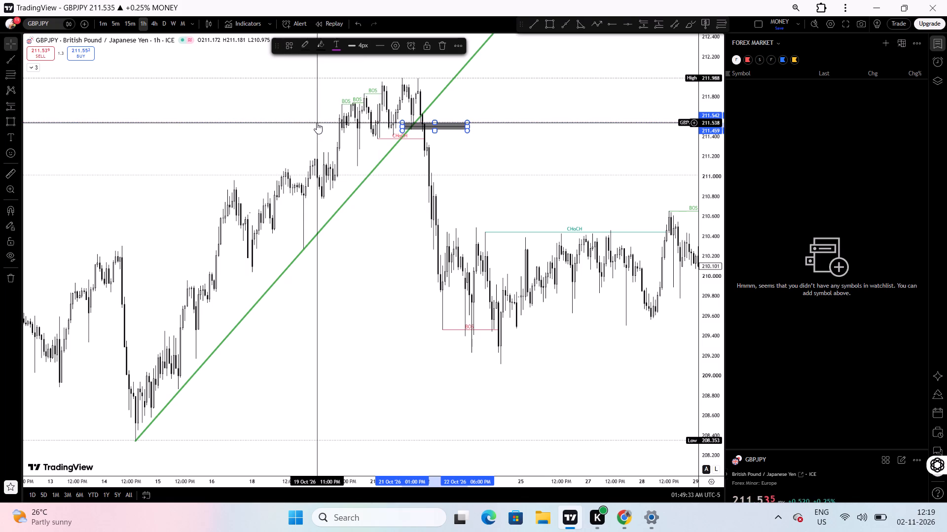
left_click_drag(533, 191, 462, 225)
left_click(462, 225)
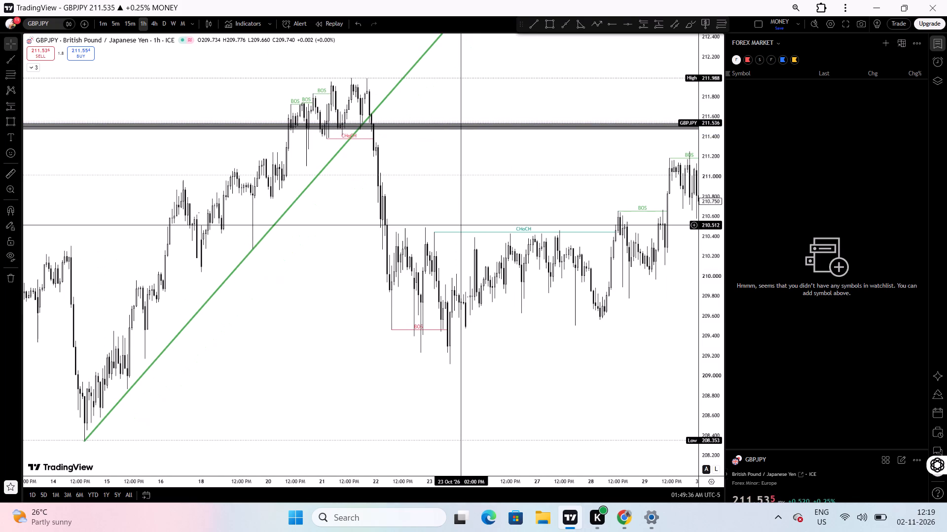
Reset the chart view and place a short position at 2 November with entry 211.472, stop about 211.994 and target about 210.426.
right_click(482, 184)
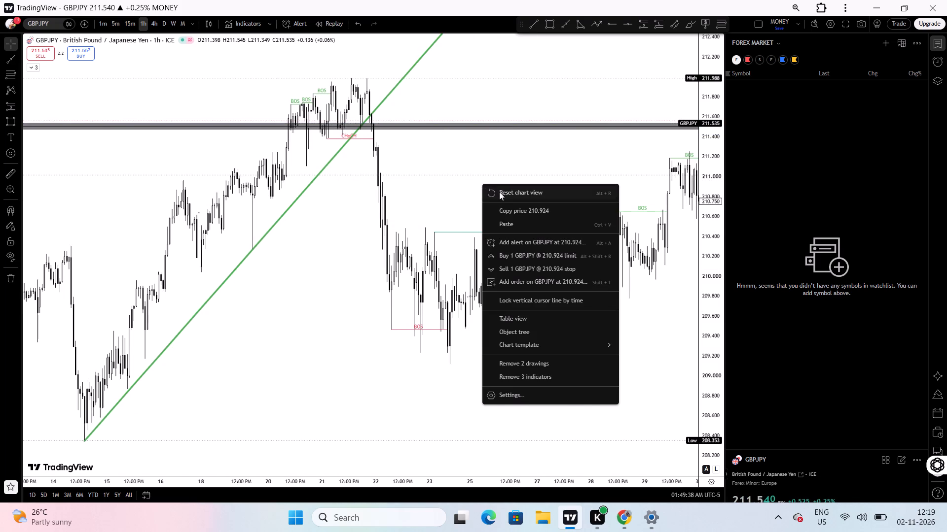
left_click(499, 192)
left_click_drag(533, 225, 383, 247)
left_click_drag(562, 205, 528, 228)
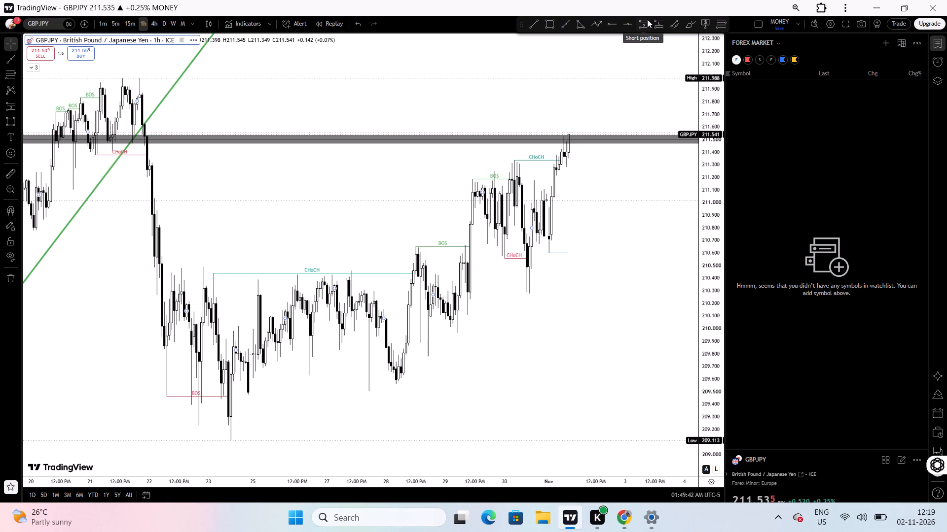
left_click(647, 19)
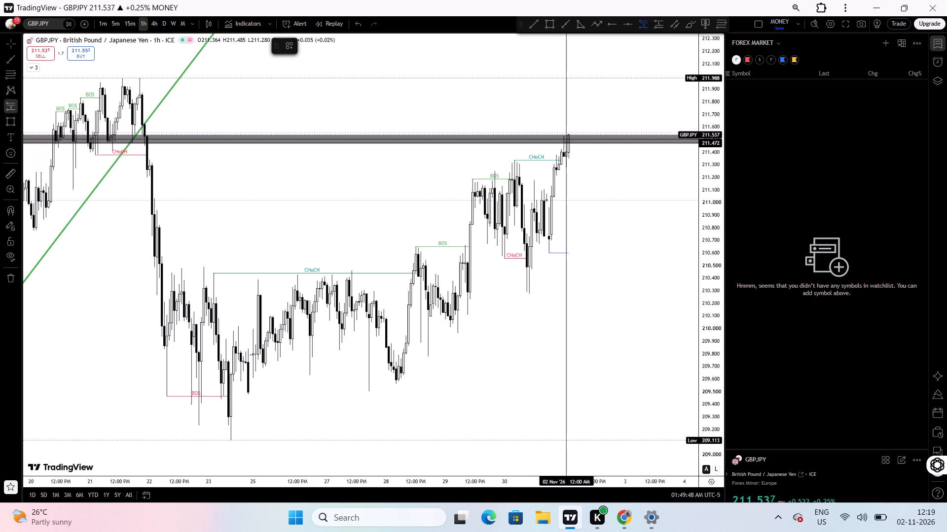
left_click(566, 143)
left_click_drag(566, 69, 554, 77)
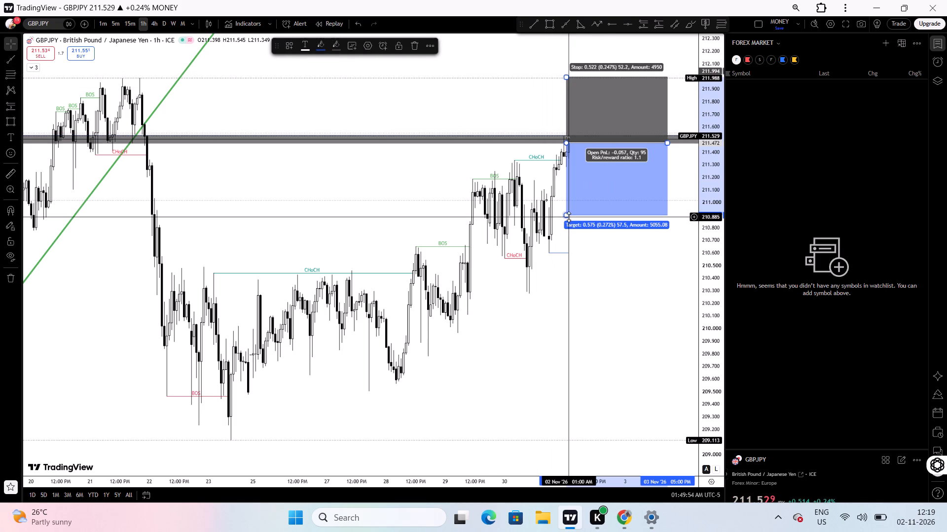
left_click_drag(567, 216, 561, 272)
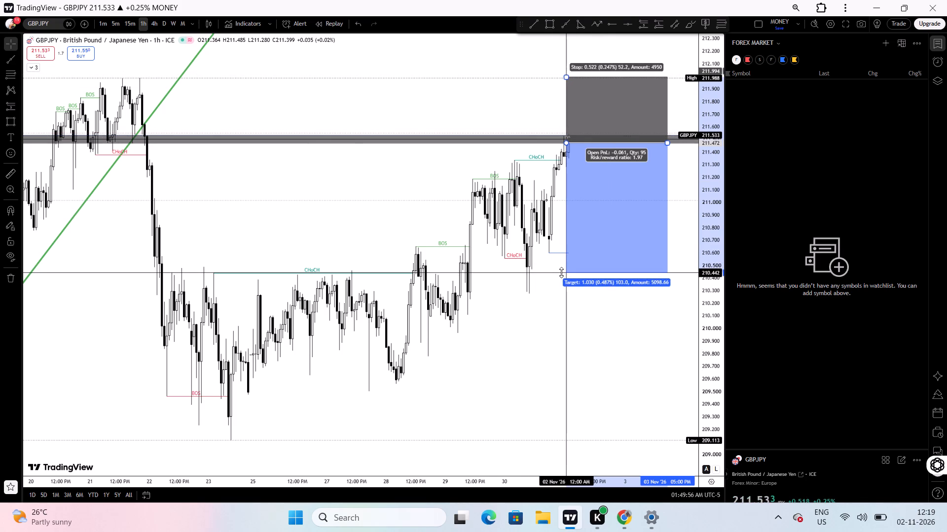
left_click_drag(561, 272, 561, 277)
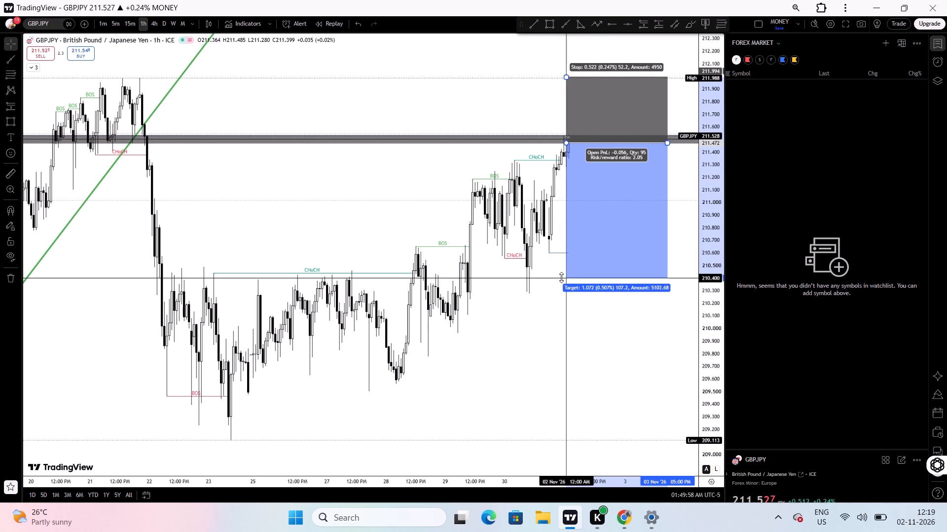
left_click_drag(561, 277, 560, 274)
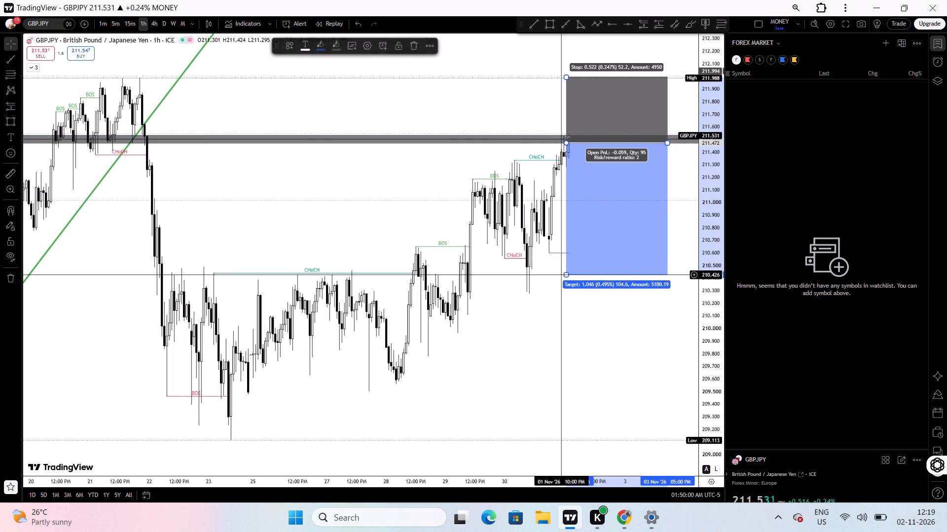
left_click_drag(526, 351, 521, 360)
double_click(519, 324)
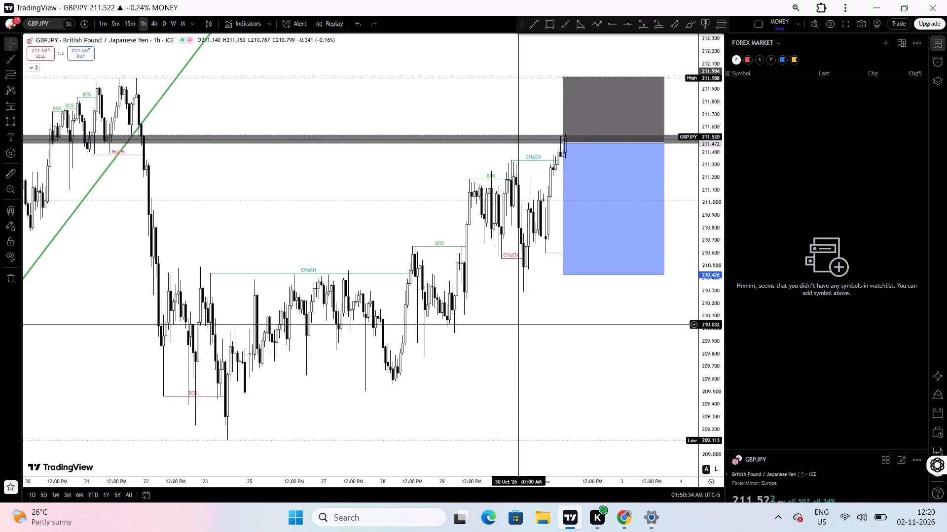
Switch GBPJPY to the 4-hour interval and examine the zone and short position against price history back to September.
key("4")
key("h")
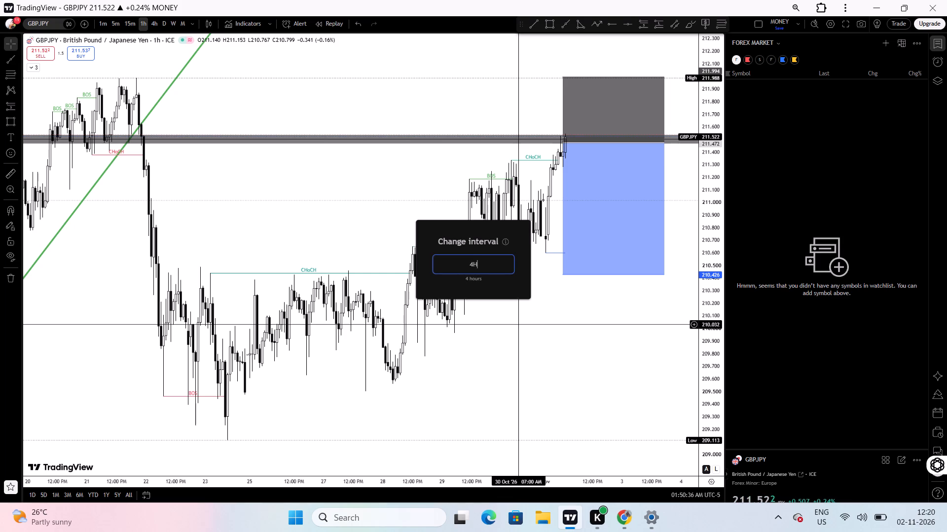
key("Return")
left_click(526, 288)
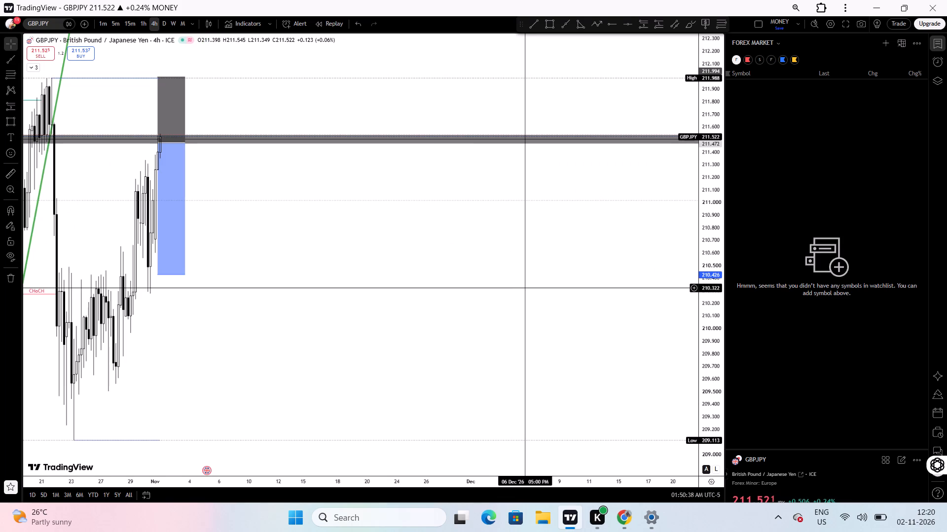
left_click_drag(397, 221, 716, 223)
left_click_drag(374, 324, 607, 332)
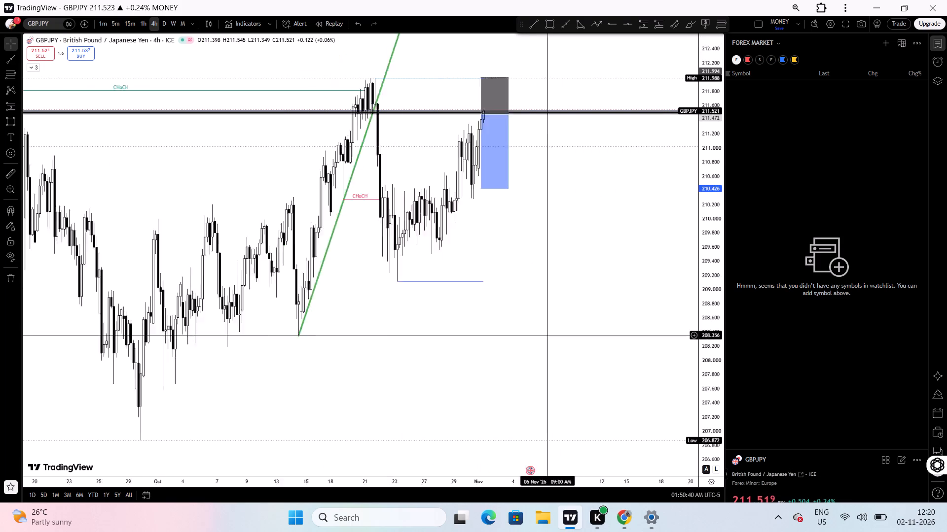
left_click_drag(607, 332, 708, 303)
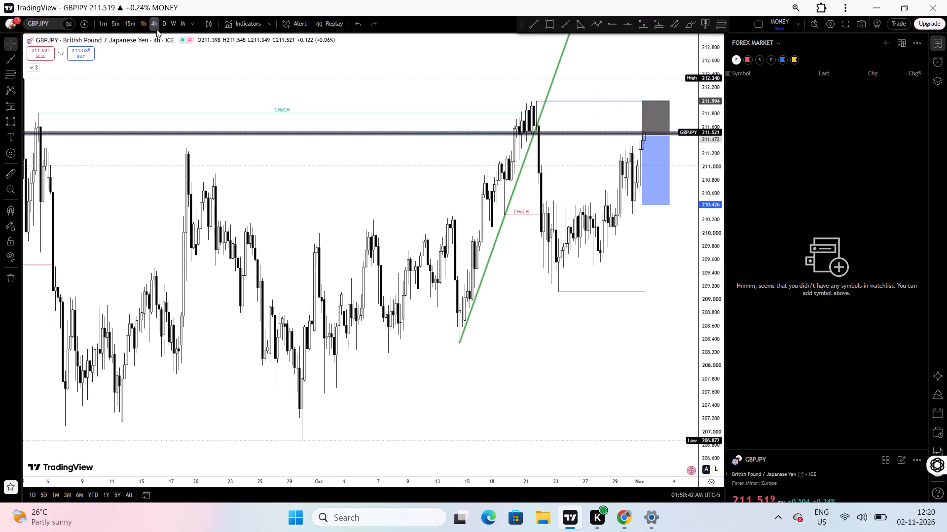
Switch GBPJPY to the daily interval and examine the short setup against the price structure of the whole year.
left_click(168, 23)
left_click_drag(161, 255, 183, 260)
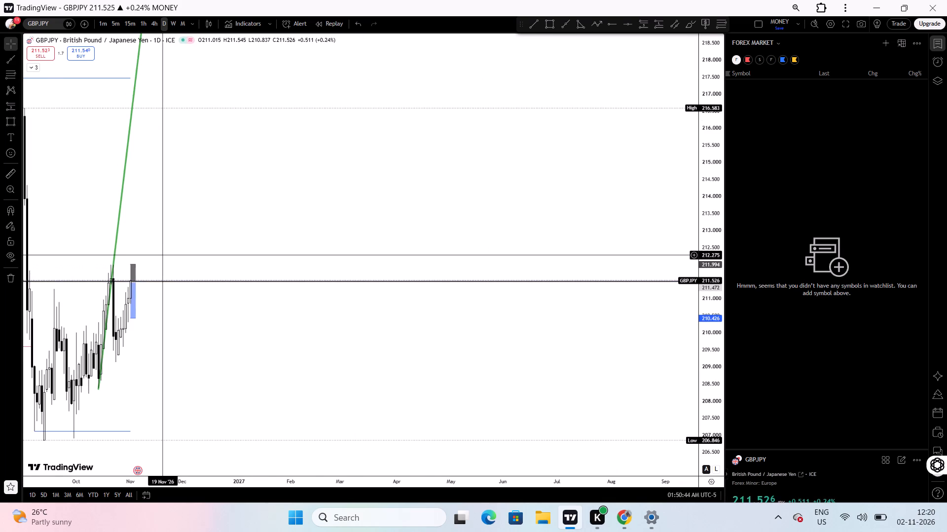
left_click_drag(183, 260, 413, 233)
left_click_drag(132, 375, 389, 324)
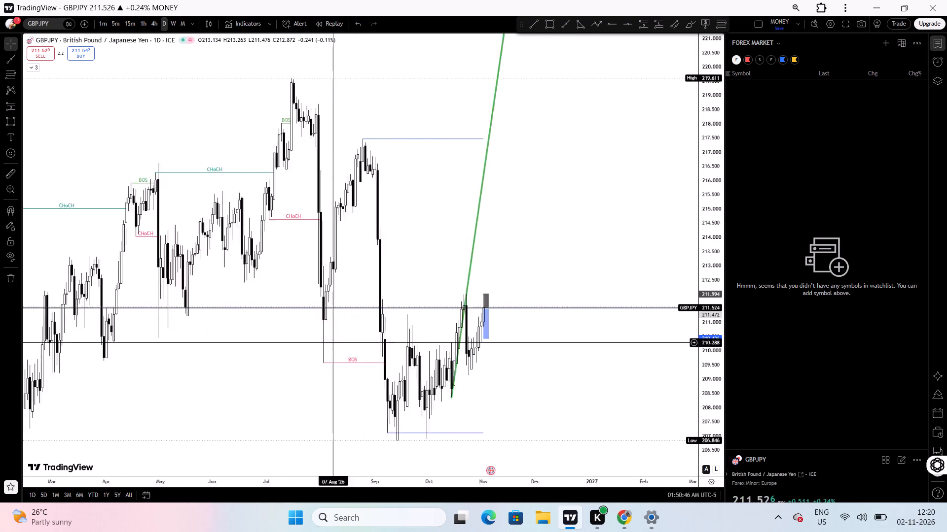
left_click_drag(389, 324, 375, 332)
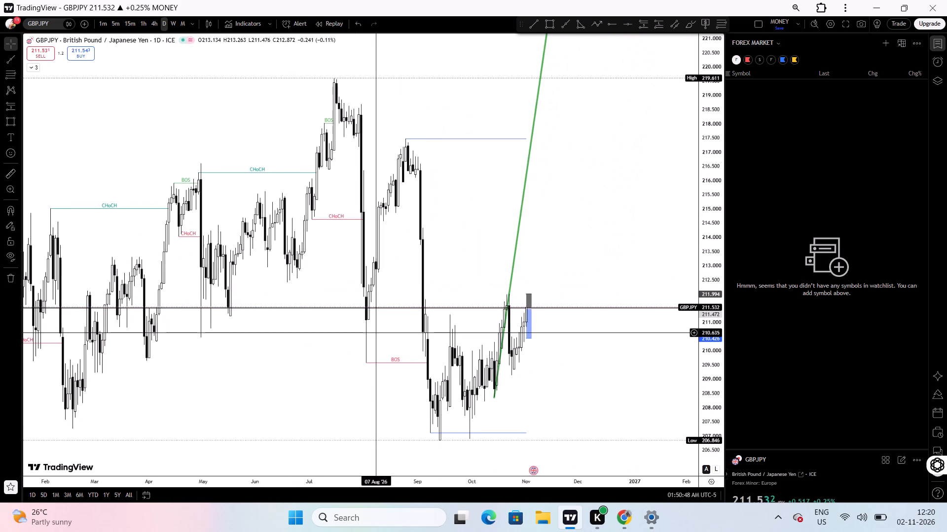
left_click_drag(354, 362, 478, 326)
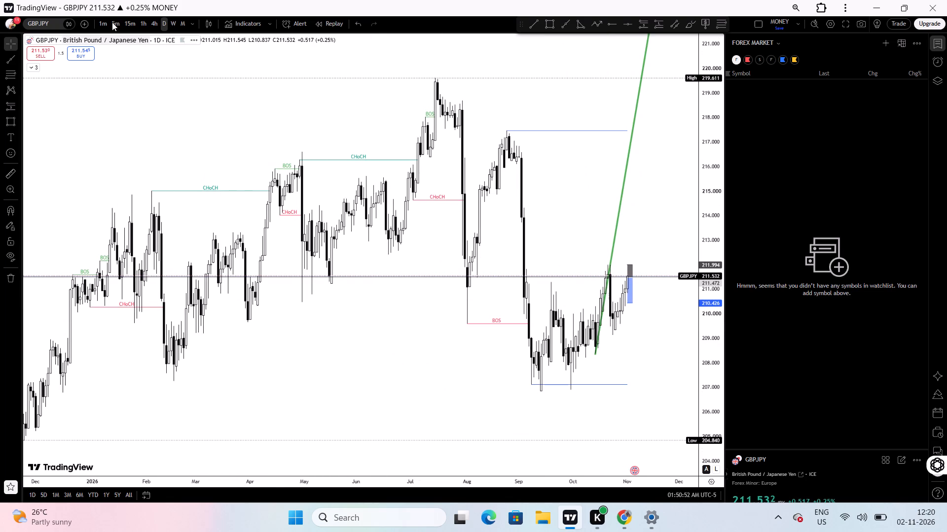
Return the GBPJPY chart to the 1-hour interval.
left_click(143, 21)
left_click(262, 276)
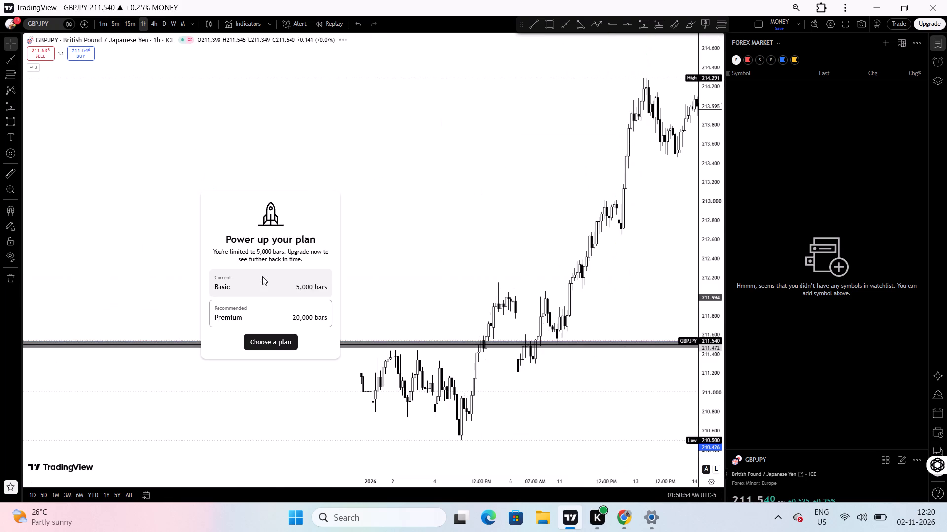
Reset the 1-hour GBPJPY chart view and examine the short position and resistance zone against recent price action.
double_click(416, 187)
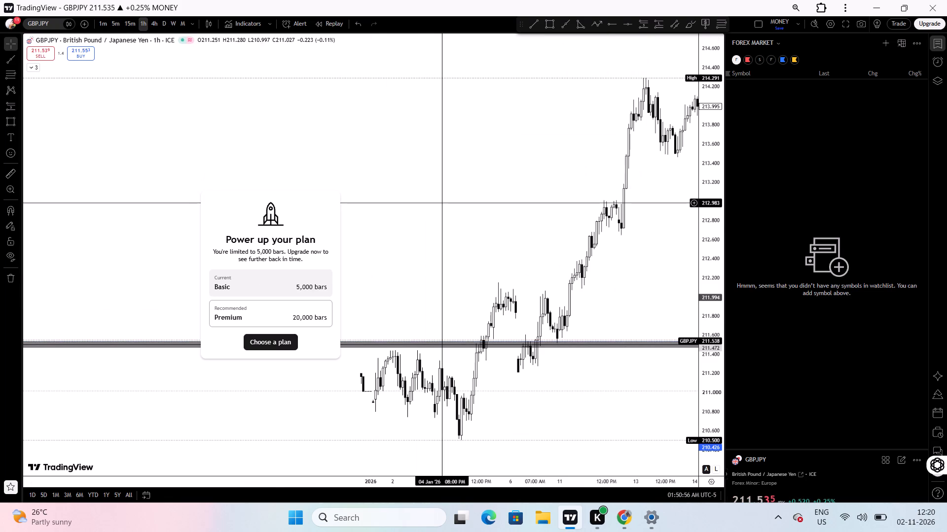
right_click(442, 202)
left_click(462, 213)
left_click_drag(506, 284, 234, 370)
left_click_drag(611, 219, 572, 303)
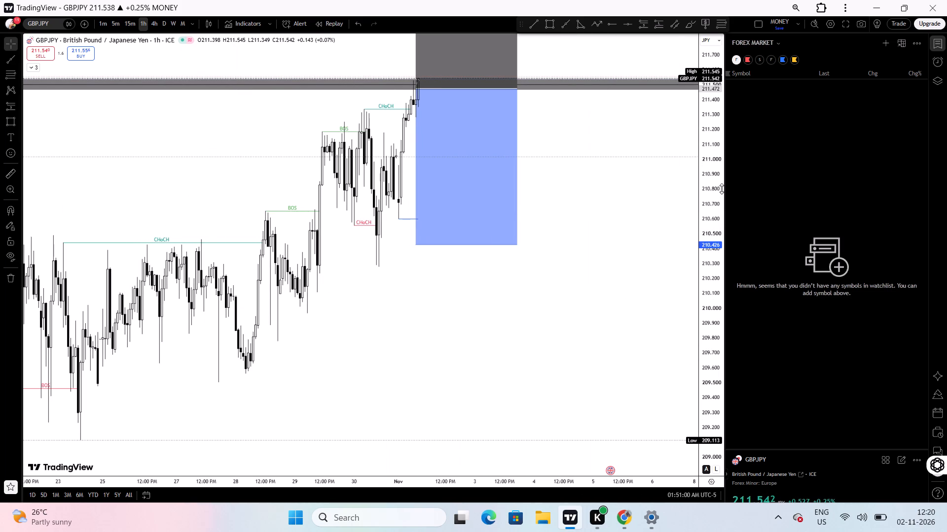
left_click_drag(722, 188, 674, 276)
left_click_drag(591, 234, 604, 325)
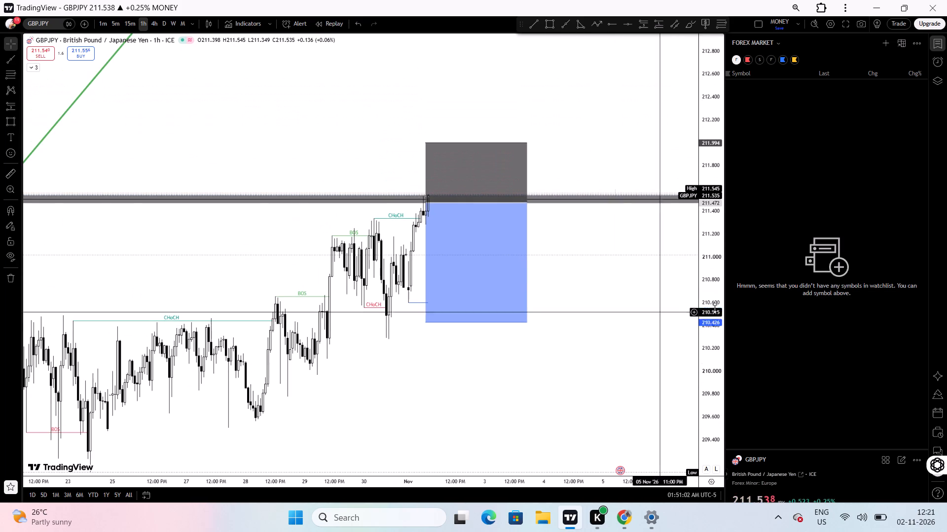
left_click_drag(719, 319, 702, 287)
left_click_drag(612, 296, 605, 310)
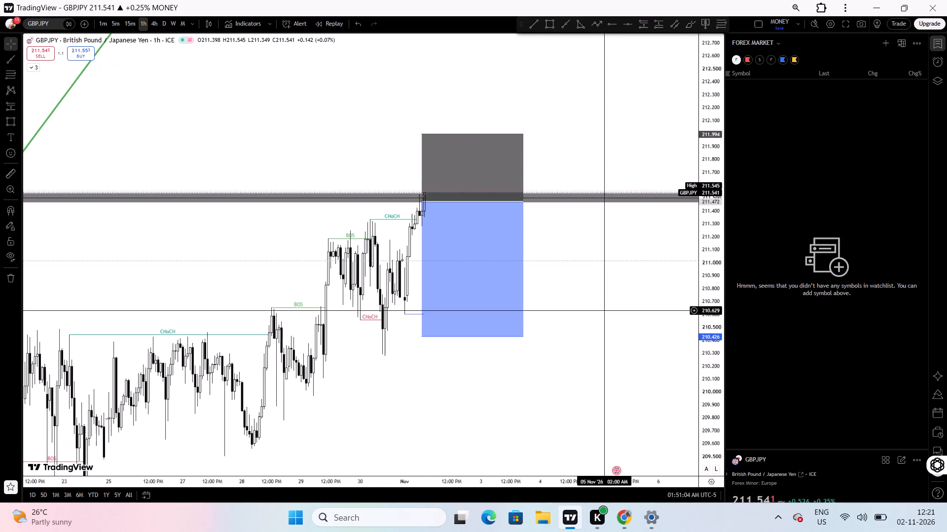
Open XAUUSD from the Crypto Market watchlist on the 5-minute interval with the chart view reset.
left_click(750, 57)
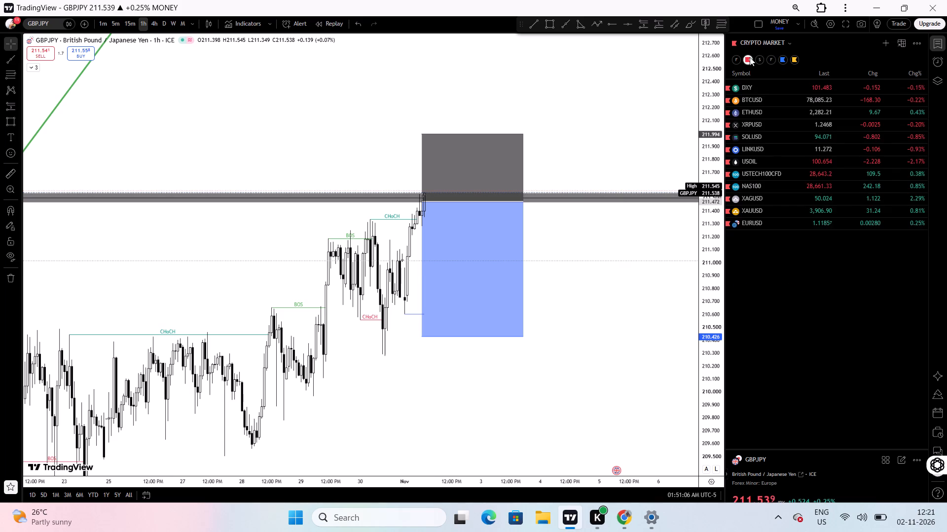
left_click(769, 214)
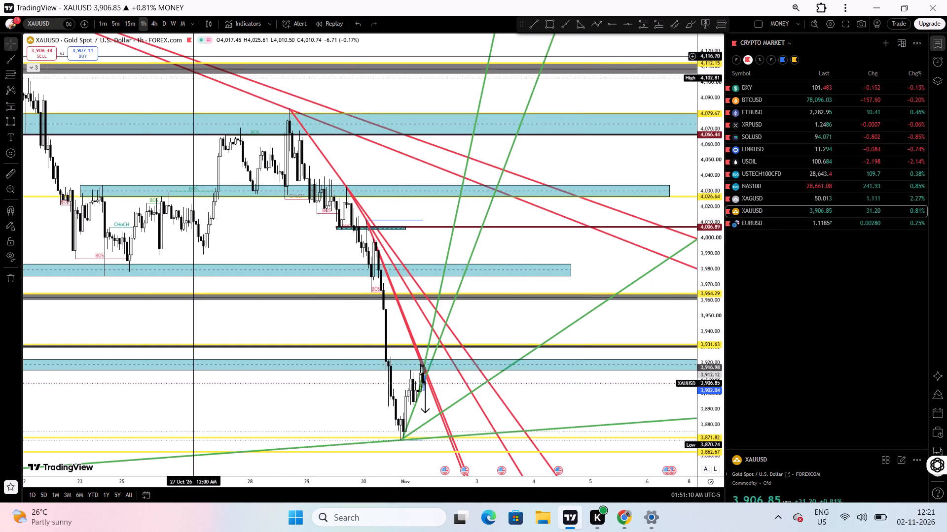
left_click(119, 24)
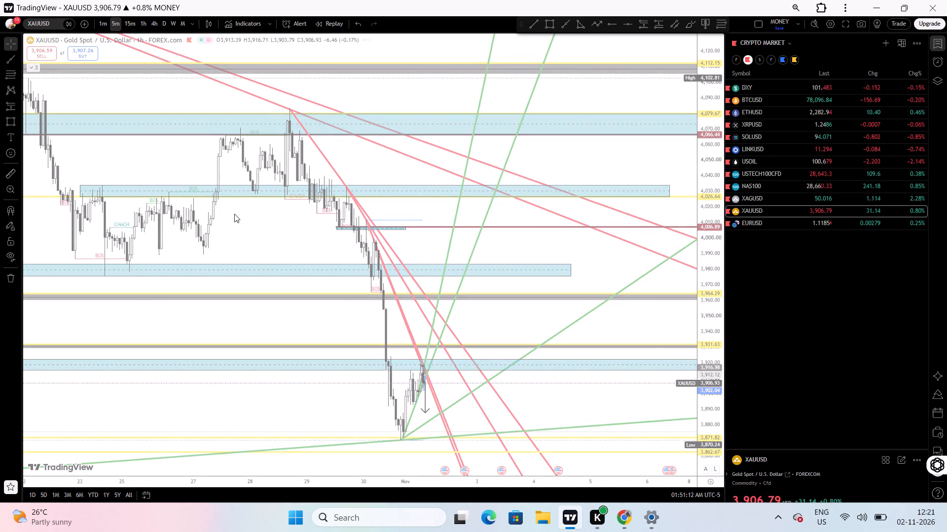
left_click(234, 214)
right_click(248, 223)
left_click(272, 233)
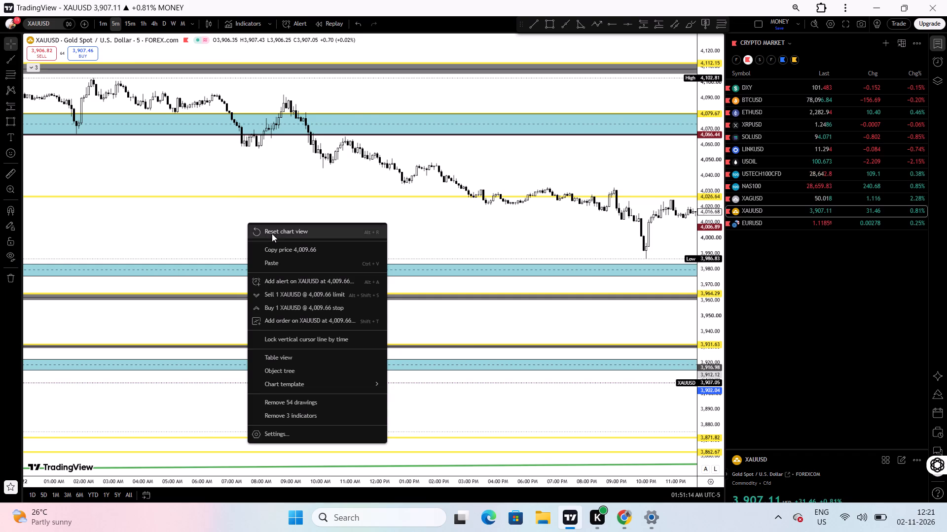
Examine the latest gold candles around the short position, its projected price path and the nearby supply zones.
left_click_drag(590, 357, 490, 366)
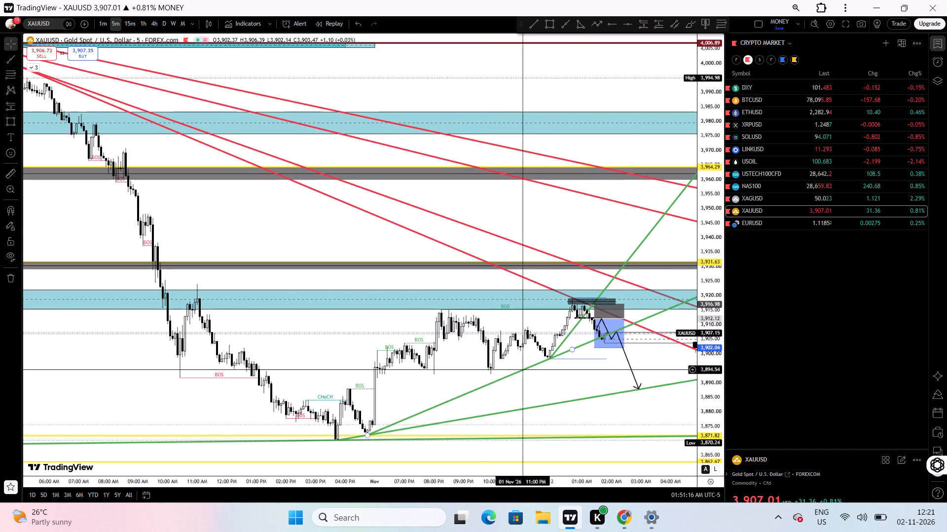
left_click_drag(707, 424, 595, 166)
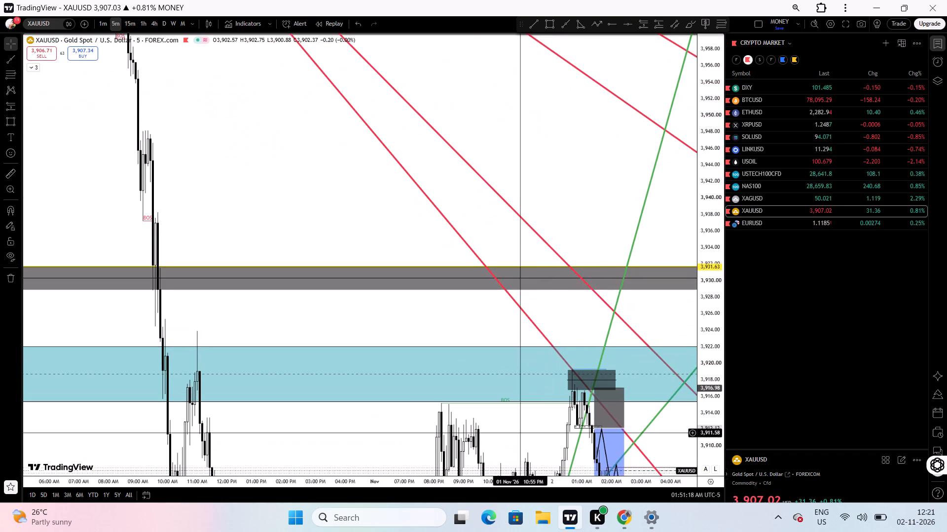
left_click_drag(514, 437, 622, 276)
left_click_drag(604, 483, 313, 430)
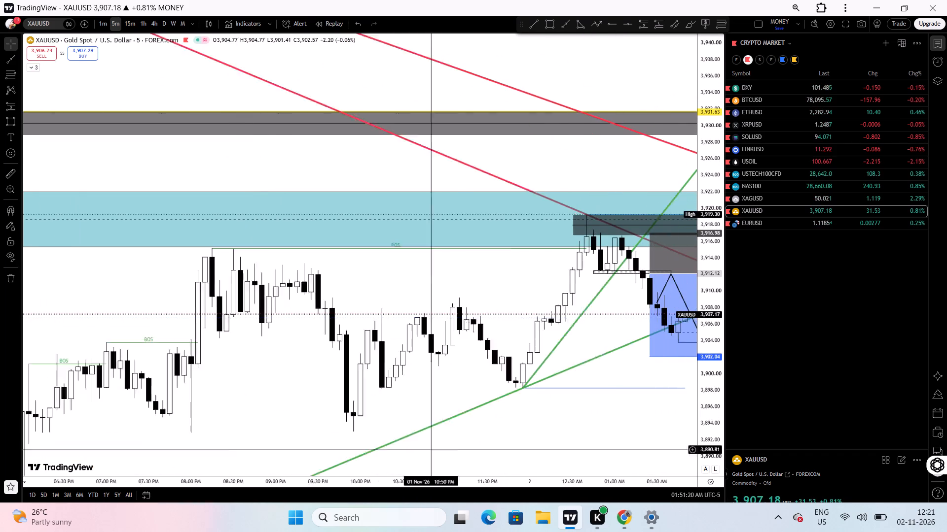
left_click_drag(693, 372, 450, 452)
left_click_drag(526, 443, 448, 431)
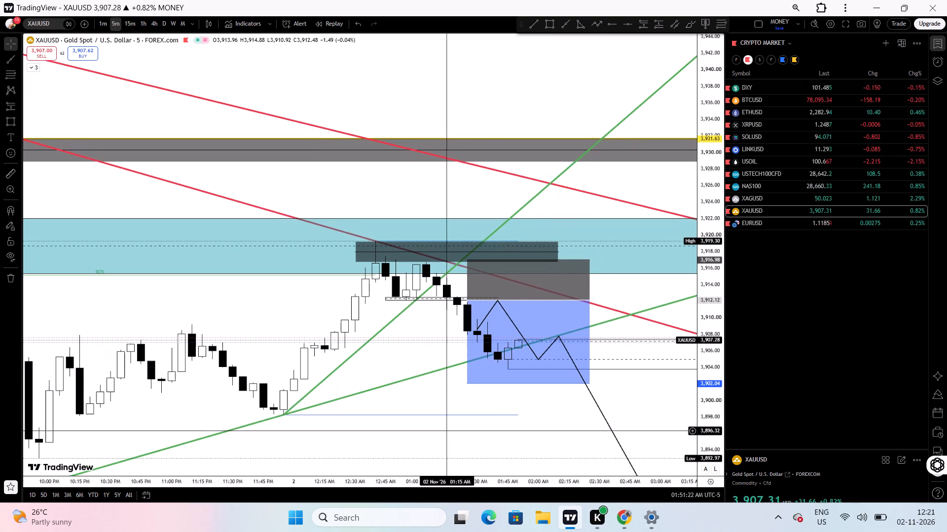
left_click_drag(702, 425, 610, 312)
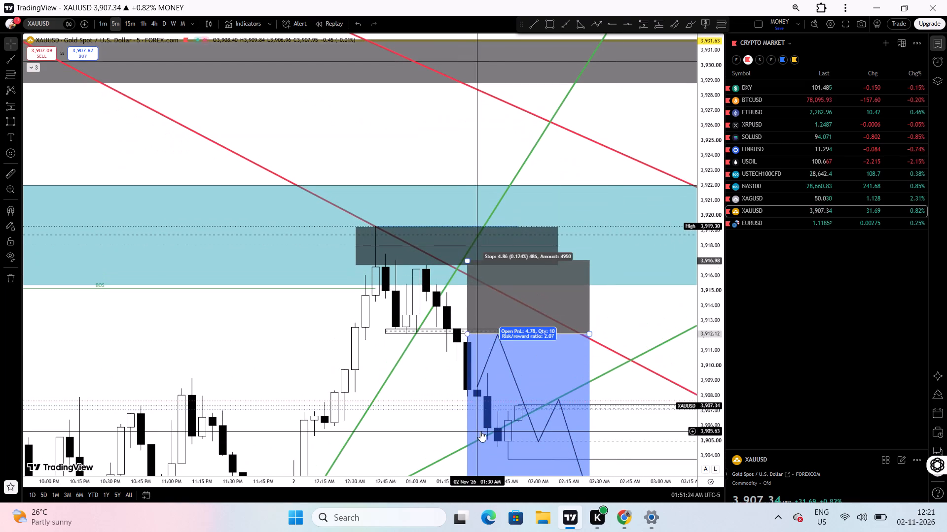
left_click_drag(435, 425, 385, 347)
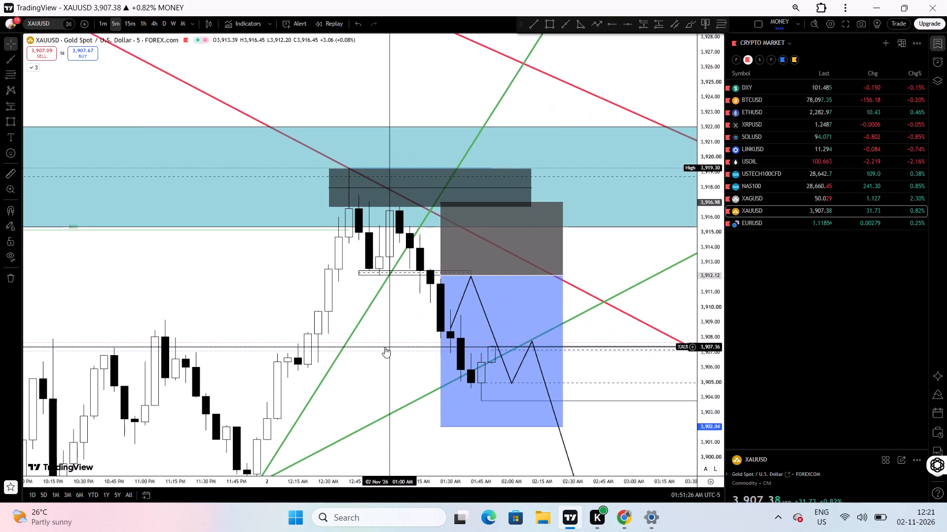
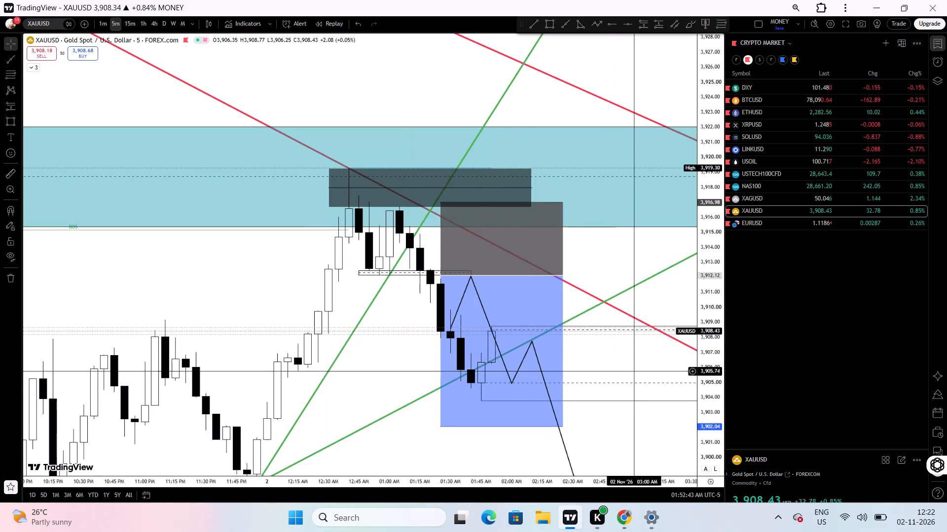
Delete the short position and its zigzag projected price path from the 5-minute gold chart.
left_click_drag(630, 372, 590, 335)
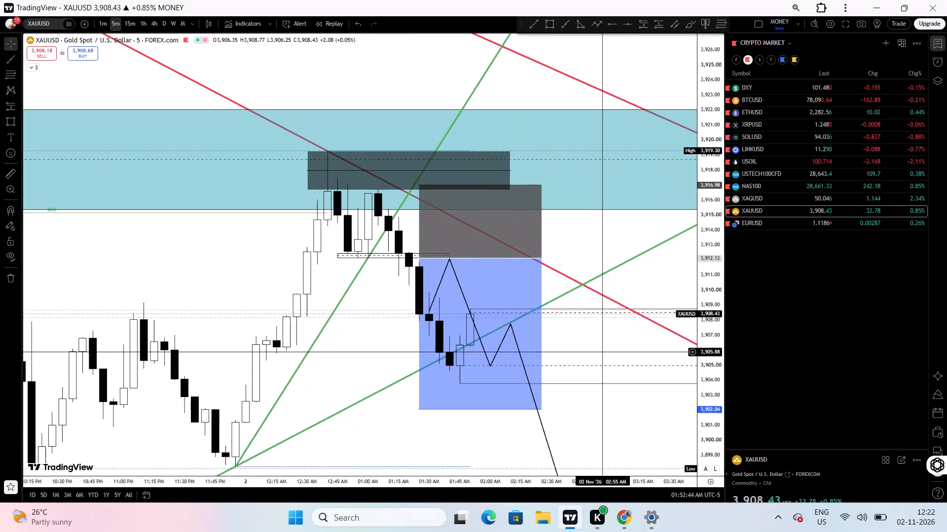
left_click_drag(590, 335, 544, 313)
left_click(429, 265)
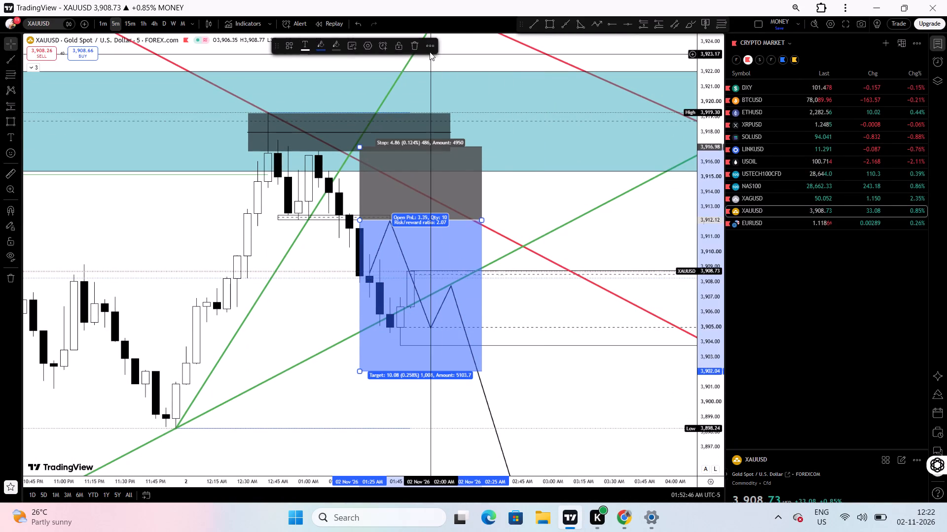
left_click(409, 49)
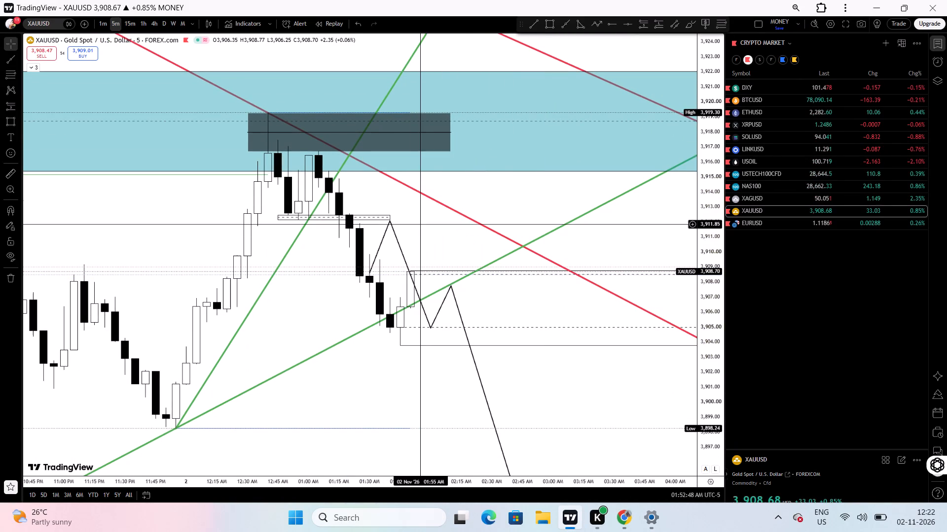
left_click(407, 263)
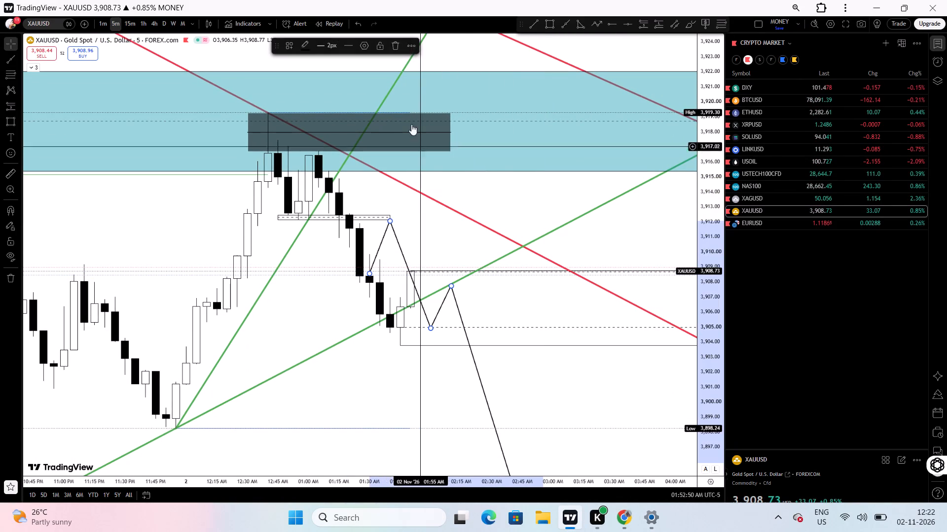
scroll(397, 63, "down", 1)
left_click(391, 44)
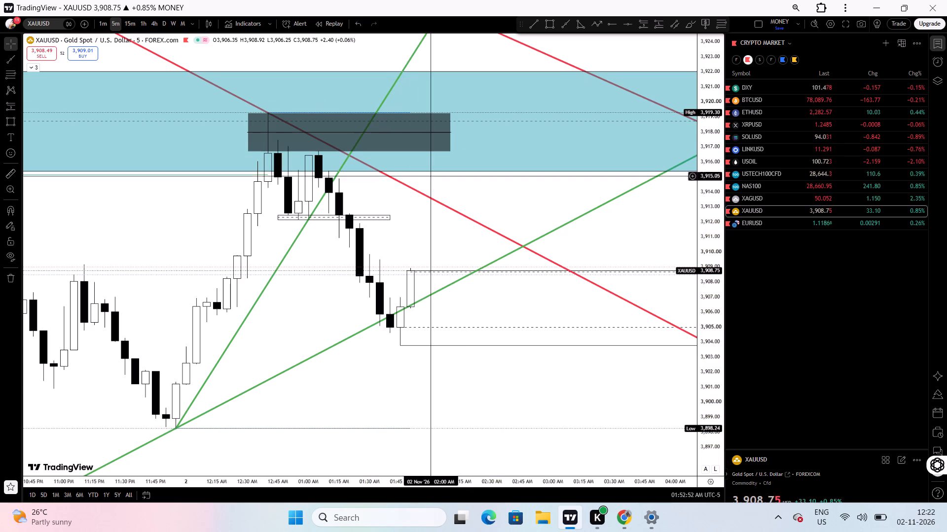
Switch gold to the 15-minute interval and place a horizontal ray at 3,907.31 starting from the 10:15 PM candle on 1 November.
left_click_drag(431, 235, 383, 246)
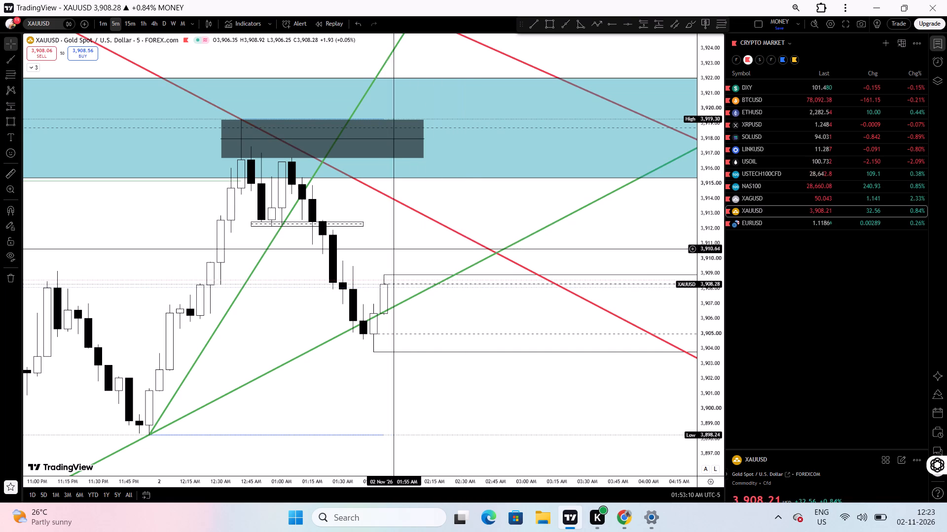
left_click_drag(384, 250, 446, 267)
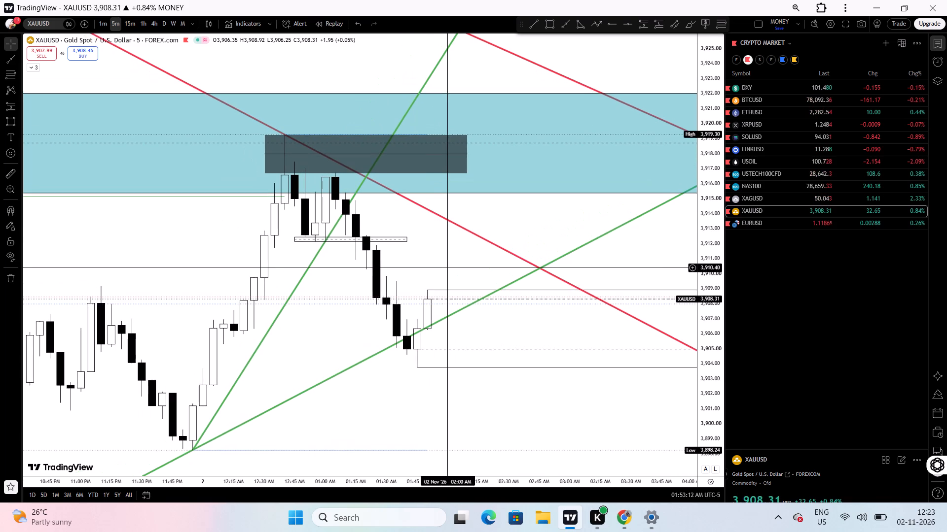
left_click_drag(418, 266, 577, 158)
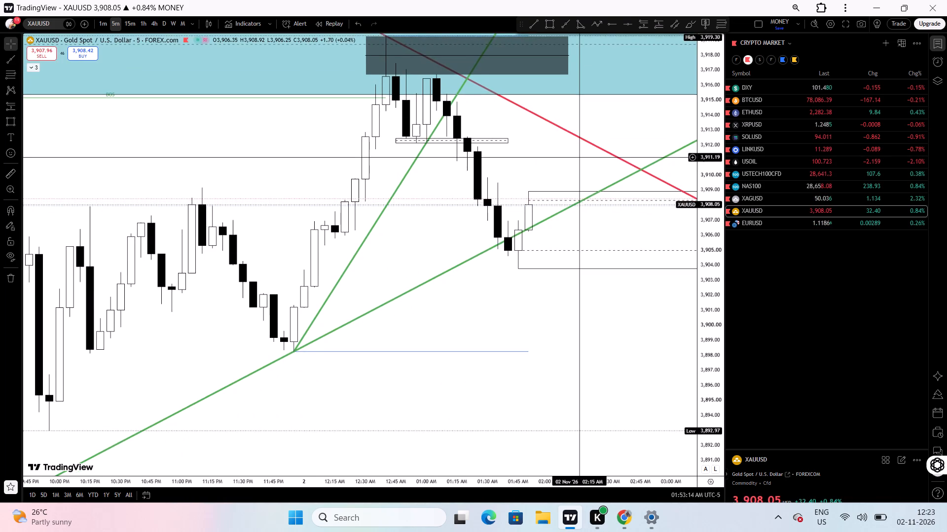
left_click_drag(577, 158, 574, 161)
left_click(129, 24)
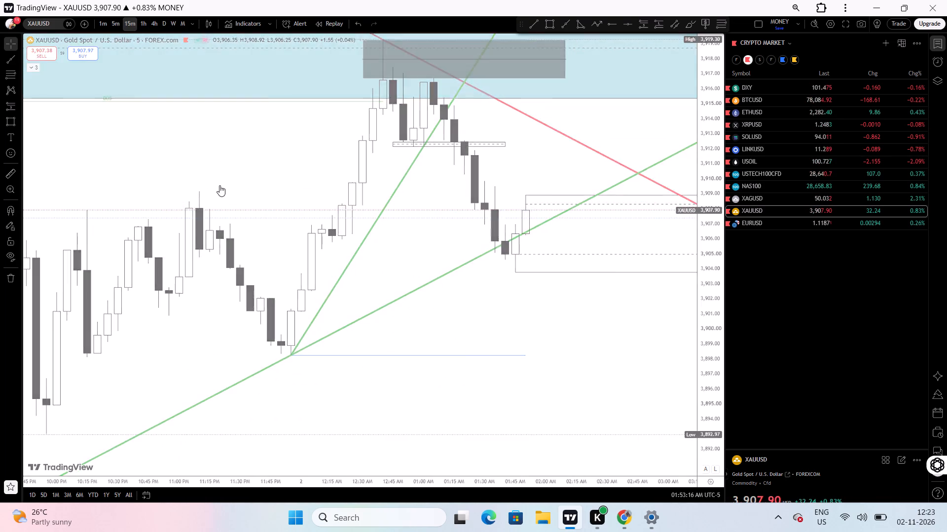
left_click_drag(190, 350, 573, 366)
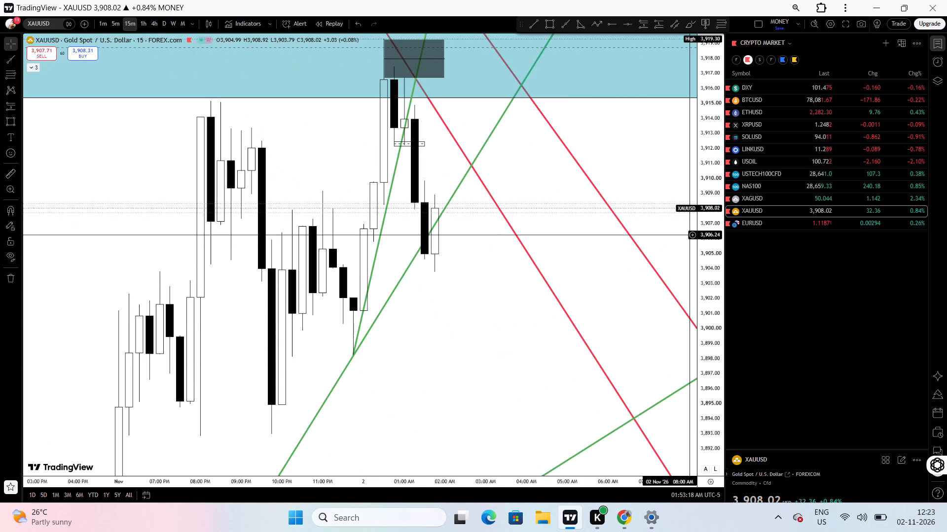
left_click_drag(701, 206, 663, 273)
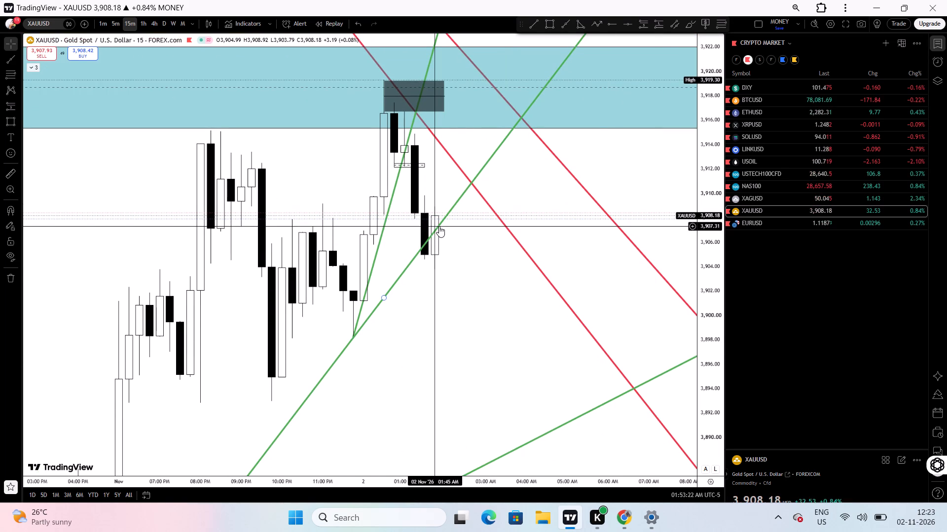
left_click(607, 26)
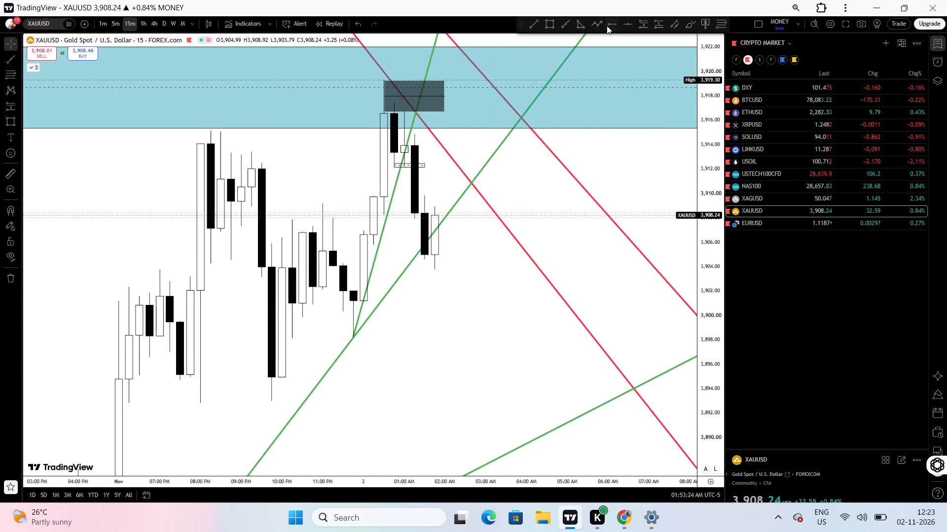
left_click(293, 226)
Delete the steeper green trend line rising from the 11:45 PM swing low.
left_click_drag(294, 268, 437, 265)
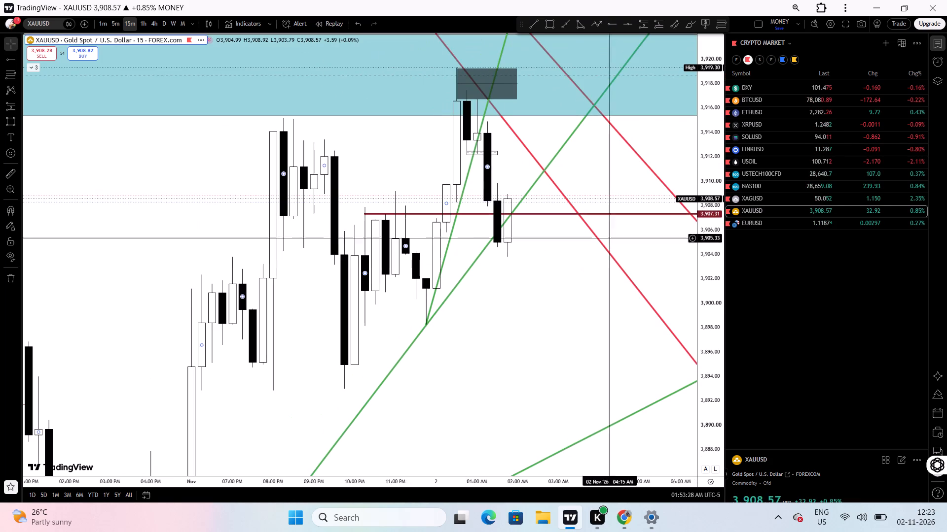
left_click_drag(702, 185, 589, 408)
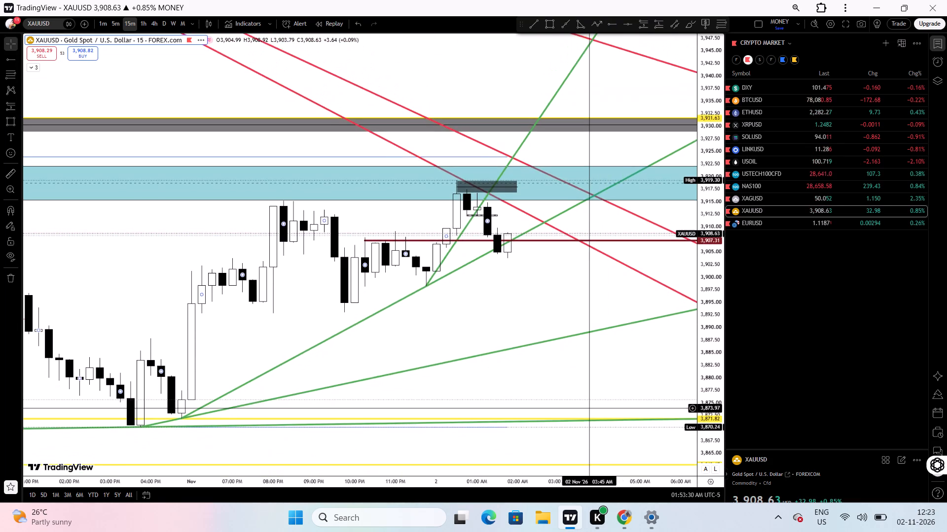
left_click_drag(589, 408, 569, 314)
left_click_drag(543, 308, 481, 375)
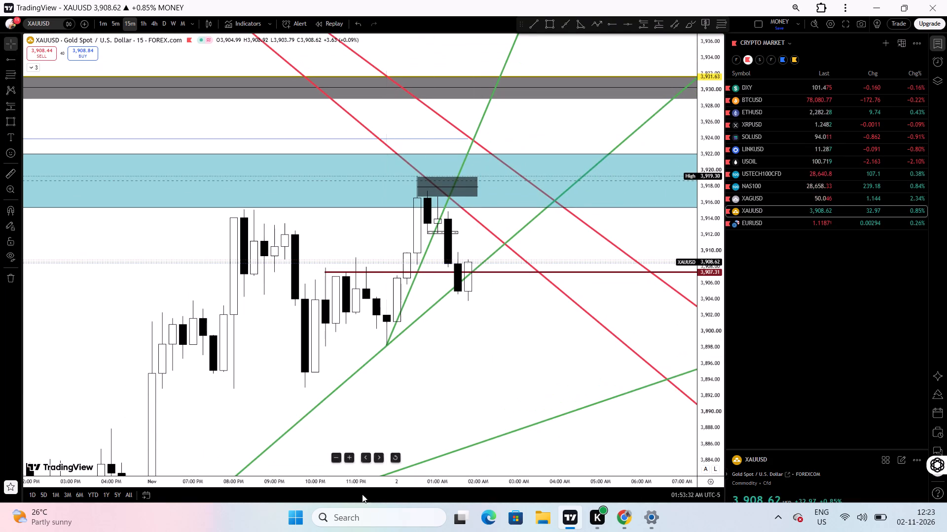
left_click_drag(332, 482, 355, 484)
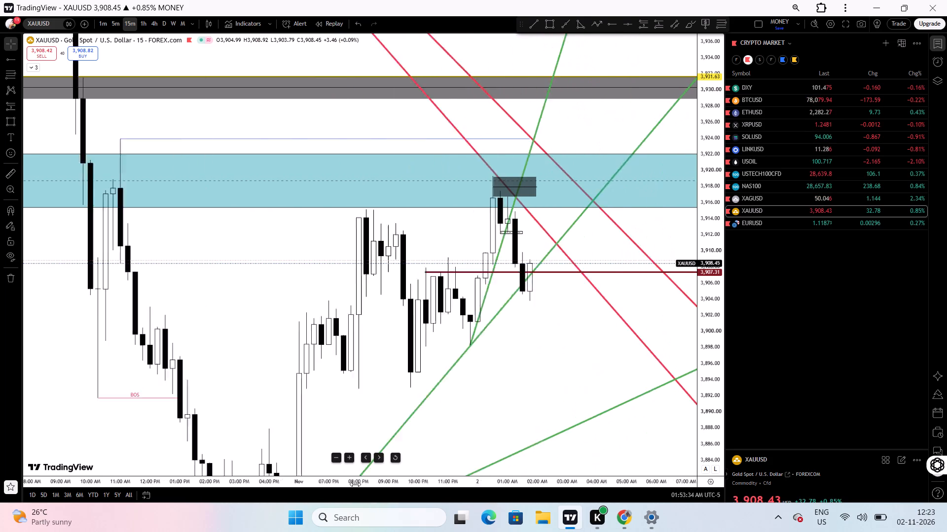
left_click_drag(355, 484, 293, 493)
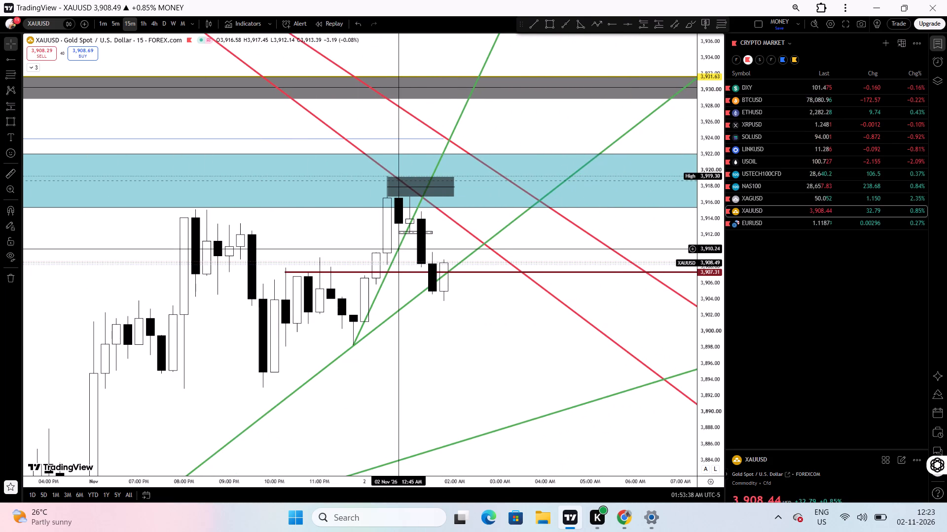
left_click(400, 245)
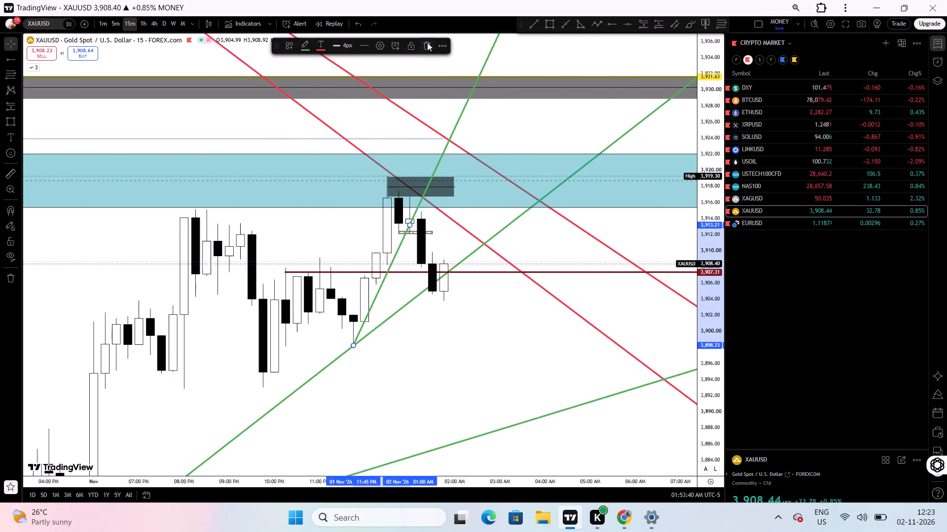
left_click(427, 42)
Delete the dark supply box at the 3,919.30 high and the thin box just above 3,912.
left_click(388, 188)
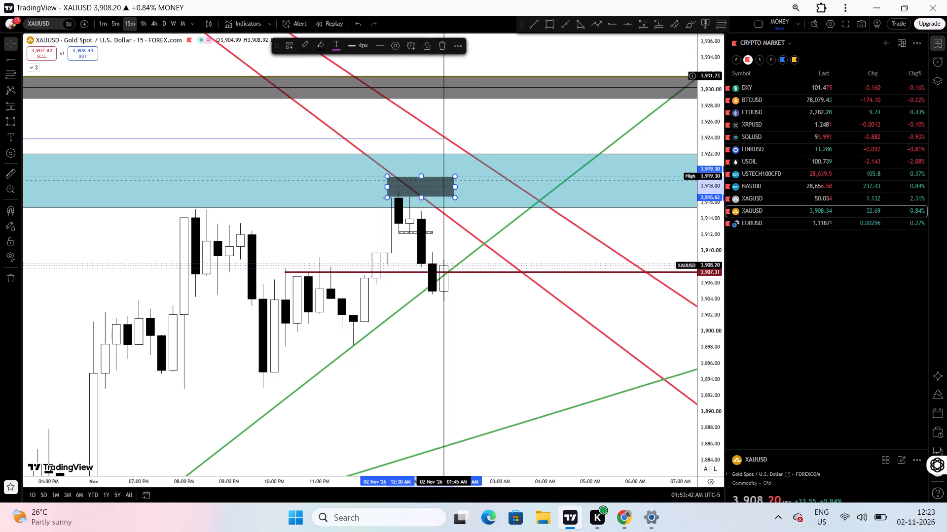
left_click(443, 46)
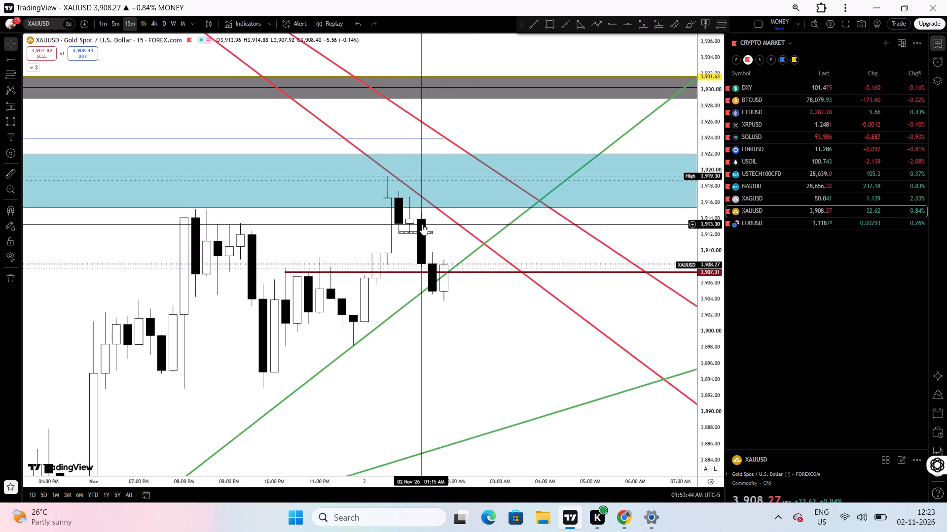
left_click(415, 230)
left_click(424, 45)
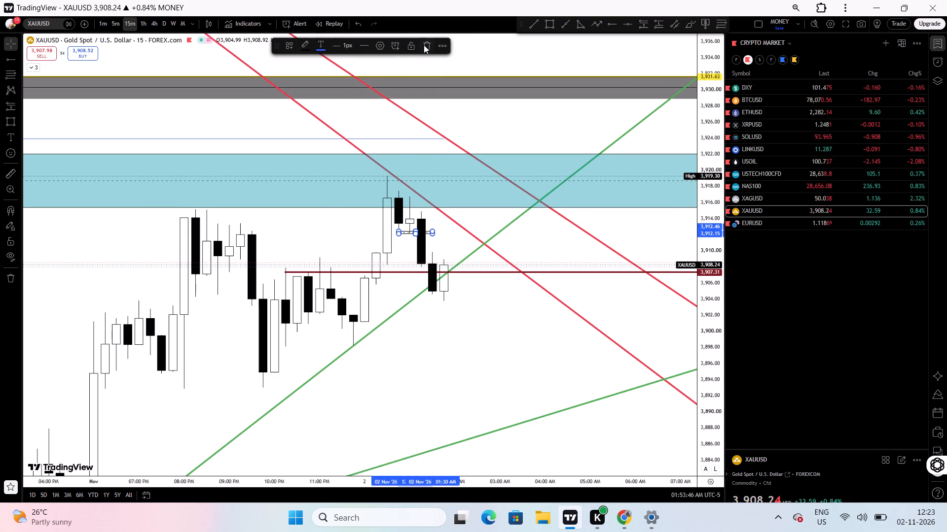
Return gold to the 5-minute interval and reset the chart view.
left_click(114, 28)
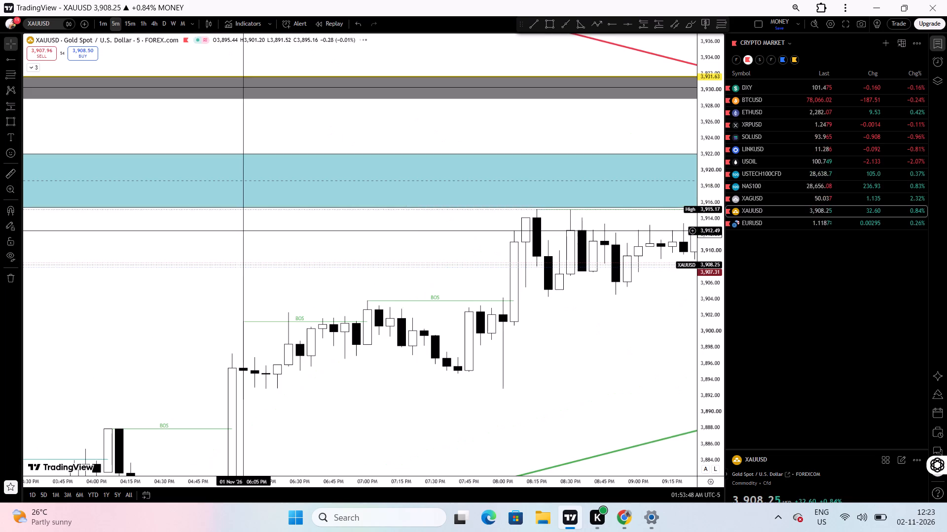
right_click(241, 231)
left_click(248, 236)
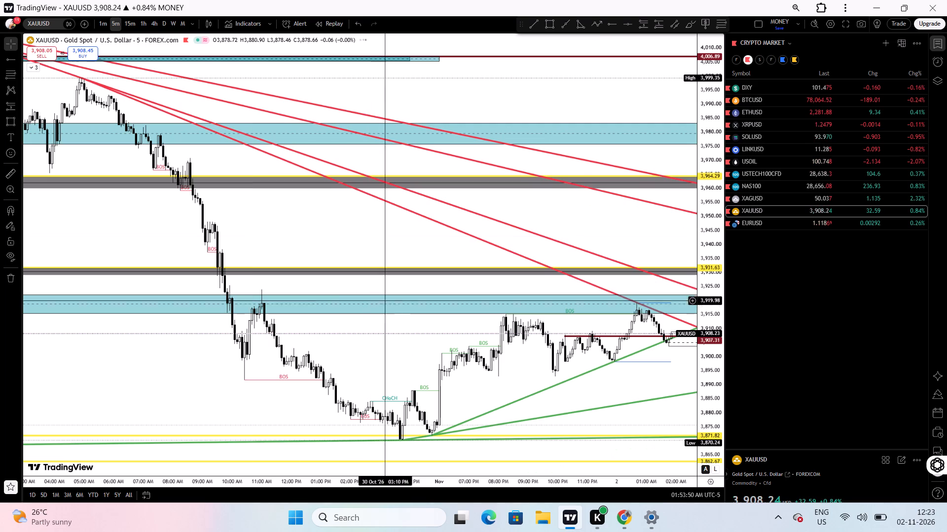
Examine the latest 5-minute gold candles around the 3,907.31 ray, the green and red trend lines and the blue supply zone.
left_click_drag(507, 362, 326, 386)
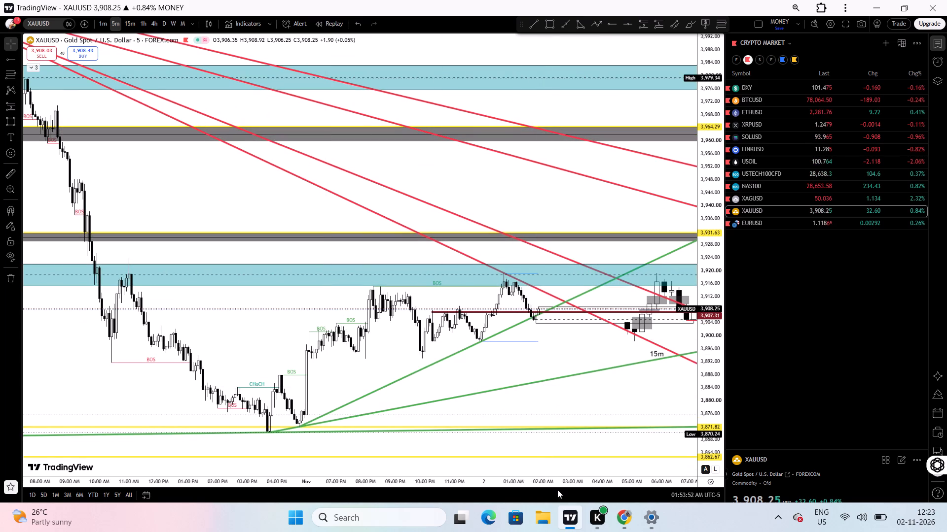
left_click_drag(570, 484, 421, 465)
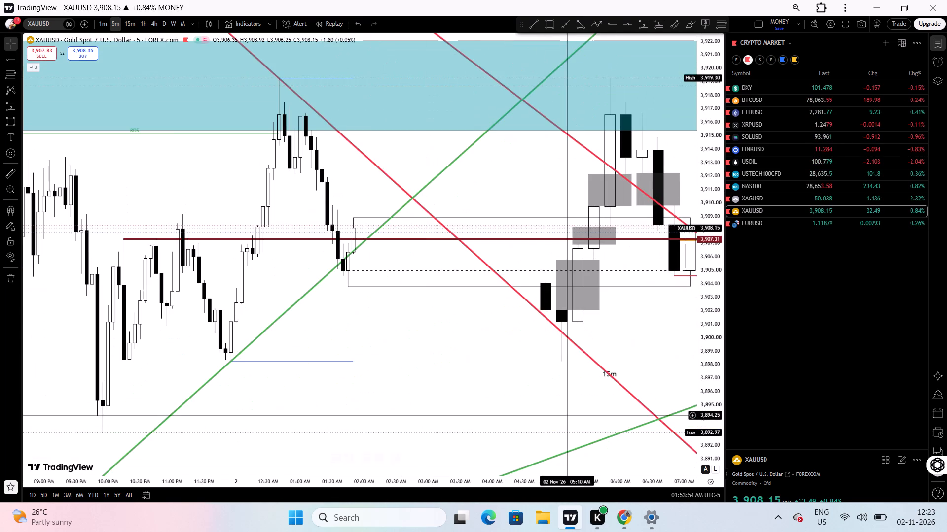
left_click_drag(479, 413, 568, 419)
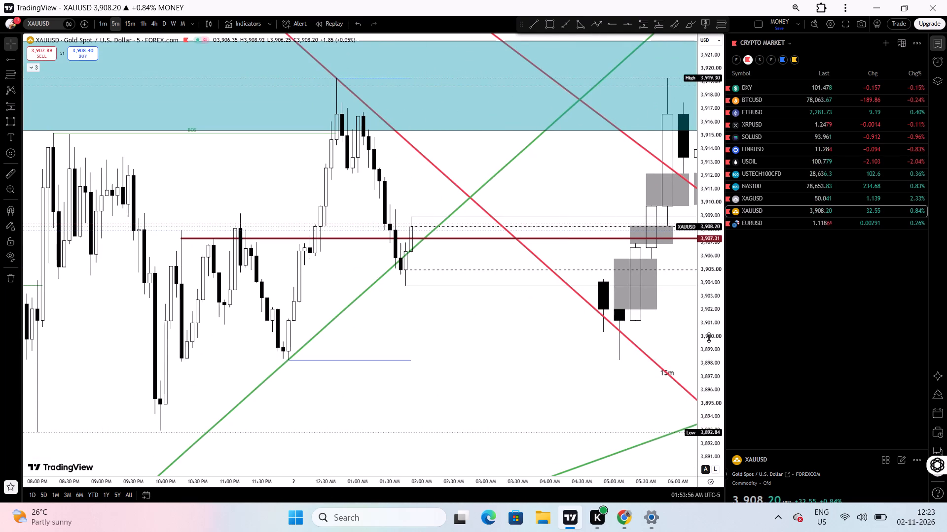
left_click_drag(709, 337, 669, 397)
left_click_drag(539, 355, 613, 401)
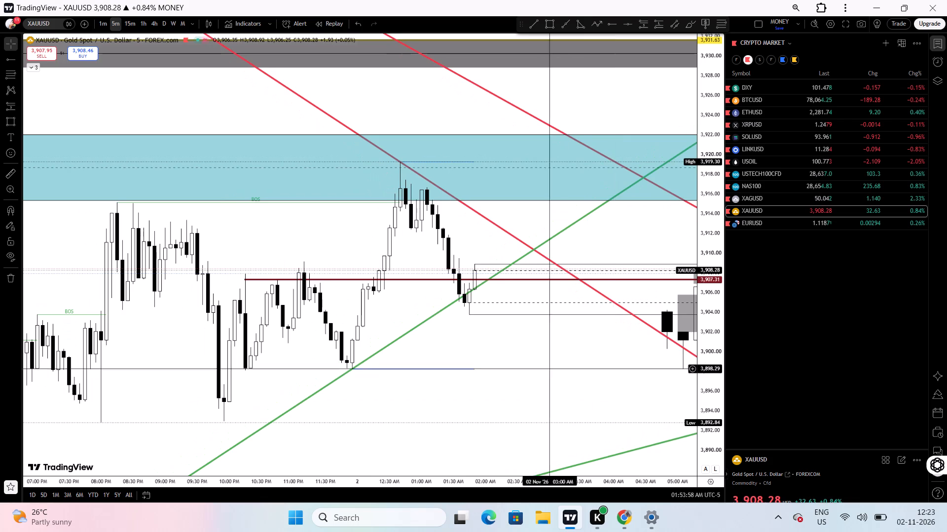
left_click_drag(535, 366, 594, 368)
left_click_drag(589, 473, 555, 478)
left_click_drag(565, 482, 504, 485)
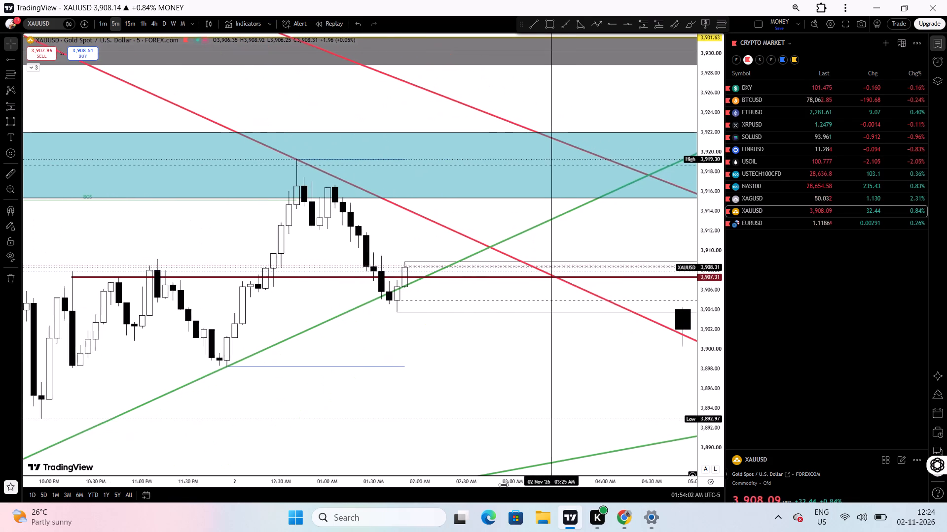
left_click_drag(504, 485, 502, 486)
left_click_drag(464, 397, 568, 430)
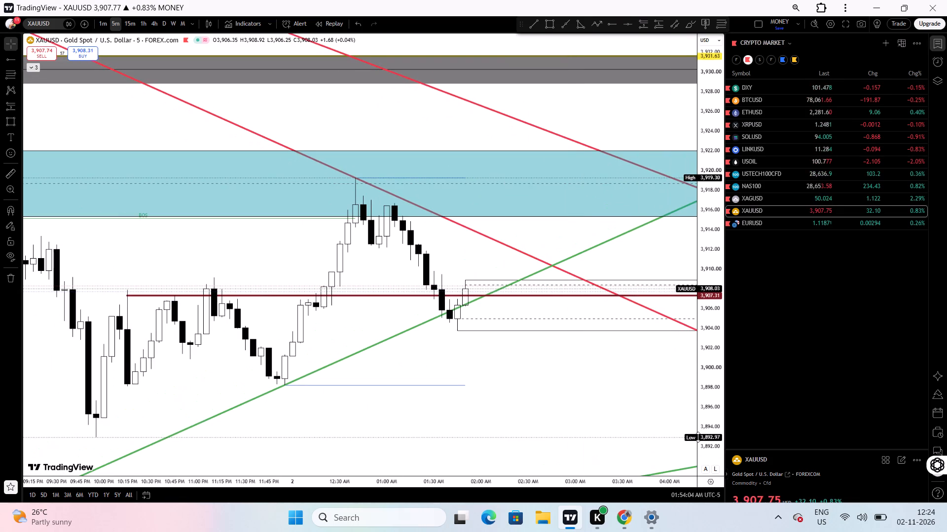
left_click_drag(698, 437, 667, 366)
left_click_drag(592, 412, 592, 380)
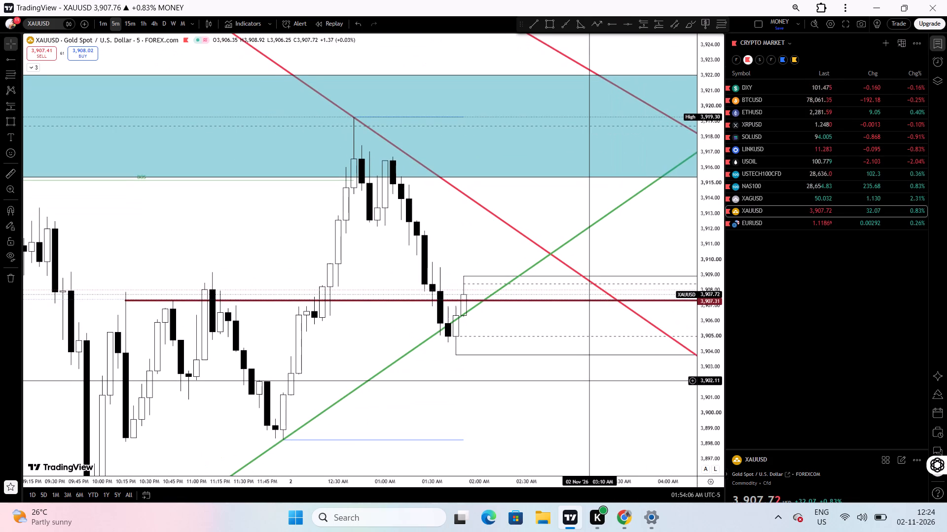
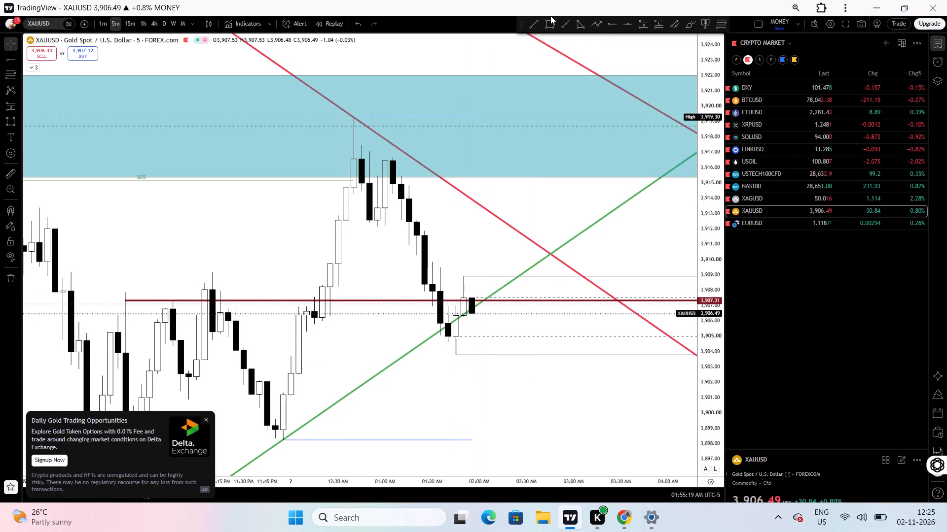
Place a long position on gold from the 1:50 AM candle with entry at about 3,907.01 and stop at about 3,903.55.
left_click(657, 25)
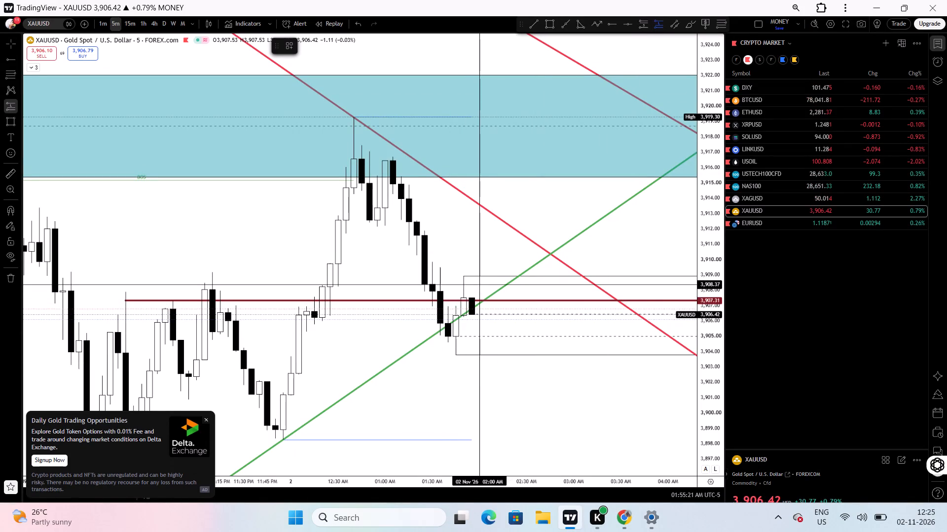
left_click(464, 305)
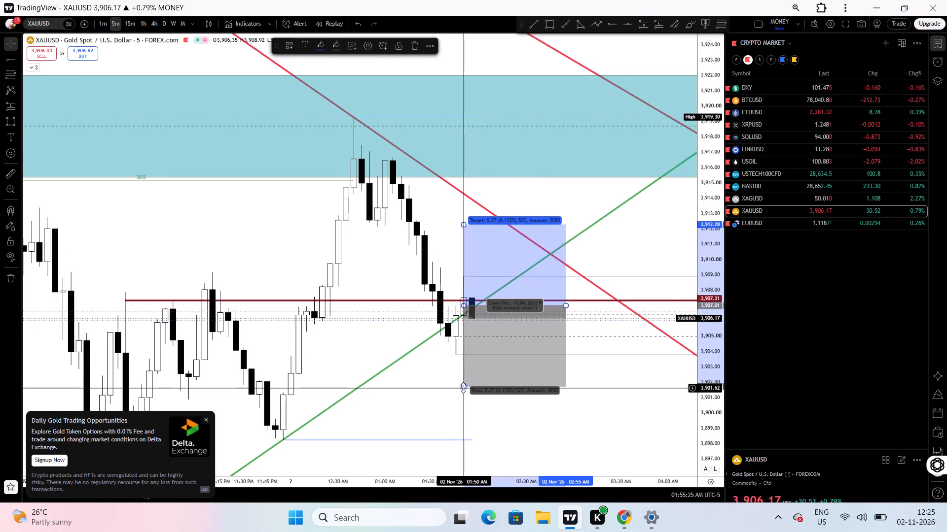
left_click_drag(463, 387, 468, 359)
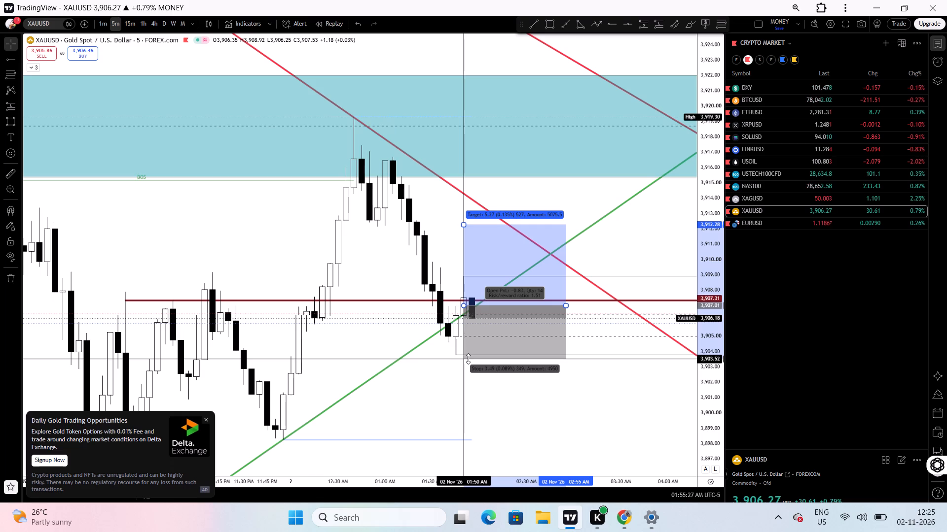
left_click_drag(468, 359, 468, 358)
Raise the long position's target to about 3,913.22, below the blue supply zone.
left_click_drag(438, 382, 435, 453)
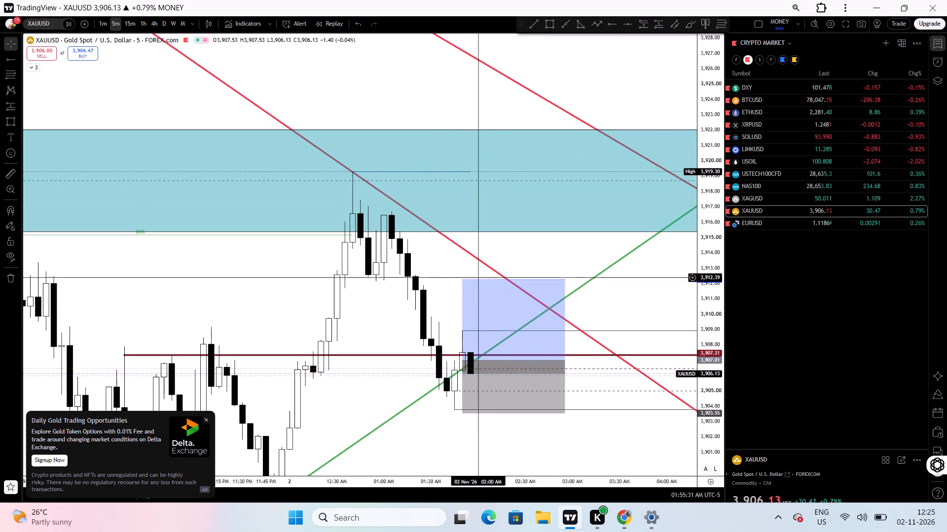
left_click_drag(463, 278, 456, 270)
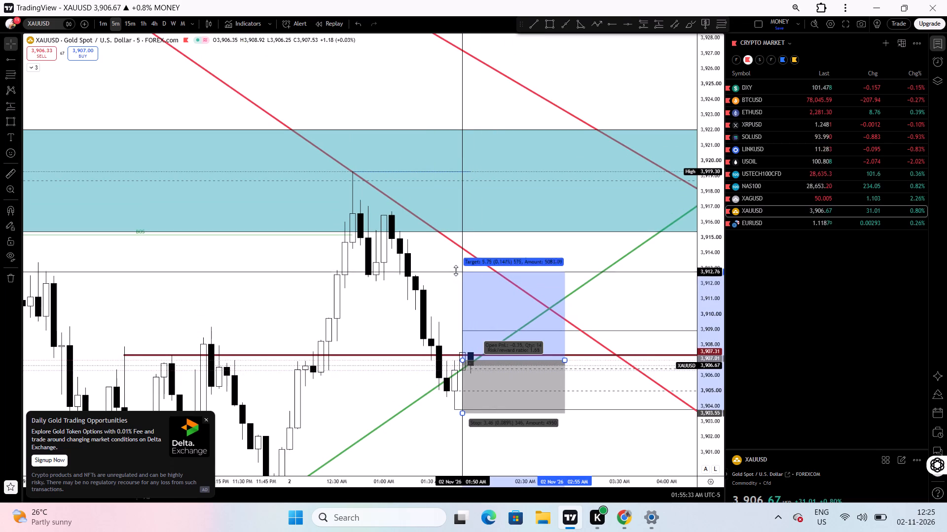
left_click_drag(456, 270, 455, 266)
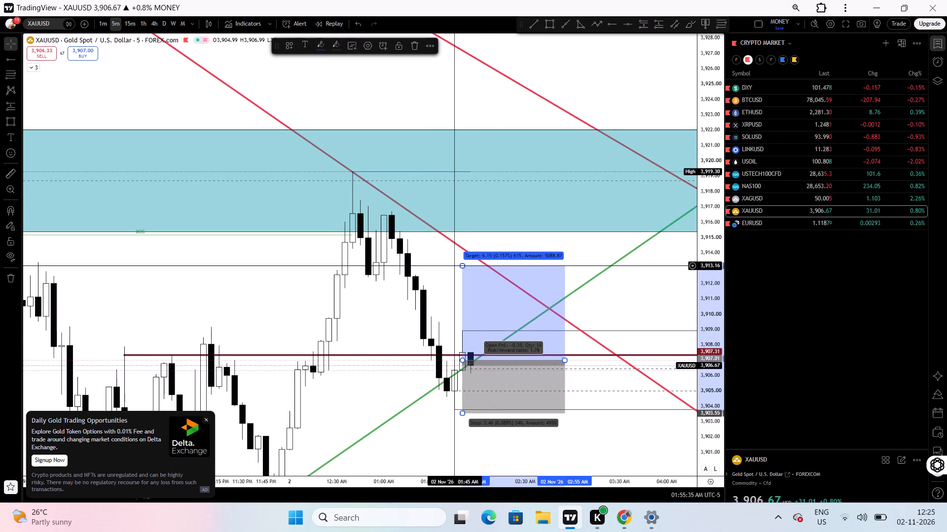
left_click_drag(462, 265, 460, 264)
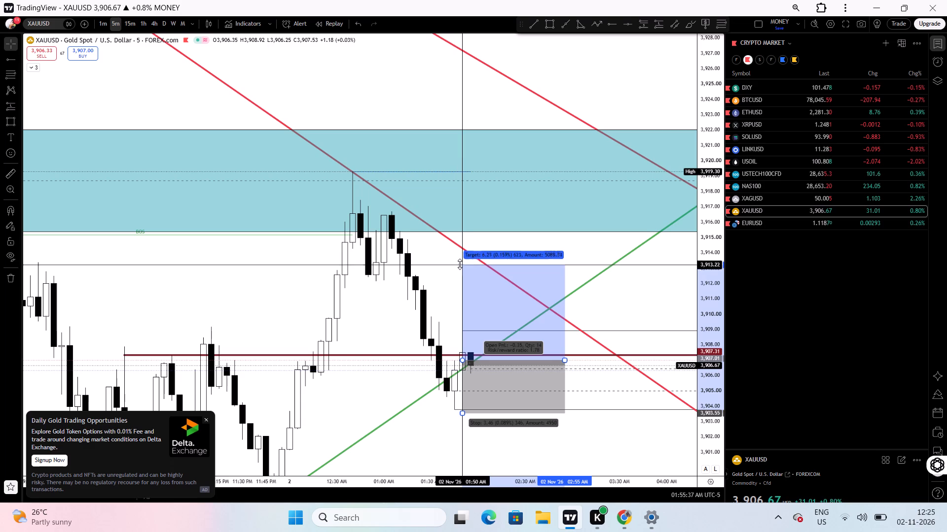
Raise the gold long position's target to about 3,913.97, just below the blue supply zone.
left_click_drag(460, 264, 454, 257)
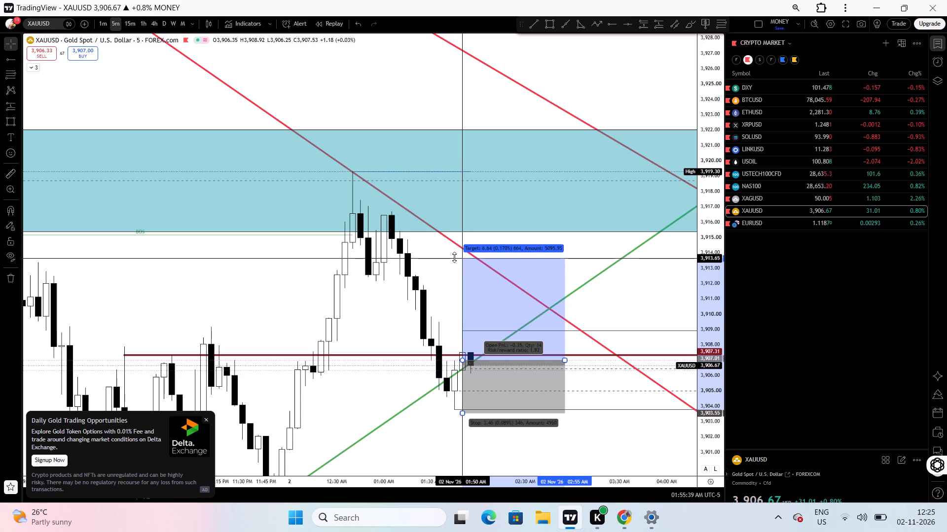
left_click_drag(454, 257, 452, 253)
Switch the gold chart to the 1-minute interval.
left_click_drag(444, 285, 420, 342)
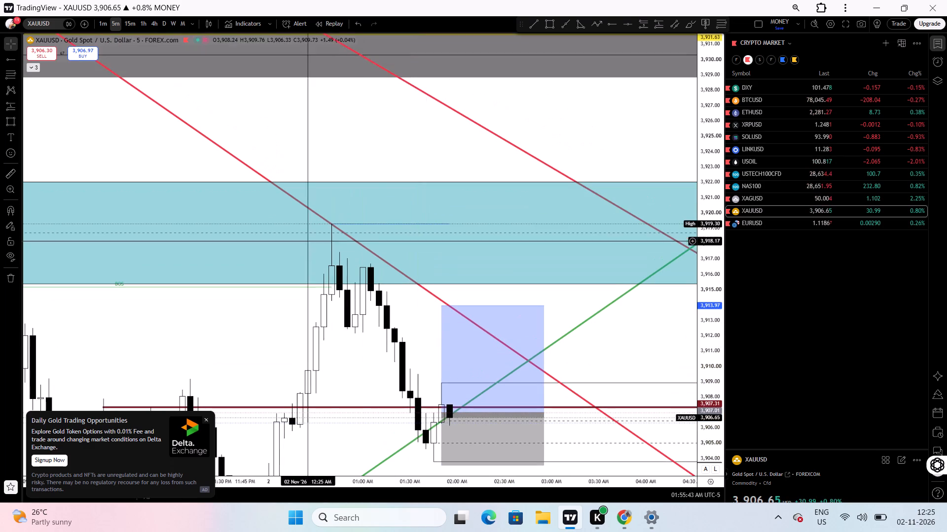
left_click(100, 22)
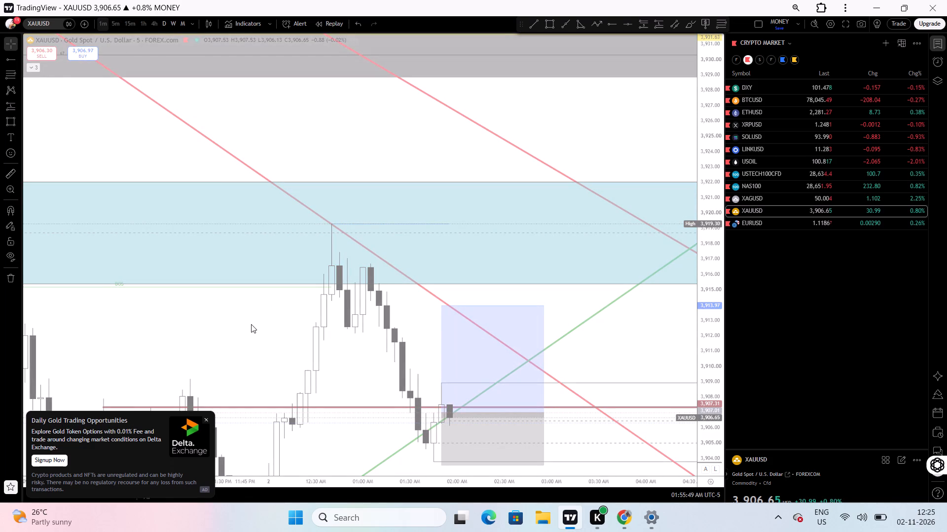
Close the Delta Exchange advertisement covering the lower part of the chart.
left_click(203, 315)
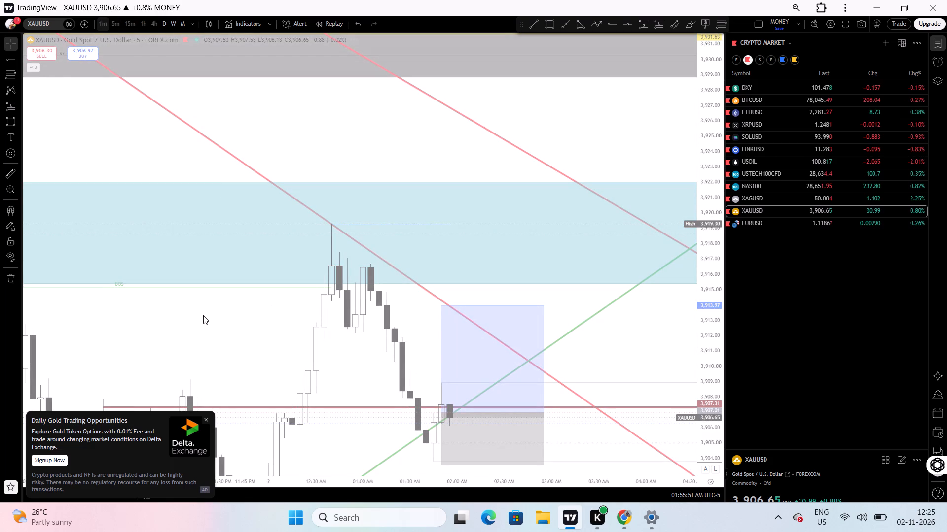
left_click(203, 315)
right_click(203, 315)
left_click(205, 419)
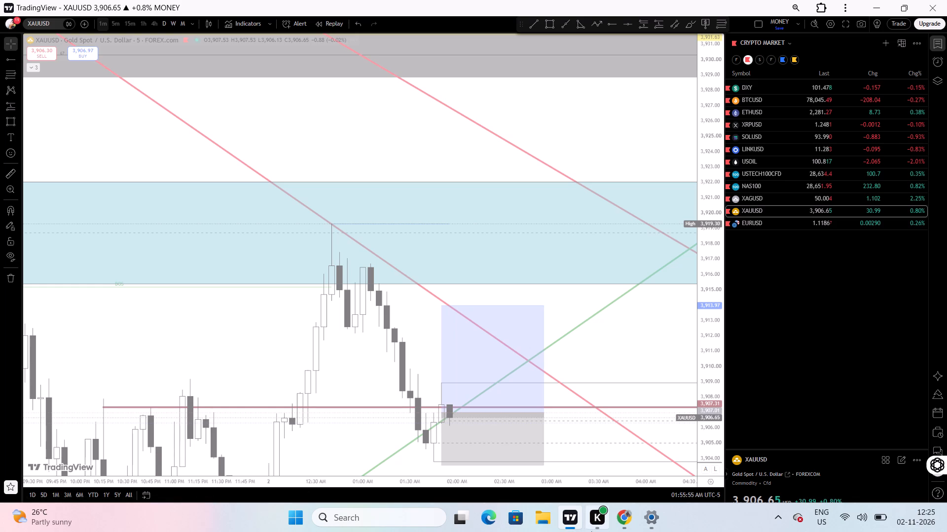
Disconnect the computer from Wi-Fi network B and reconnect to it with automatic connection enabled.
left_click(858, 531)
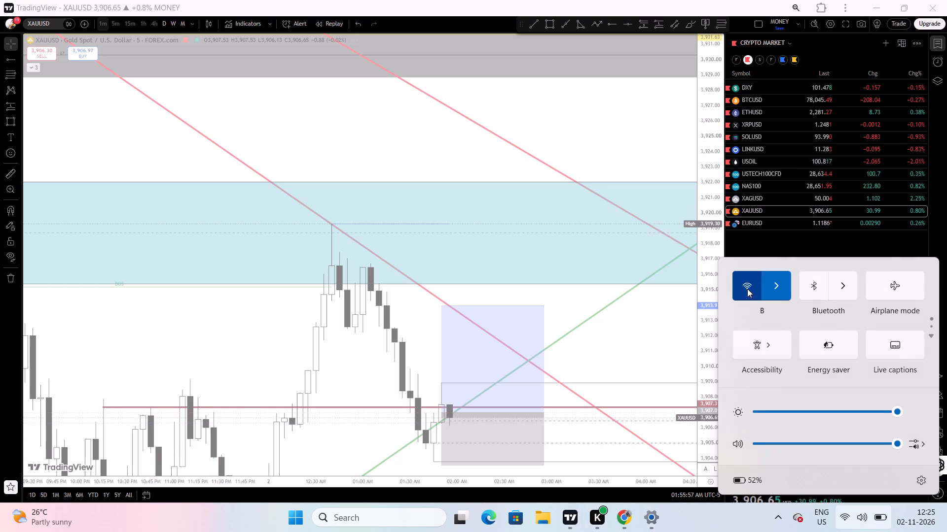
left_click(777, 282)
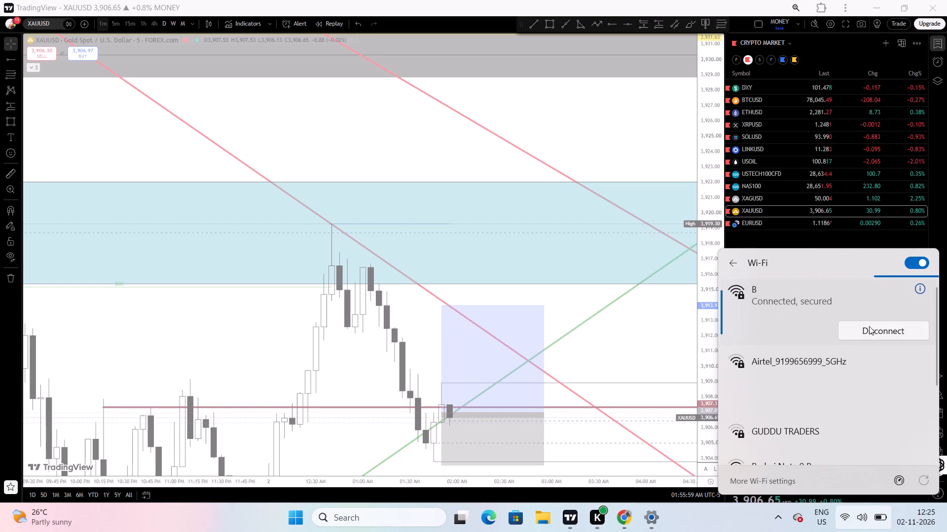
left_click(874, 333)
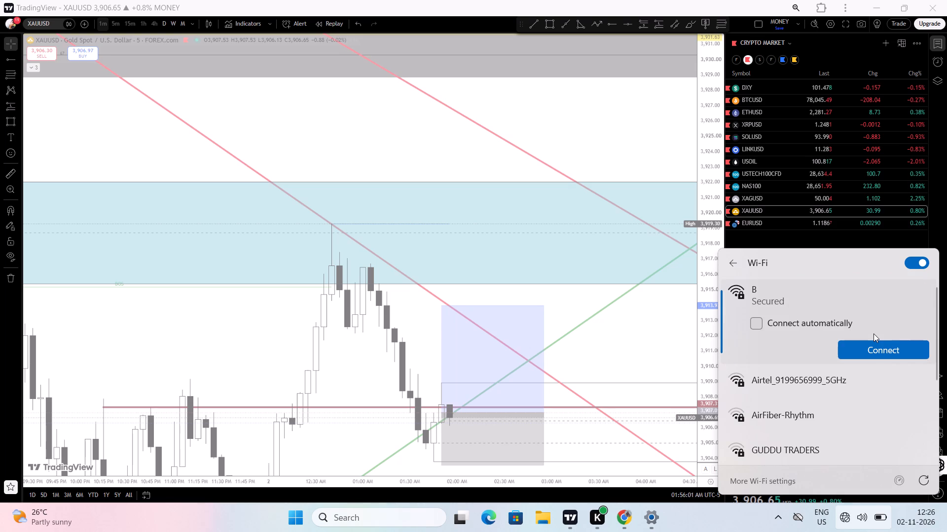
left_click(835, 318)
left_click(865, 355)
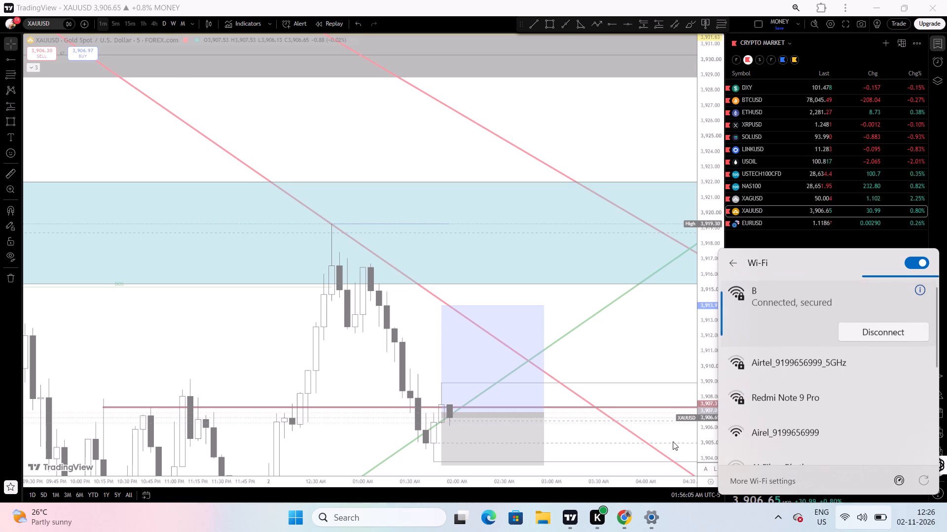
left_click_drag(631, 357, 624, 348)
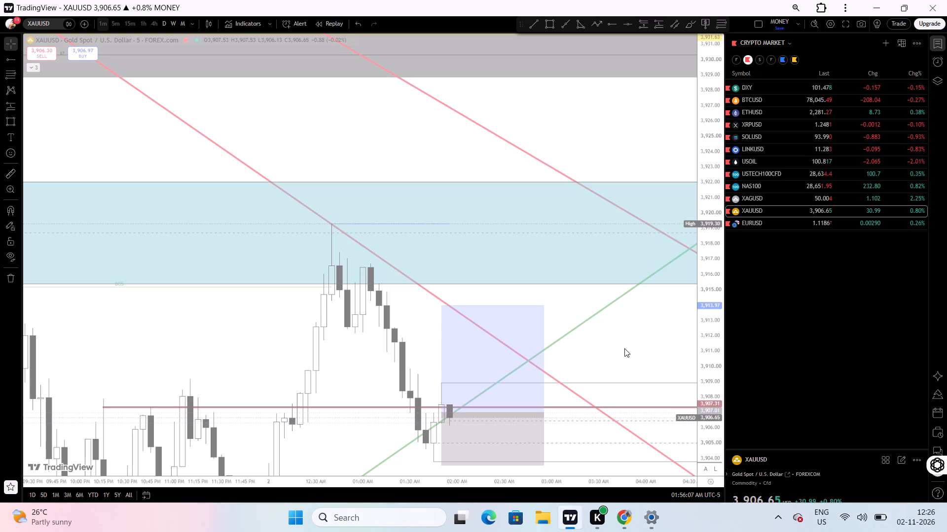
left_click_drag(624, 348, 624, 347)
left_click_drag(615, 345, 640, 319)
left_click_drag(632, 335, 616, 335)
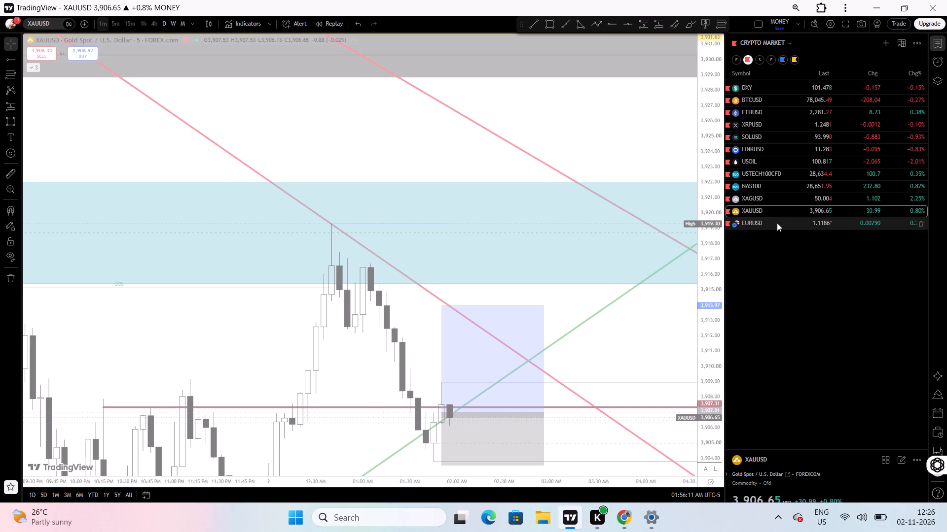
Open the EURUSD chart from the watchlist.
left_click(777, 223)
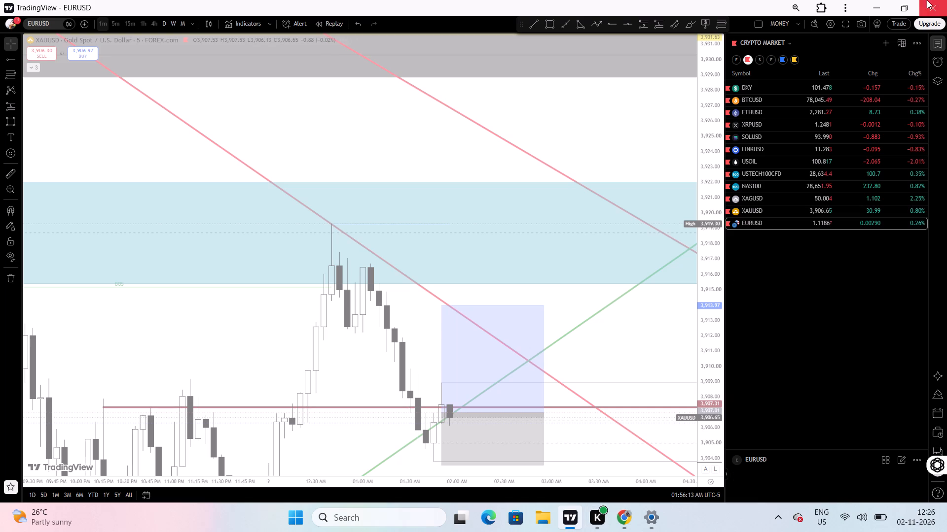
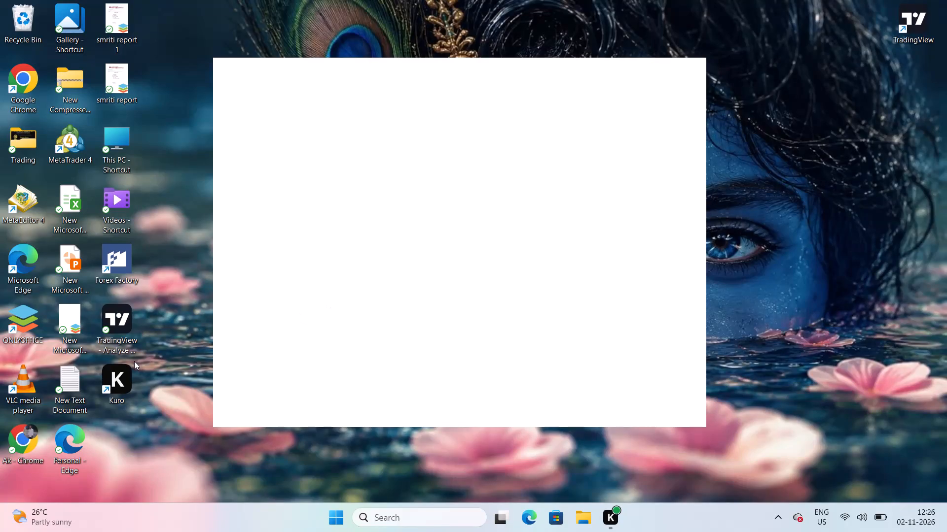
Open the TradingView chart app from its desktop shortcut.
double_click(118, 328)
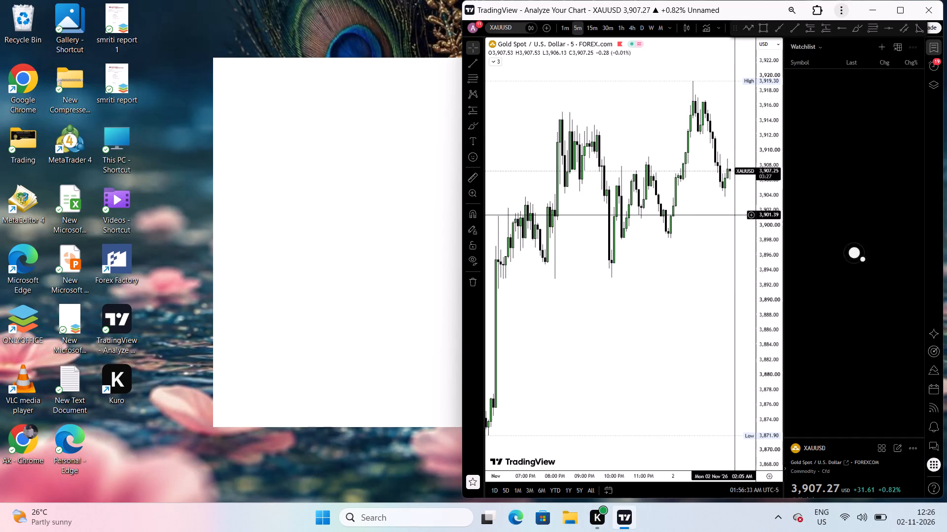
left_click_drag(946, 0, 939, 6)
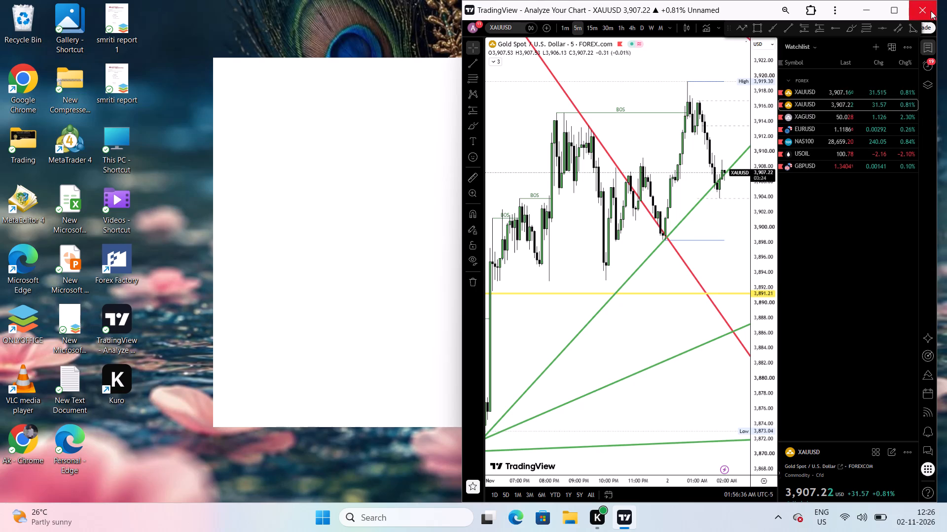
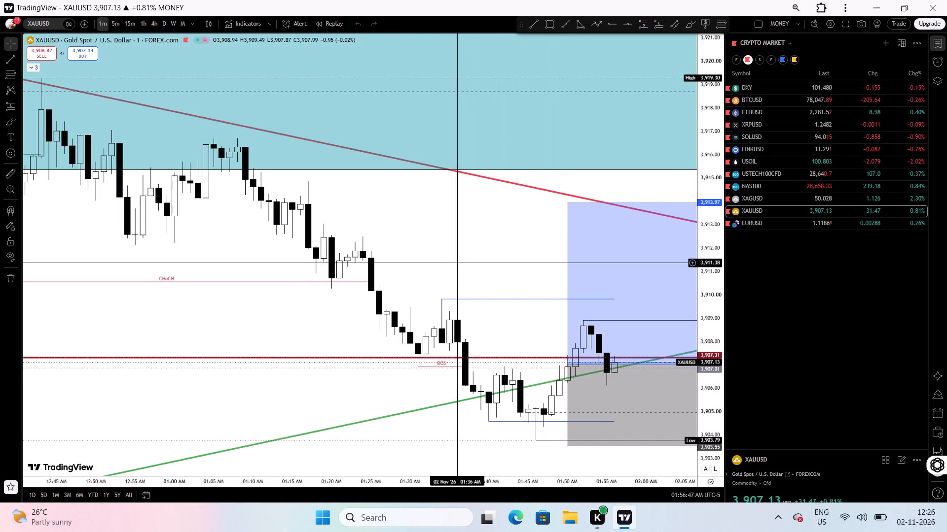
Adjust the descending red trendline's anchor to about 3,917.13 at 01:14 AM on the 1-minute gold chart.
left_click_drag(451, 262, 338, 267)
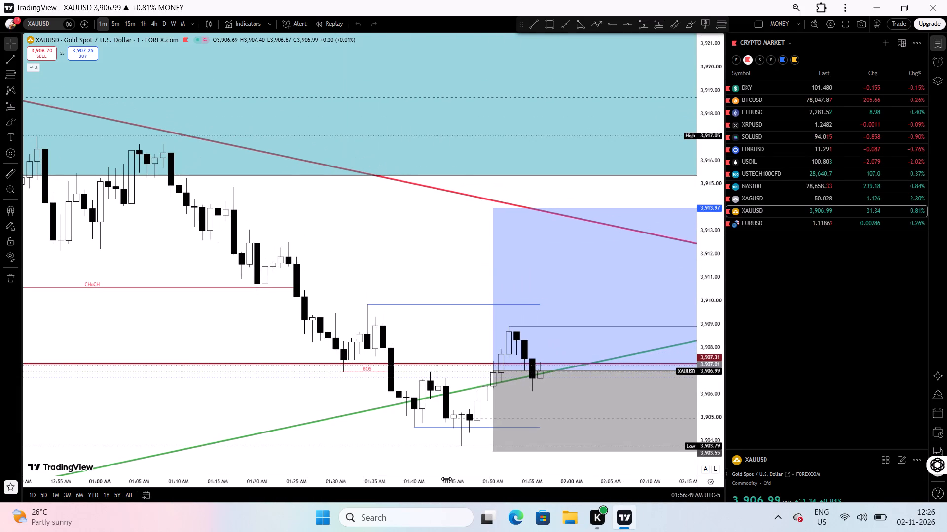
left_click_drag(446, 479, 547, 481)
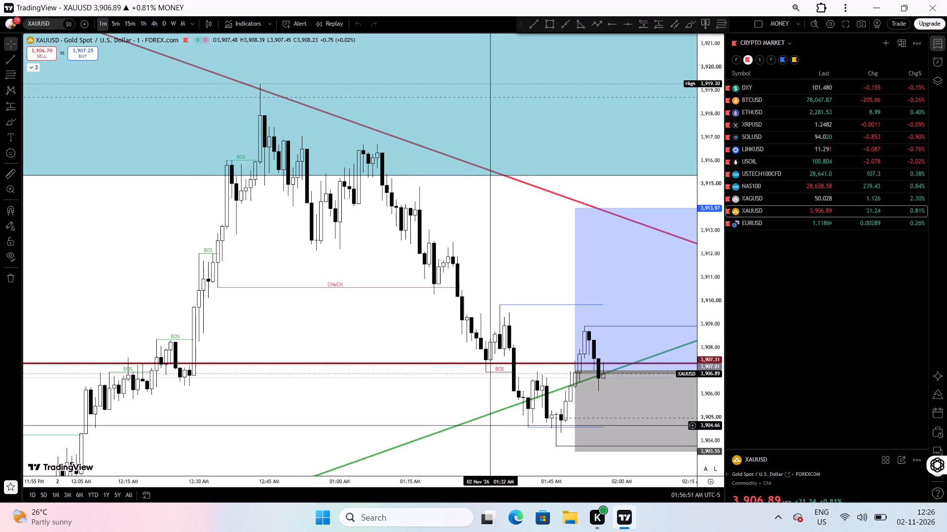
left_click_drag(470, 405, 381, 411)
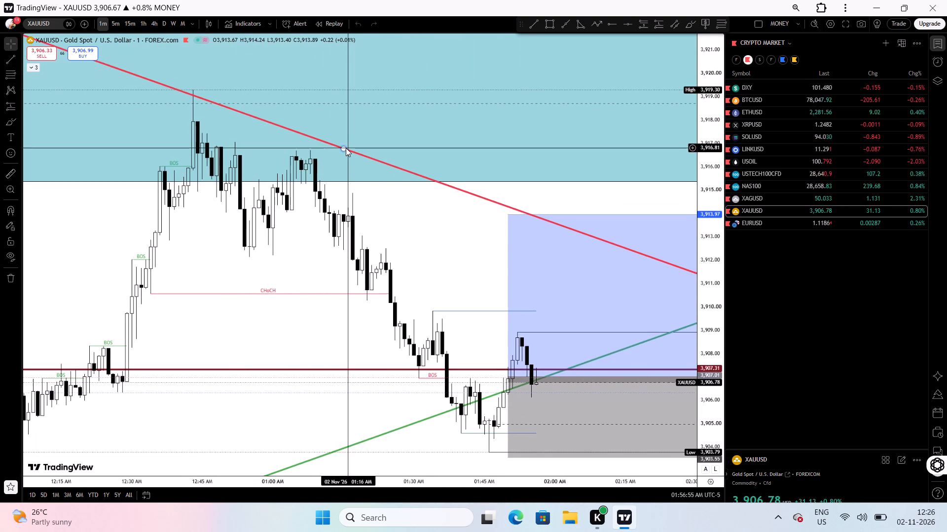
left_click_drag(344, 148, 338, 142)
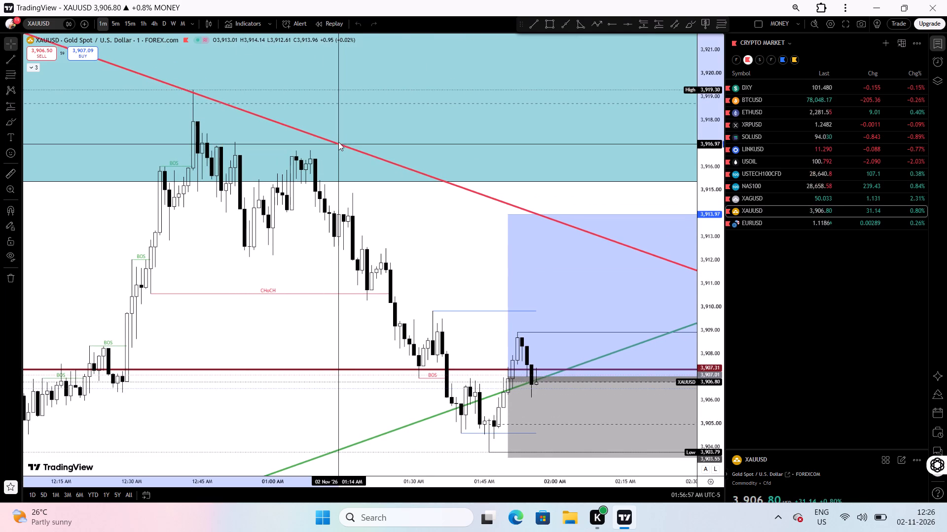
left_click_drag(338, 142, 338, 140)
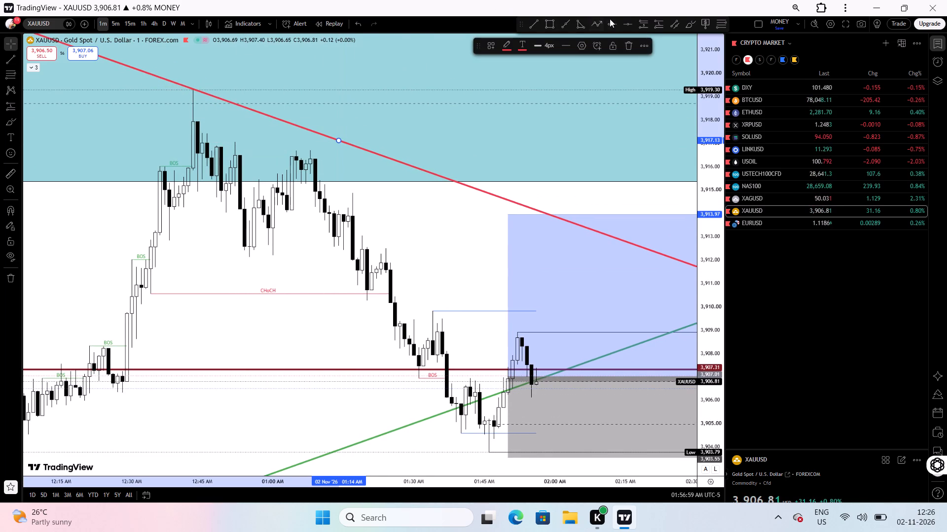
Draw a descending green ray from the 01:08 AM swing high at about 3,916.72 through about 3,912.96 at 01:26 AM.
left_click(565, 24)
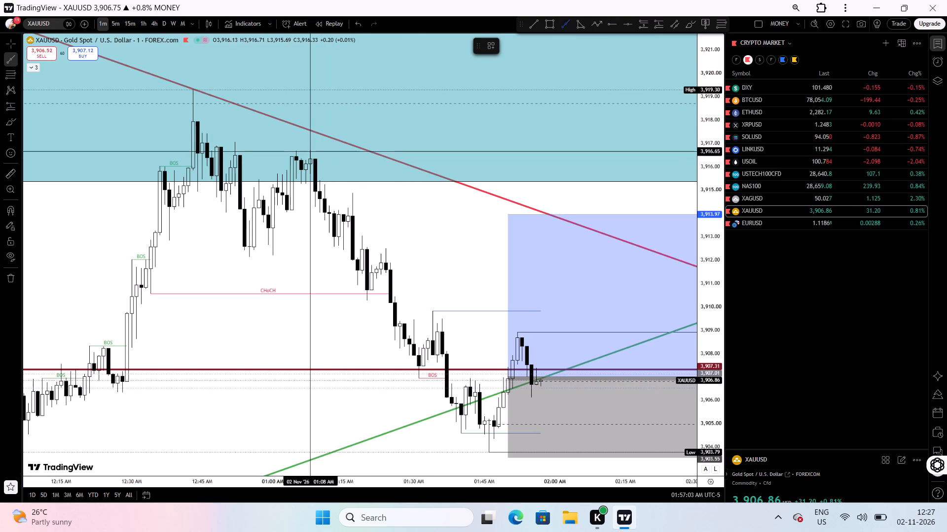
left_click_drag(308, 150, 381, 217)
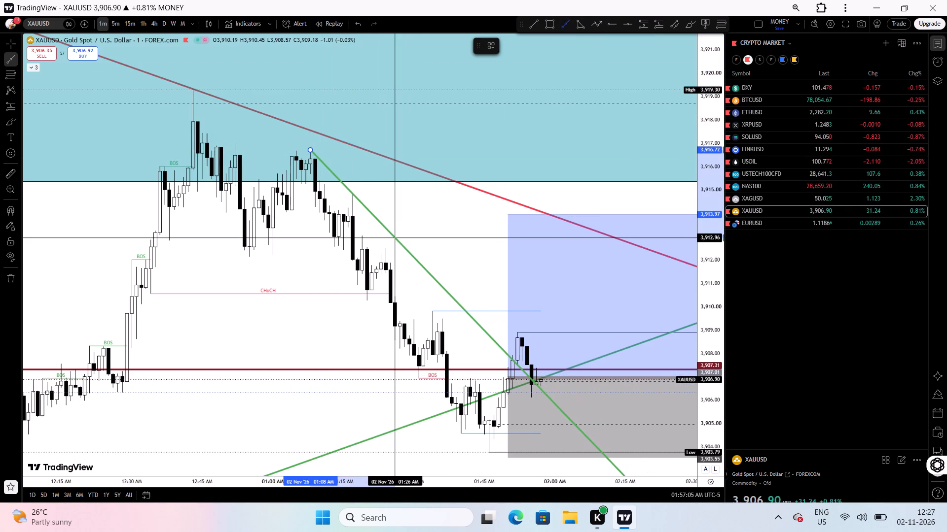
left_click(395, 237)
Switch the gold chart to the 5-minute timeframe.
left_click_drag(377, 310, 361, 312)
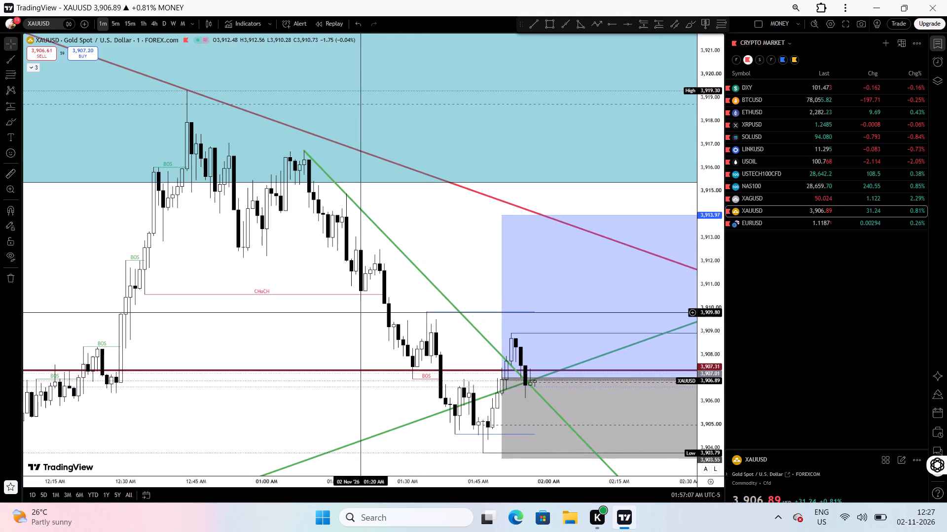
left_click_drag(361, 312, 286, 307)
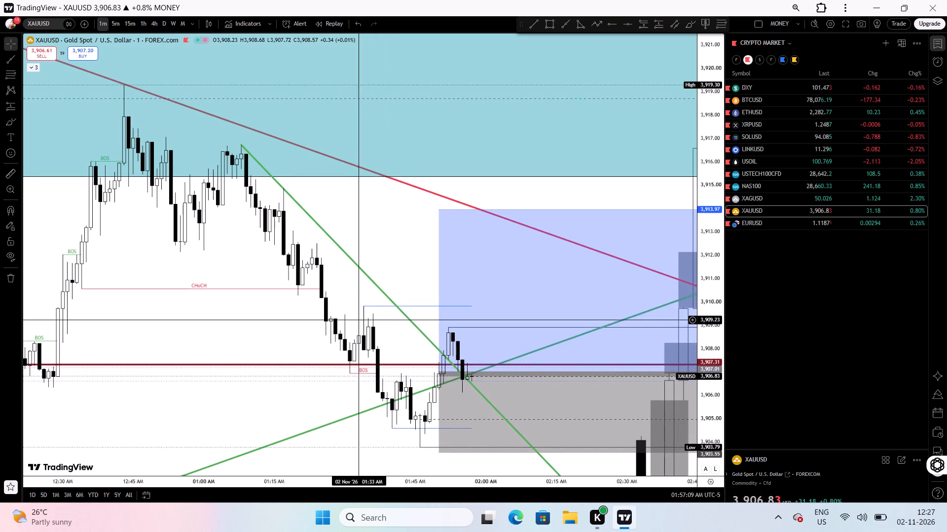
left_click_drag(356, 323, 264, 246)
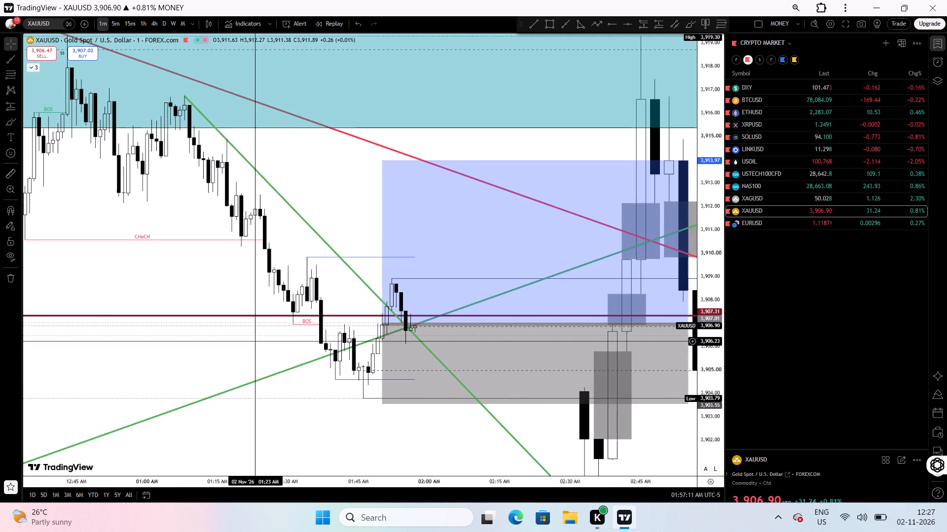
left_click_drag(257, 341, 200, 310)
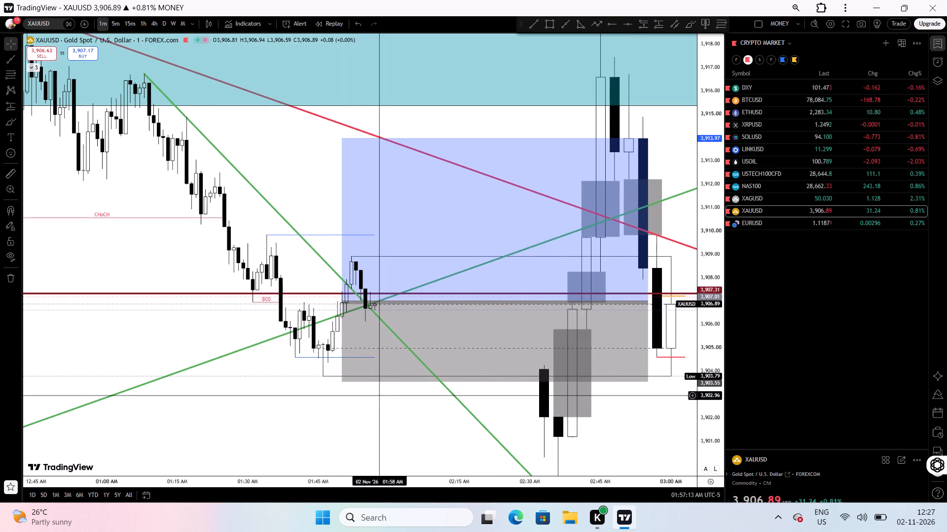
left_click_drag(377, 423, 333, 431)
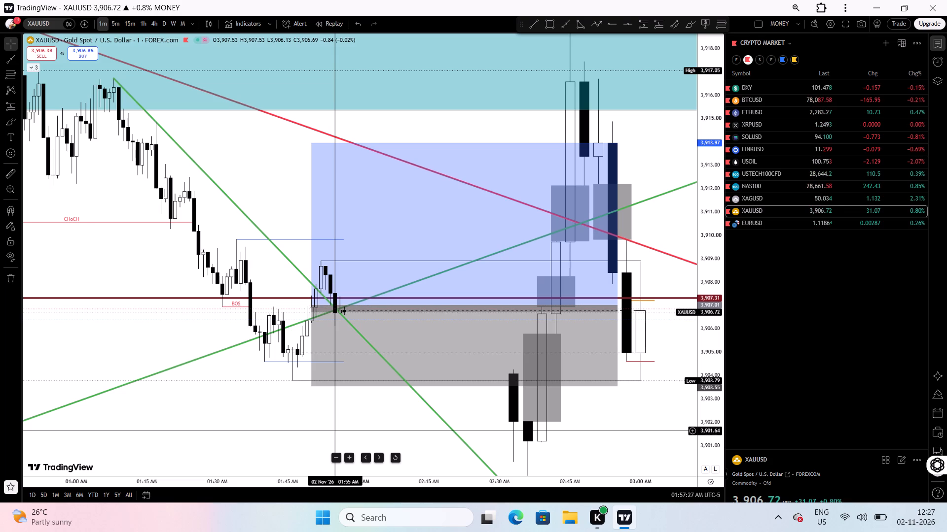
key("5")
key("Return")
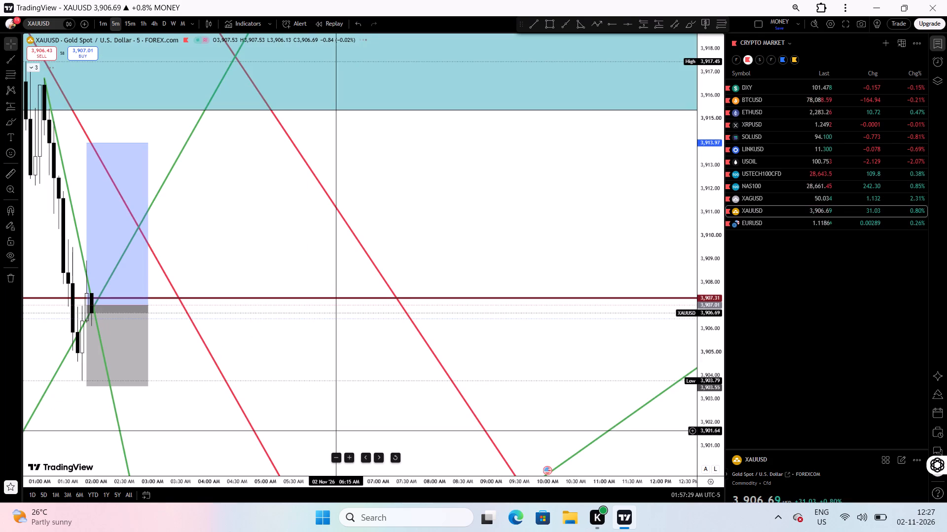
Draw a horizontal trend line at 3,907.00 from the 01:45 AM candle to 02:30 AM, along the long position's entry.
left_click_drag(292, 353, 522, 390)
left_click_drag(469, 371, 529, 378)
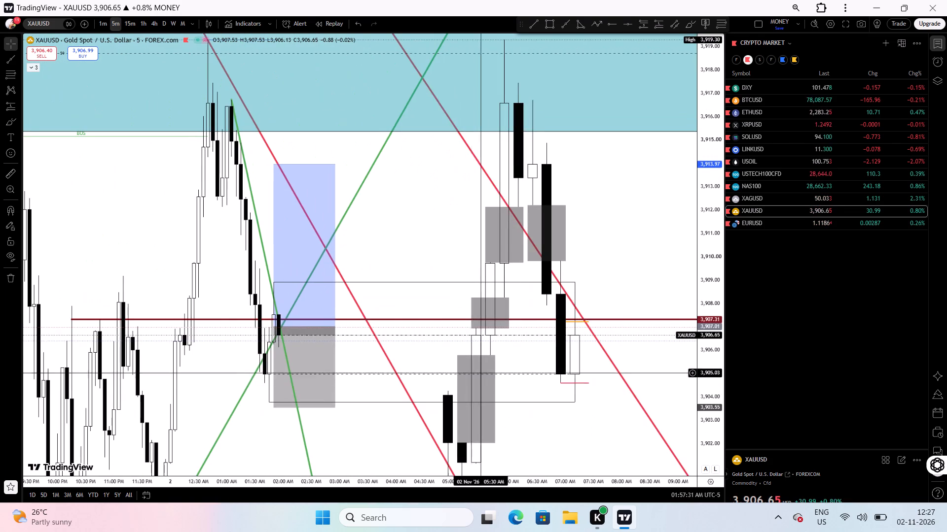
left_click_drag(529, 378, 608, 383)
left_click_drag(700, 277, 669, 397)
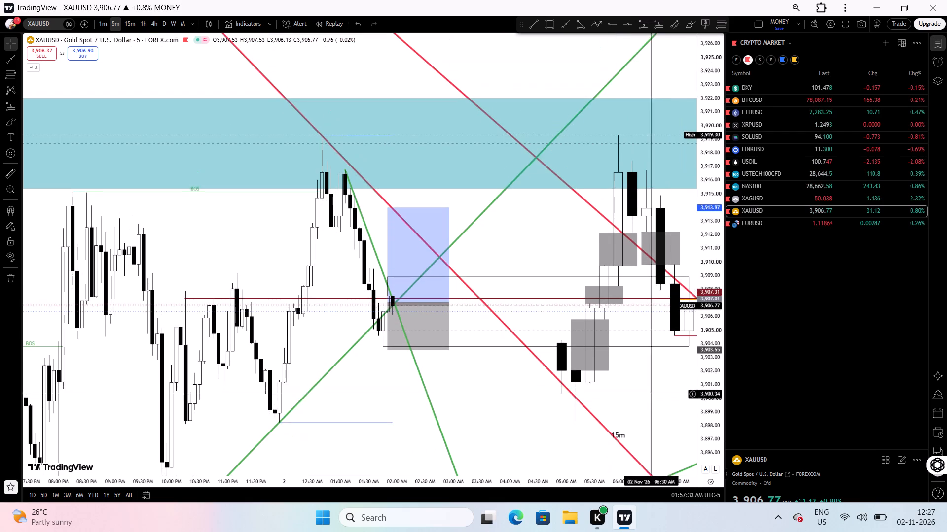
left_click_drag(492, 376, 624, 420)
left_click_drag(597, 486, 454, 469)
left_click_drag(407, 432, 580, 448)
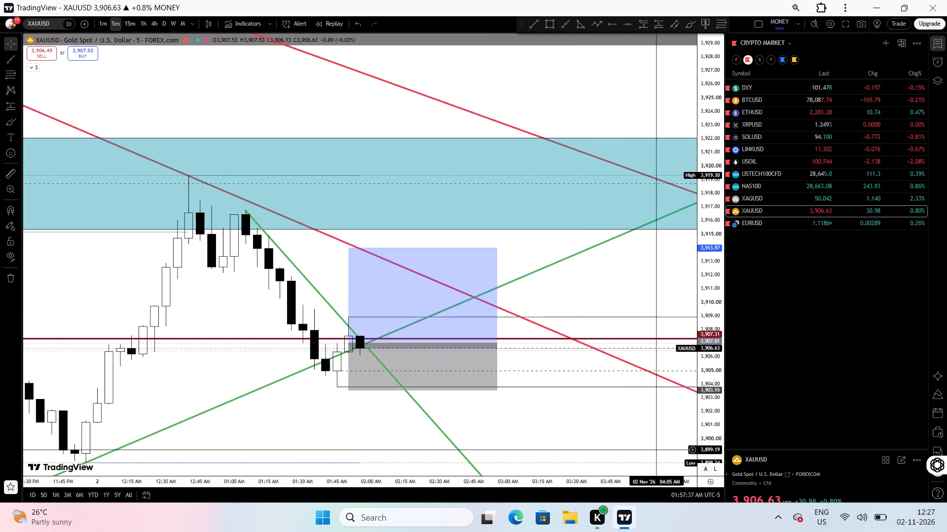
left_click_drag(699, 448, 586, 314)
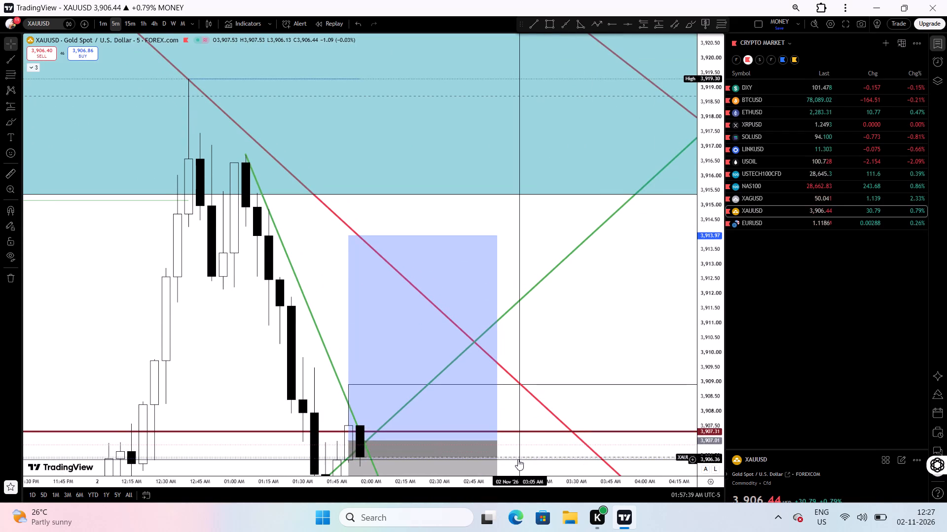
left_click_drag(518, 459, 474, 315)
left_click_drag(484, 363, 460, 324)
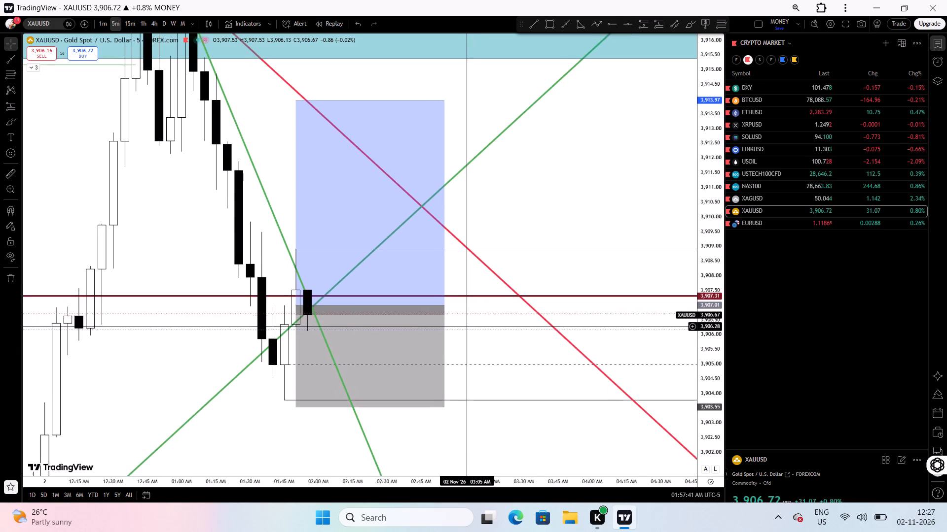
left_click_drag(460, 324, 457, 318)
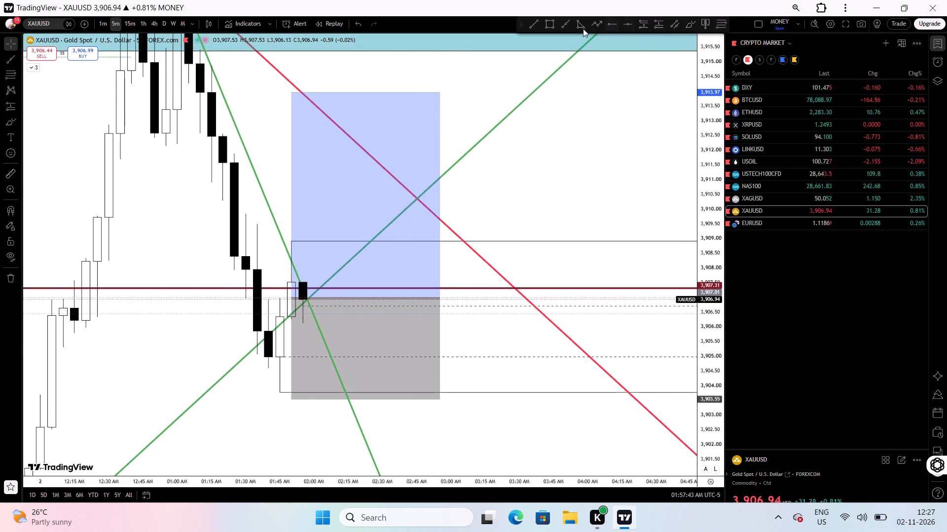
left_click(534, 21)
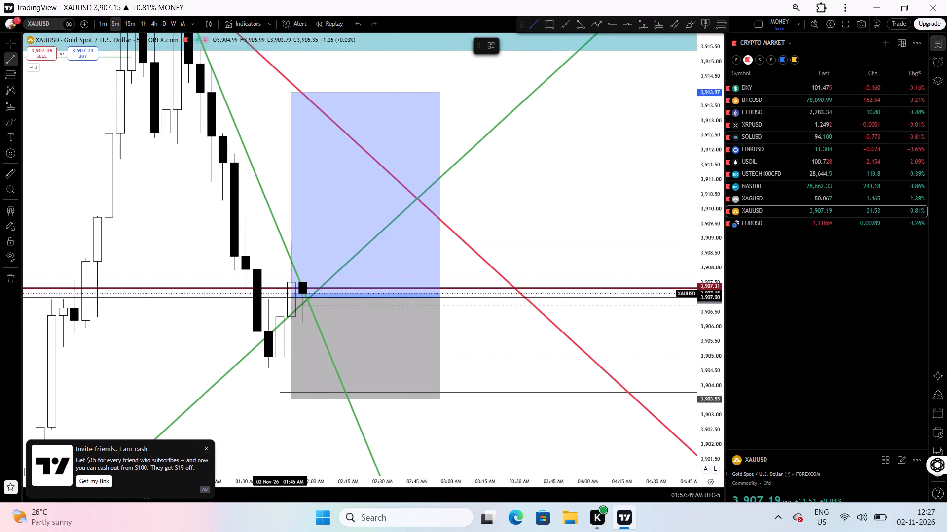
left_click_drag(278, 297, 373, 304)
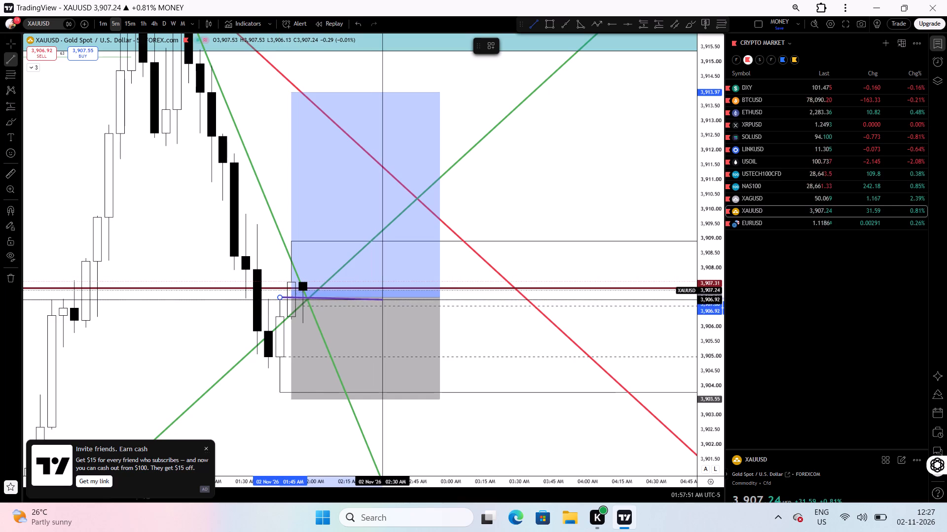
left_click(385, 297)
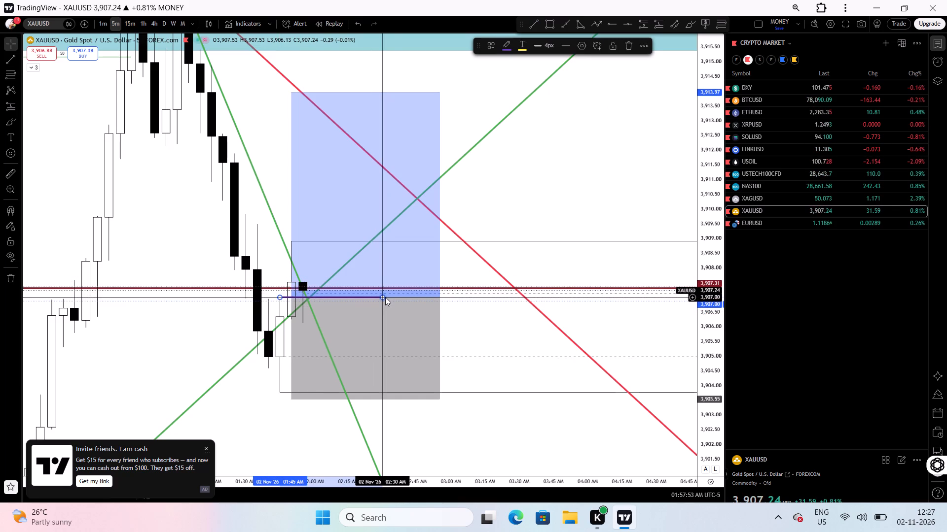
Shorten the long position so that it ends at about 02:30 AM, level with the end of the horizontal line.
left_click_drag(461, 325, 442, 316)
left_click_drag(442, 316, 433, 301)
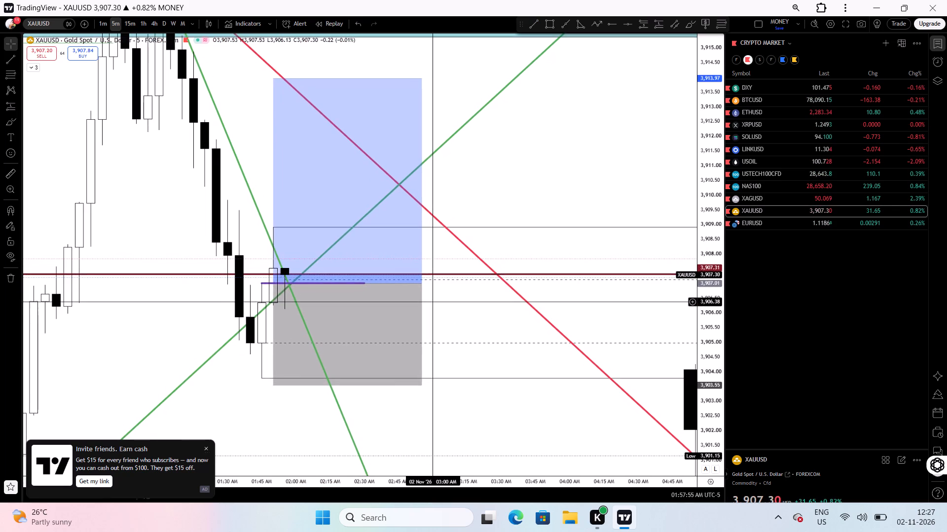
left_click_drag(510, 369, 489, 367)
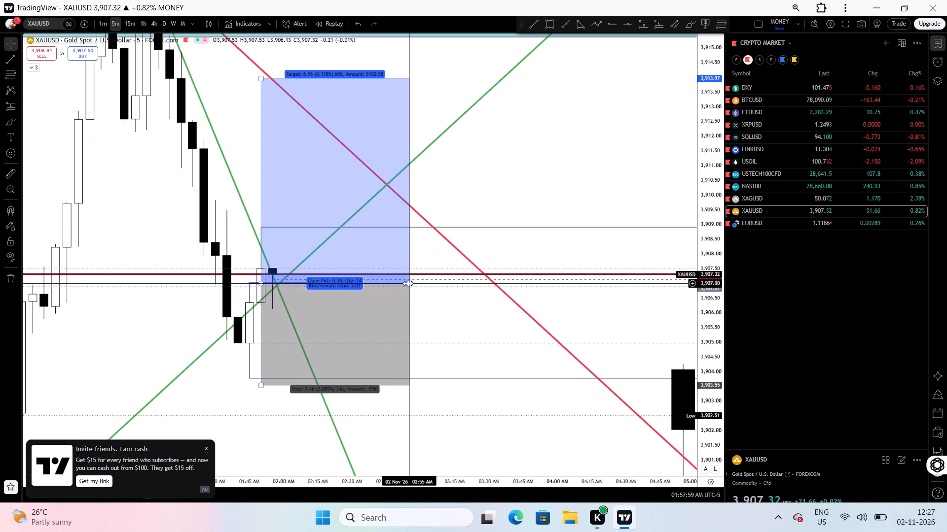
left_click_drag(408, 283, 351, 285)
Examine the 5-minute gold price action around the long position's entry, stop and target and the crossing trendlines.
left_click_drag(383, 319, 503, 368)
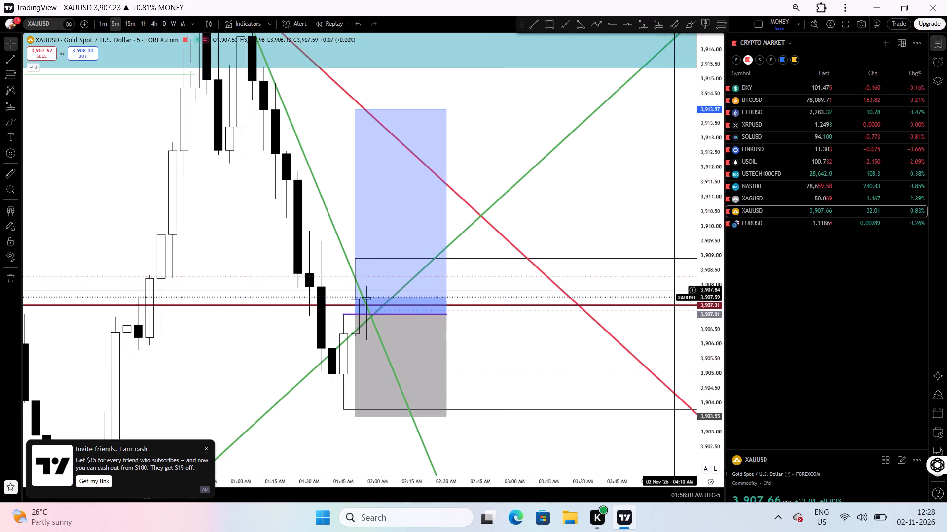
left_click_drag(704, 229, 661, 349)
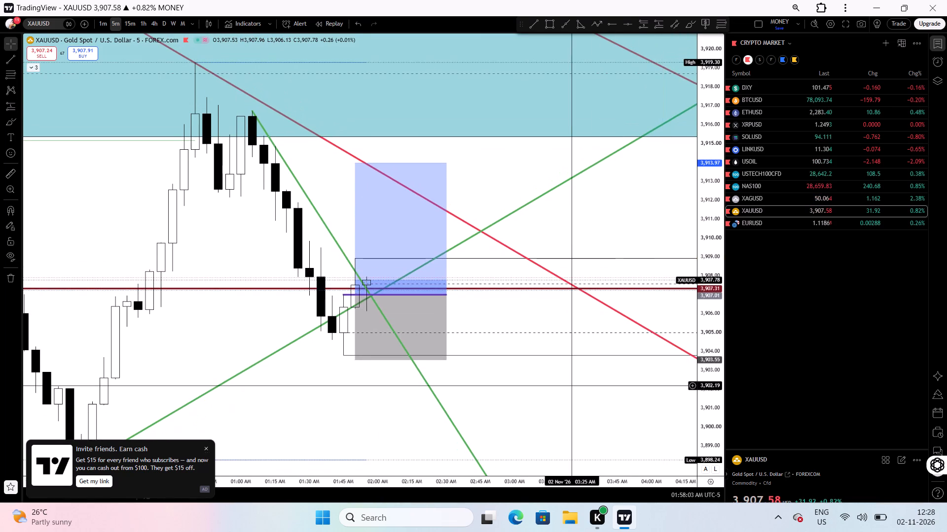
left_click_drag(571, 385, 591, 403)
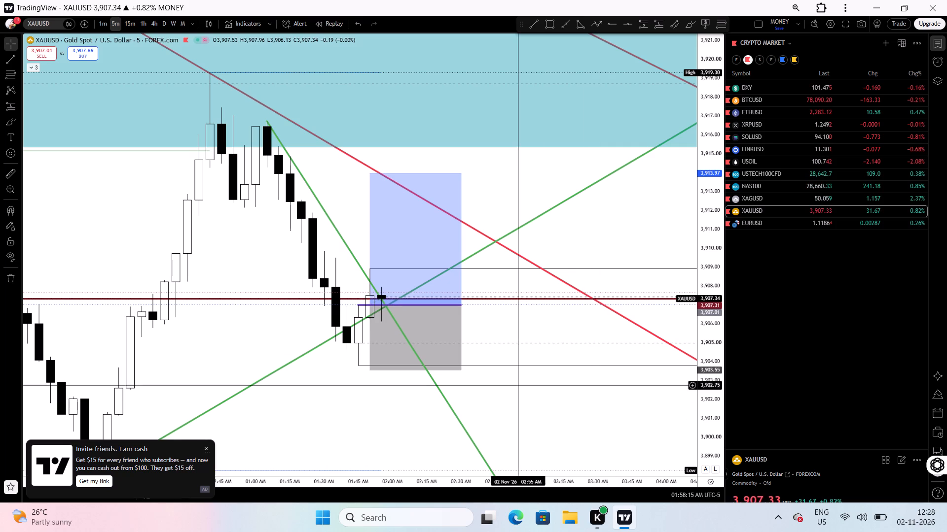
left_click_drag(535, 322, 538, 355)
left_click_drag(538, 355, 639, 281)
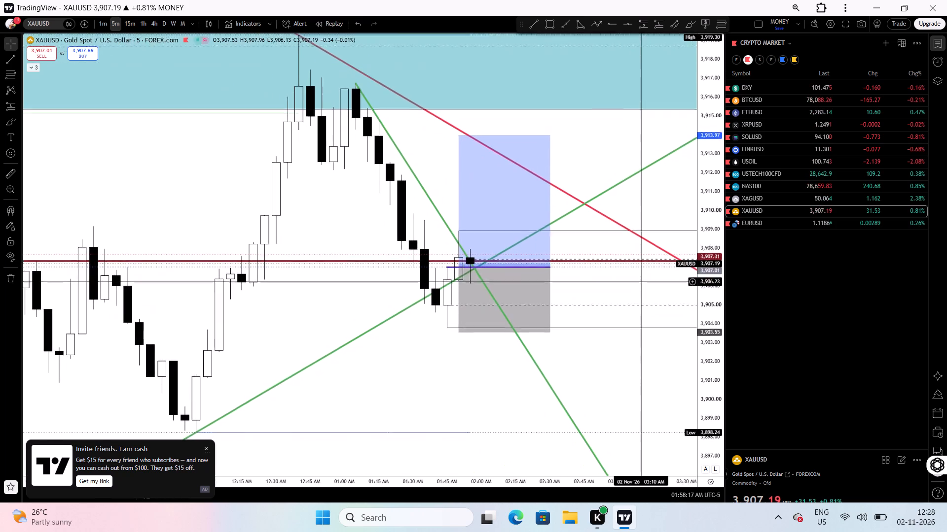
left_click_drag(639, 281, 546, 315)
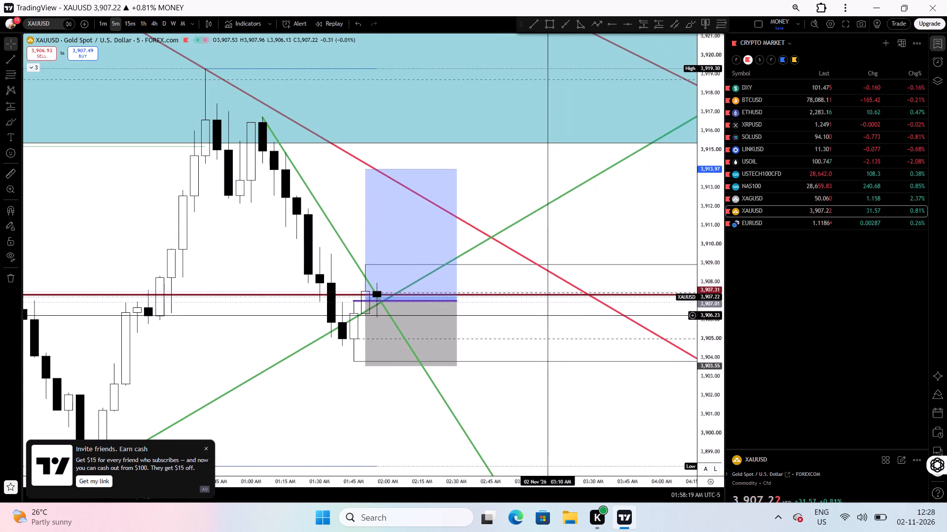
left_click_drag(704, 432, 644, 314)
left_click_drag(568, 387, 628, 352)
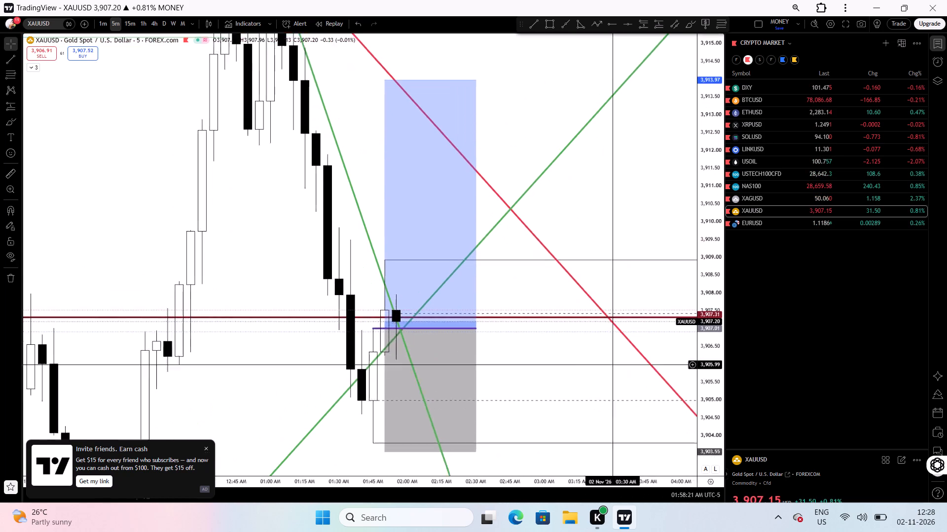
left_click_drag(628, 352, 642, 325)
left_click_drag(560, 482, 527, 472)
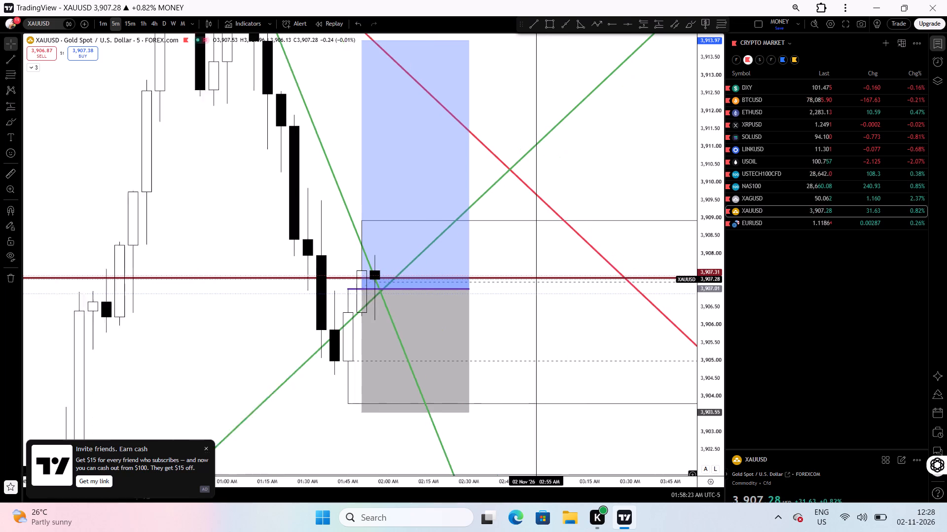
left_click_drag(527, 472, 520, 471)
left_click_drag(520, 420, 600, 382)
left_click_drag(706, 325, 694, 347)
left_click_drag(604, 365, 635, 380)
left_click_drag(635, 380, 622, 379)
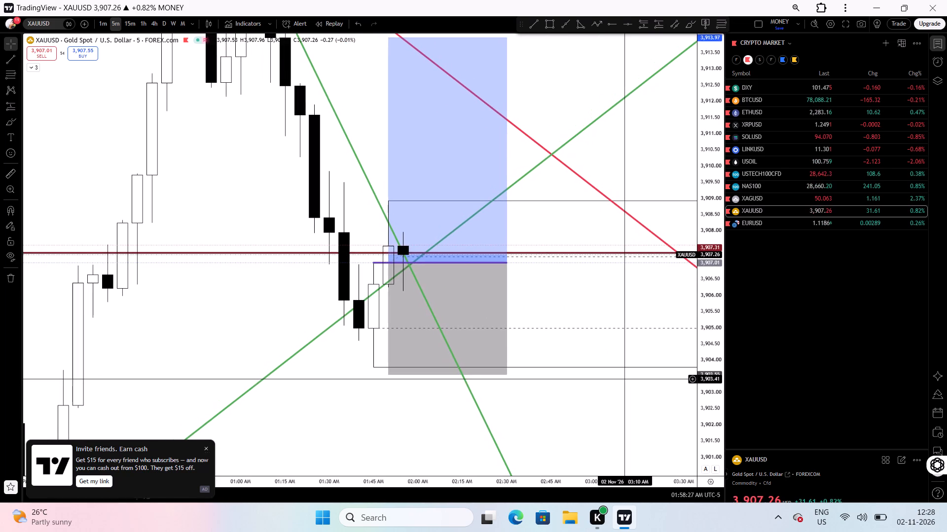
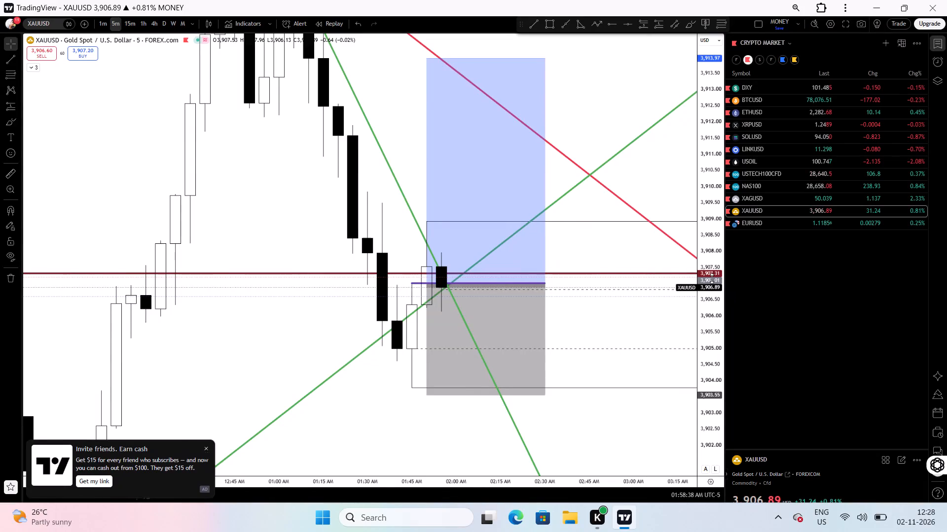
Dismiss the referral promotion and examine the 5-minute gold price action around the long position and crossing trendlines.
left_click_drag(712, 278, 688, 350)
left_click_drag(634, 369, 655, 370)
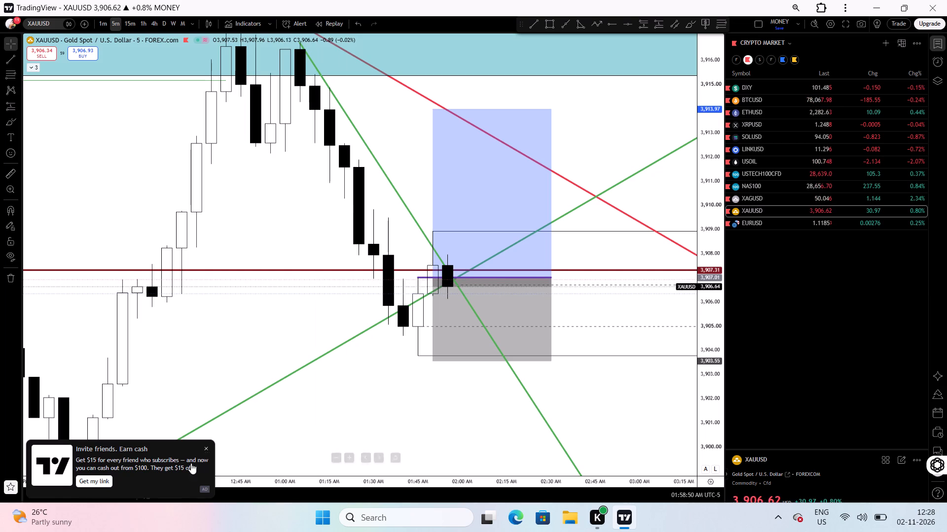
left_click_drag(221, 344, 196, 365)
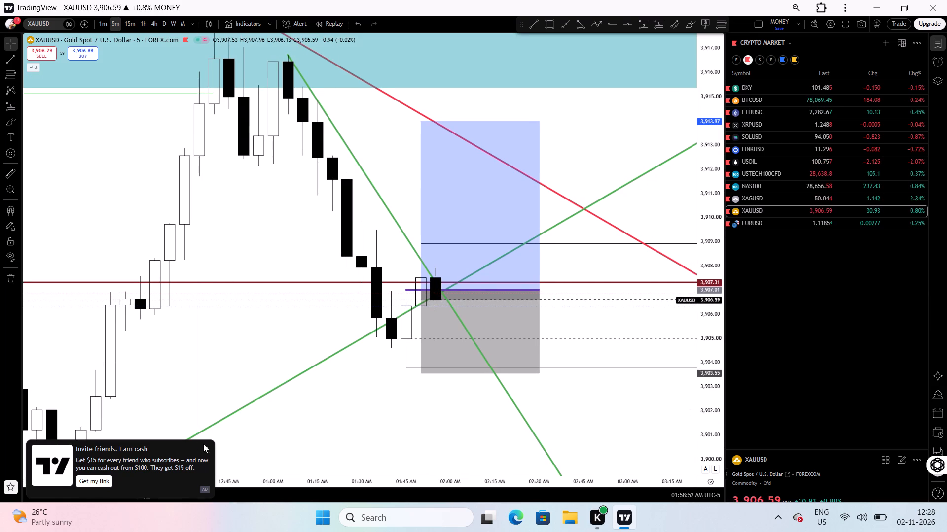
left_click(204, 445)
left_click_drag(327, 418, 253, 442)
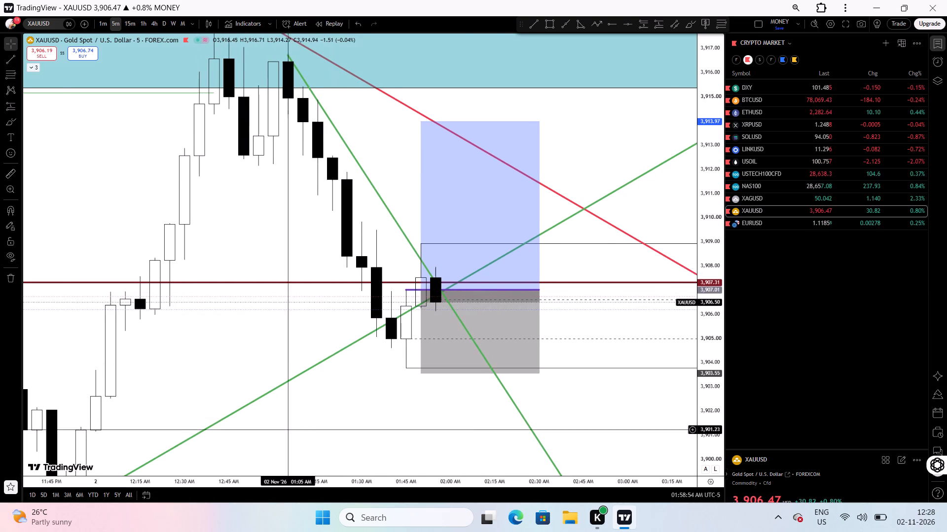
left_click_drag(253, 442, 232, 475)
left_click_drag(606, 384, 601, 349)
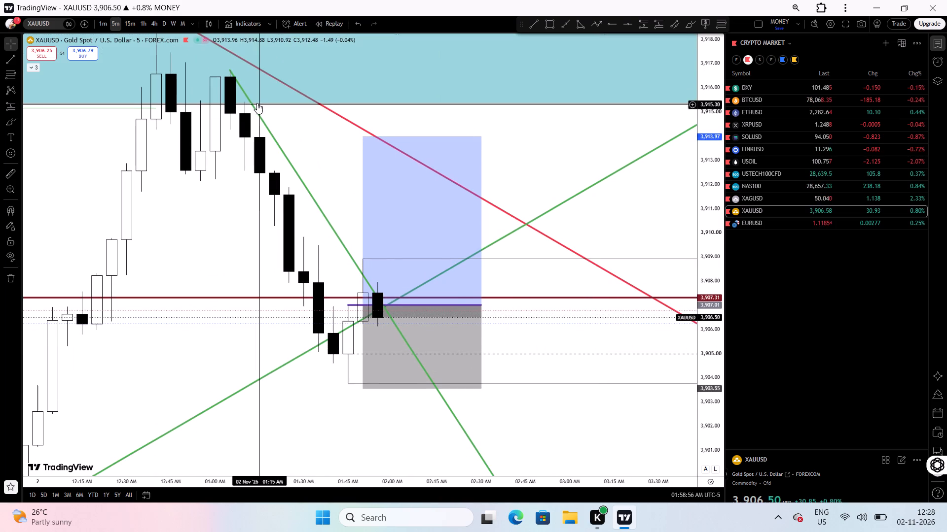
Switch gold to the 1-minute timeframe, reset the chart view and examine price action around the long position's entry.
left_click(100, 22)
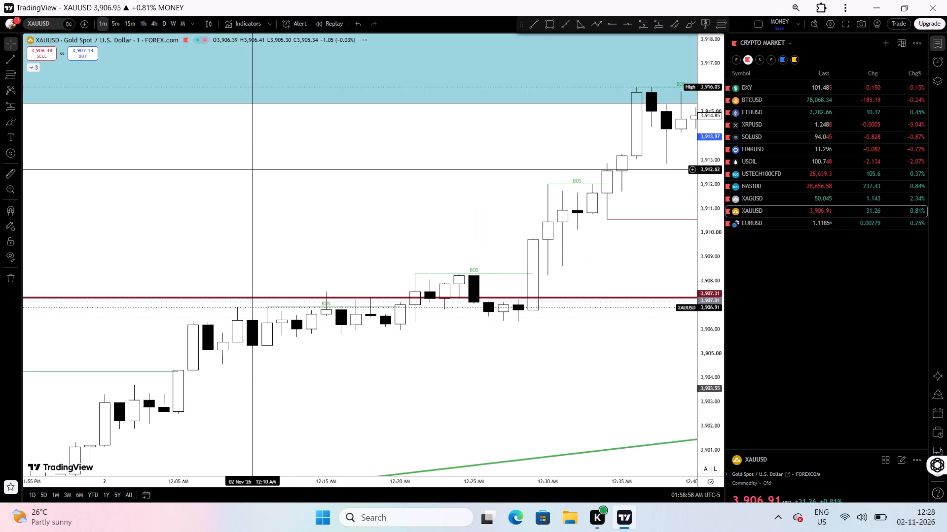
left_click(263, 156)
right_click(263, 156)
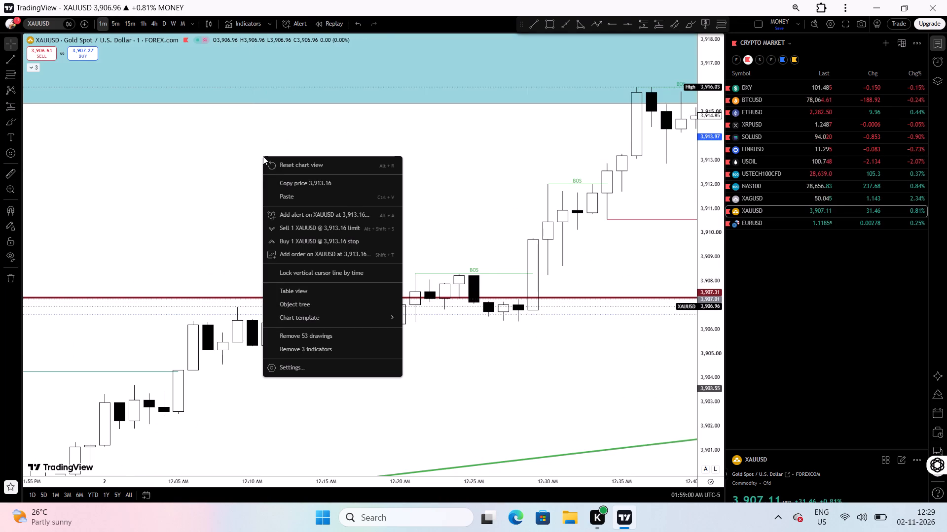
left_click(281, 167)
left_click_drag(517, 361, 306, 379)
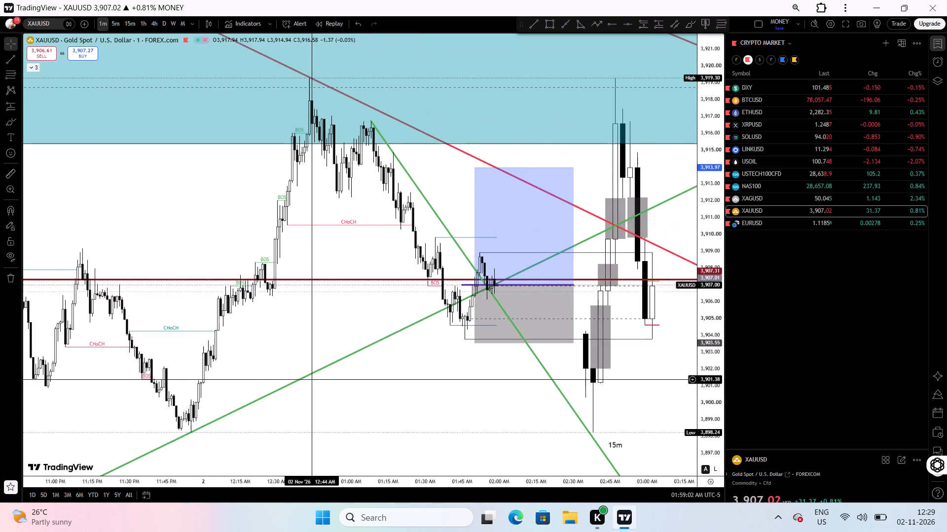
left_click_drag(408, 415, 392, 428)
left_click_drag(461, 477, 351, 485)
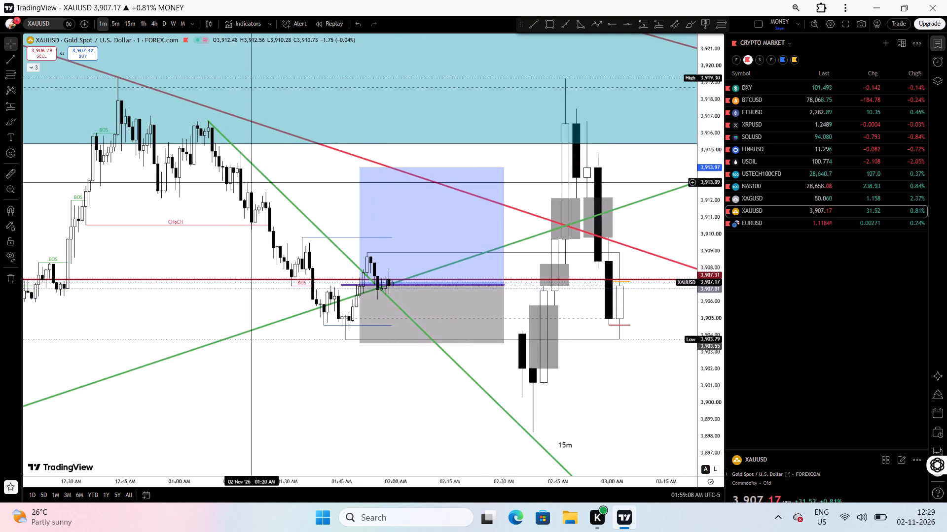
Return gold to the 5-minute timeframe and examine the wider price structure, supply zone and trendlines around the long position.
left_click(117, 26)
left_click_drag(143, 390, 298, 386)
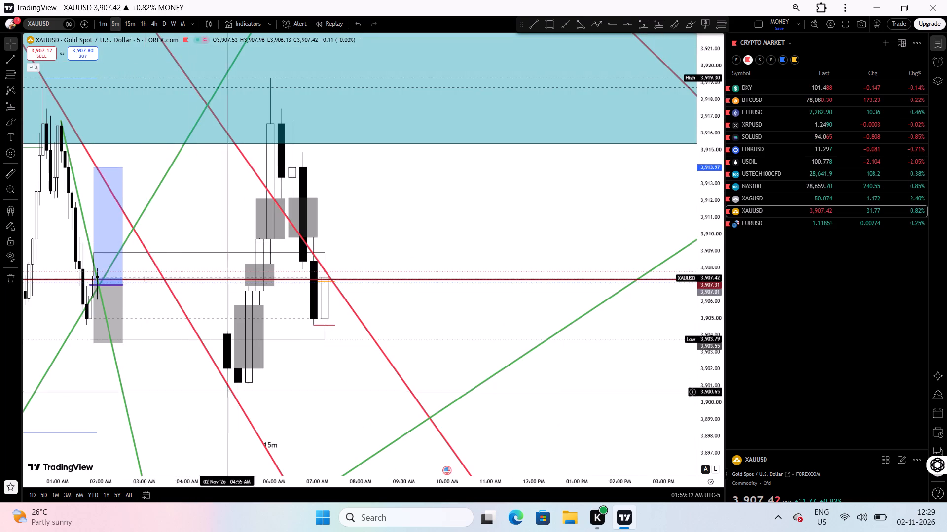
left_click_drag(298, 386, 512, 339)
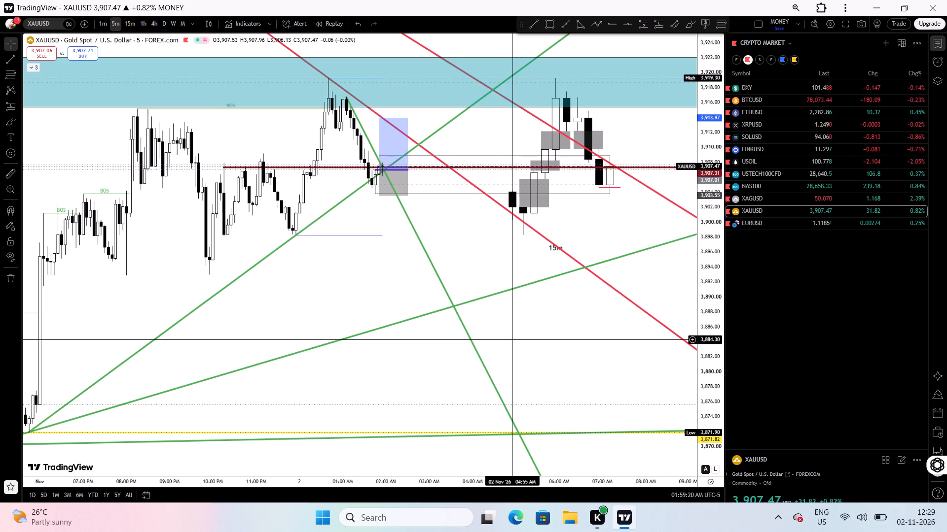
left_click_drag(350, 295, 531, 342)
left_click_drag(708, 431, 566, 262)
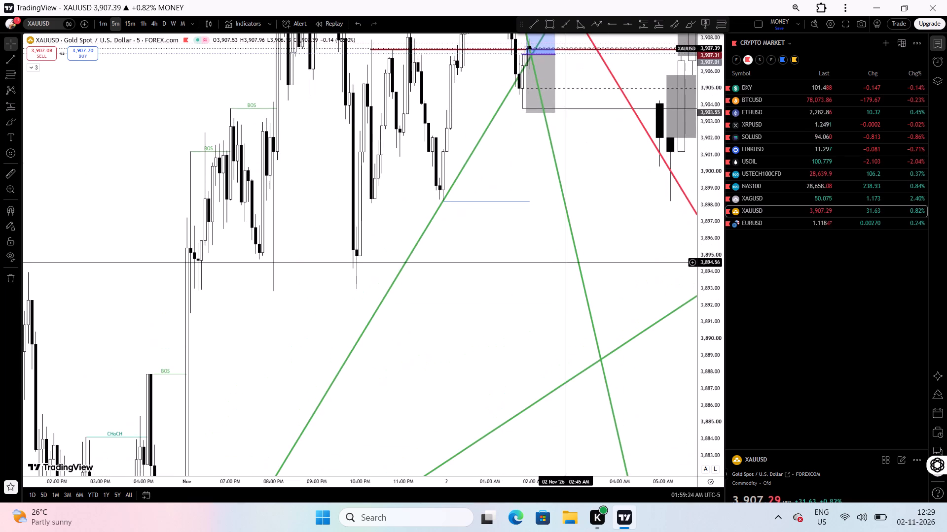
left_click_drag(513, 262, 553, 485)
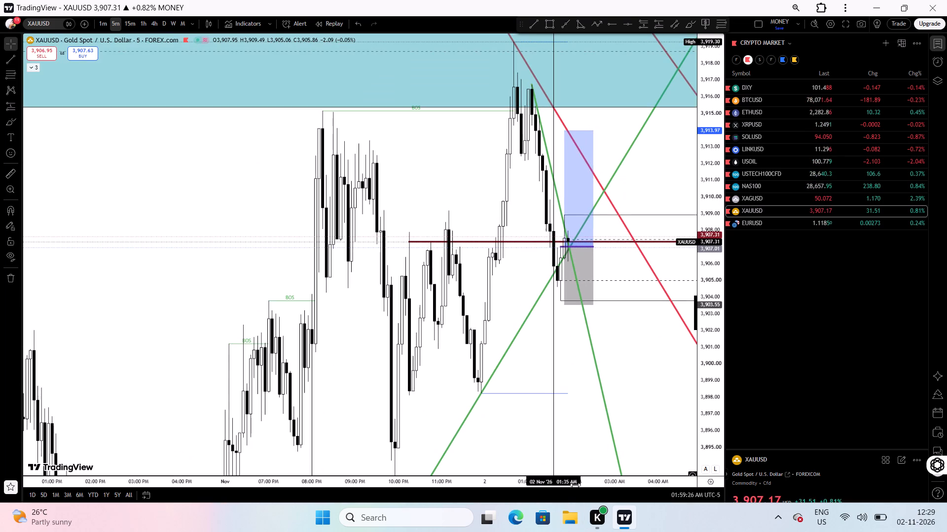
left_click_drag(575, 481, 398, 449)
left_click_drag(399, 393, 459, 462)
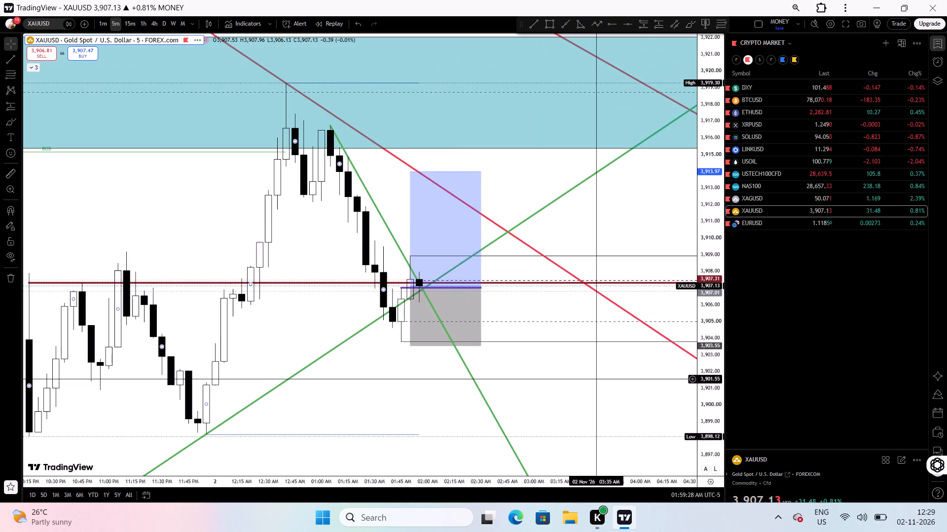
left_click_drag(600, 376, 653, 396)
left_click_drag(706, 437, 645, 385)
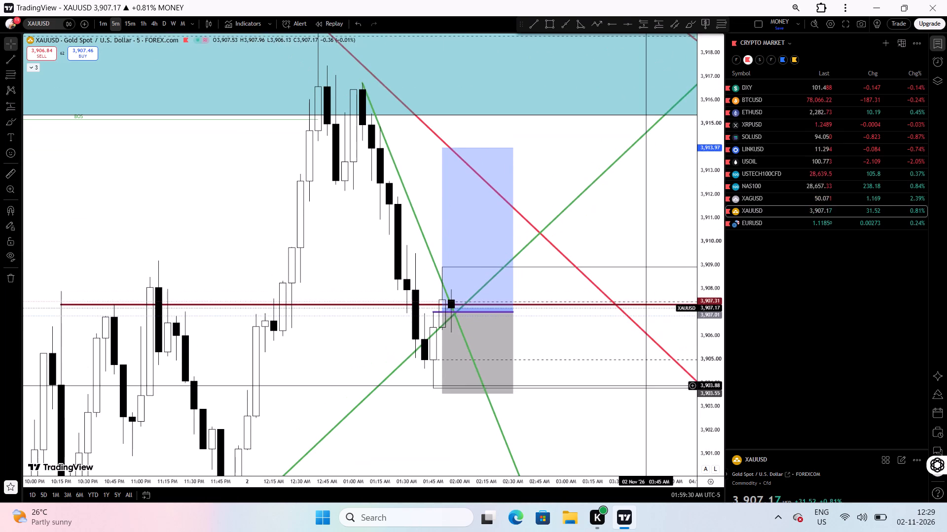
left_click_drag(588, 411, 640, 416)
left_click_drag(563, 479, 465, 461)
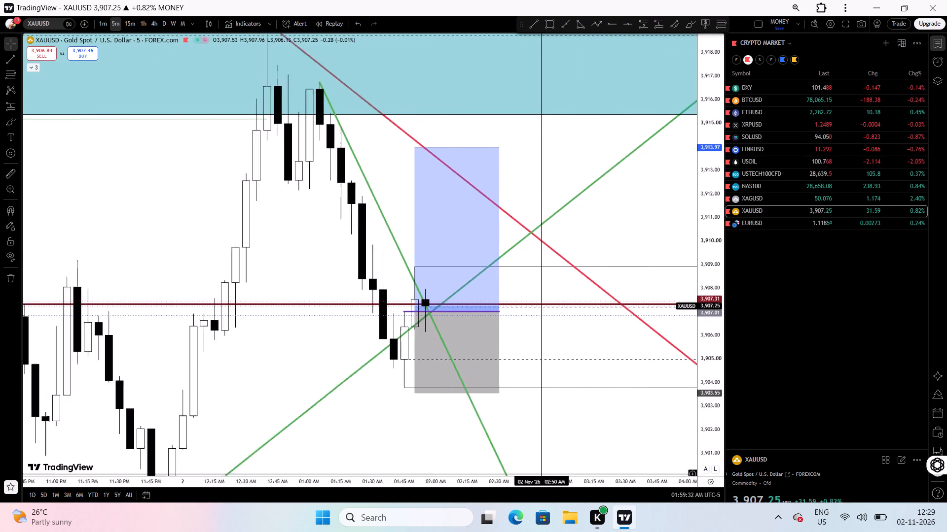
left_click_drag(465, 461, 455, 460)
left_click_drag(465, 397, 571, 406)
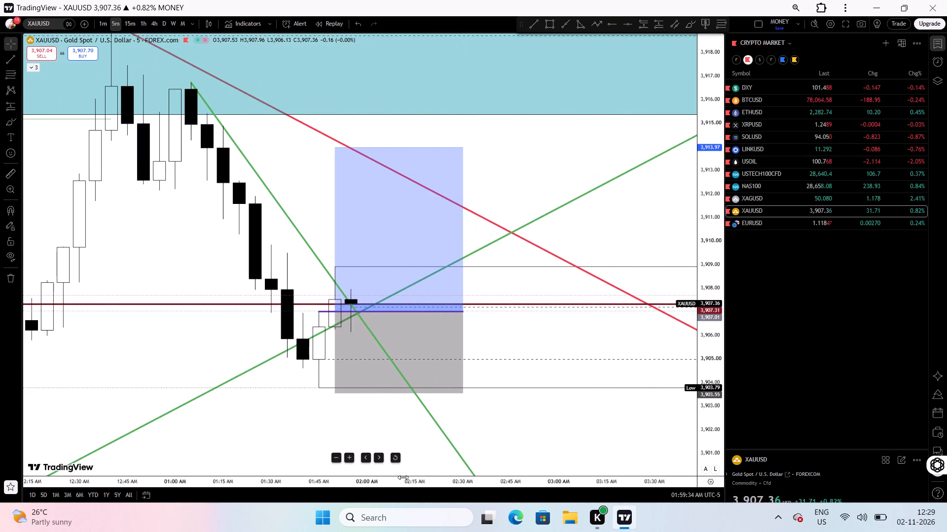
left_click_drag(403, 478, 521, 459)
left_click_drag(588, 399, 447, 497)
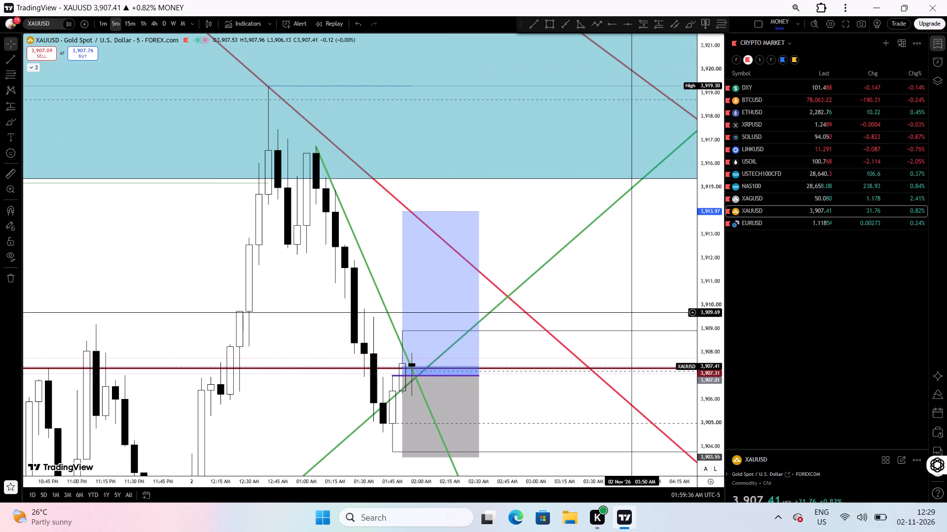
left_click_drag(700, 232, 685, 366)
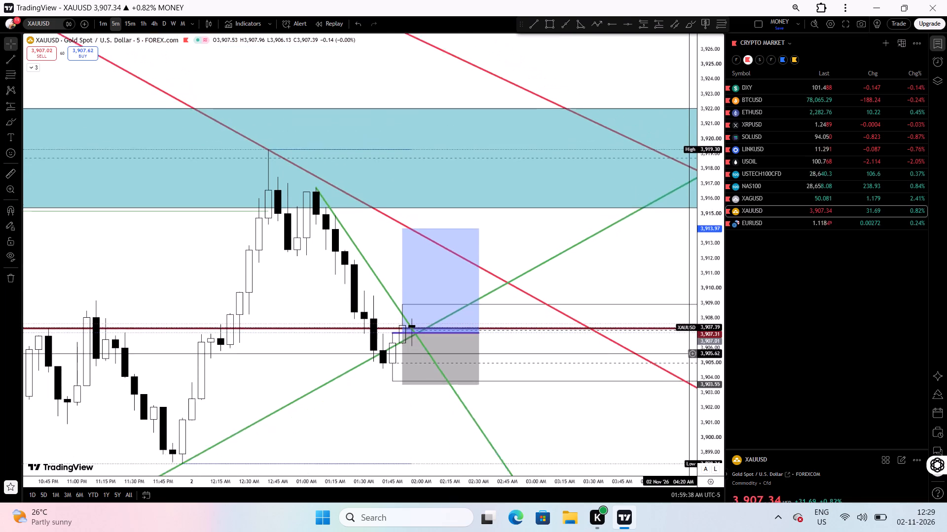
left_click_drag(685, 366, 679, 413)
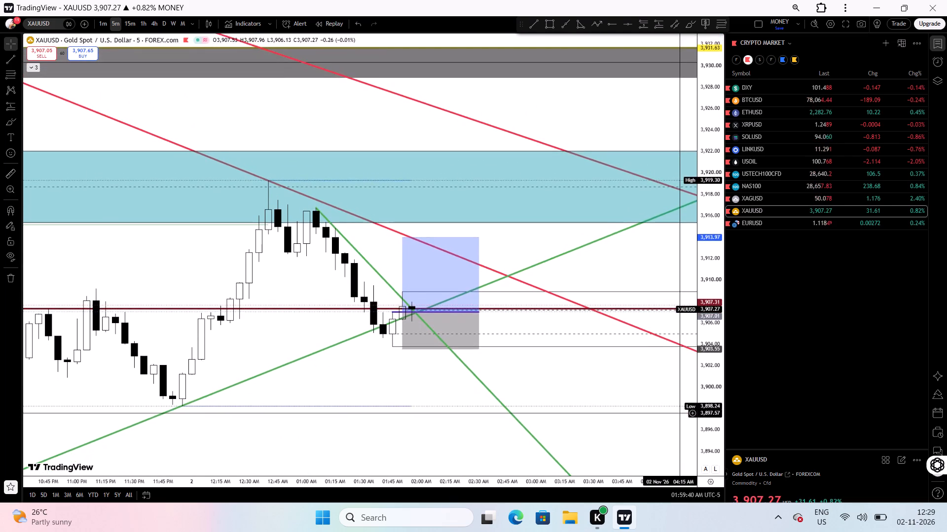
left_click_drag(679, 413, 673, 284)
left_click_drag(612, 283, 563, 235)
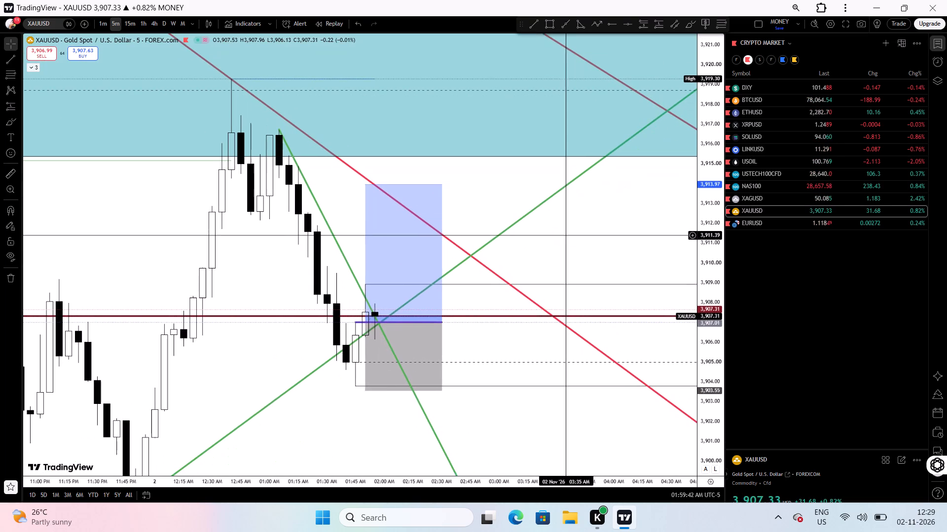
Recolour the steep descending green trendline through the long position's entry to red.
left_click(426, 417)
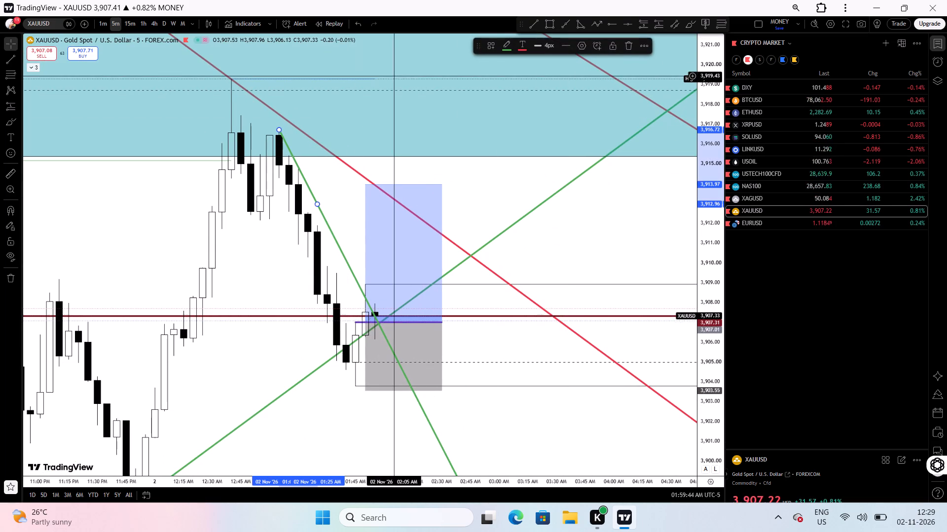
left_click(512, 43)
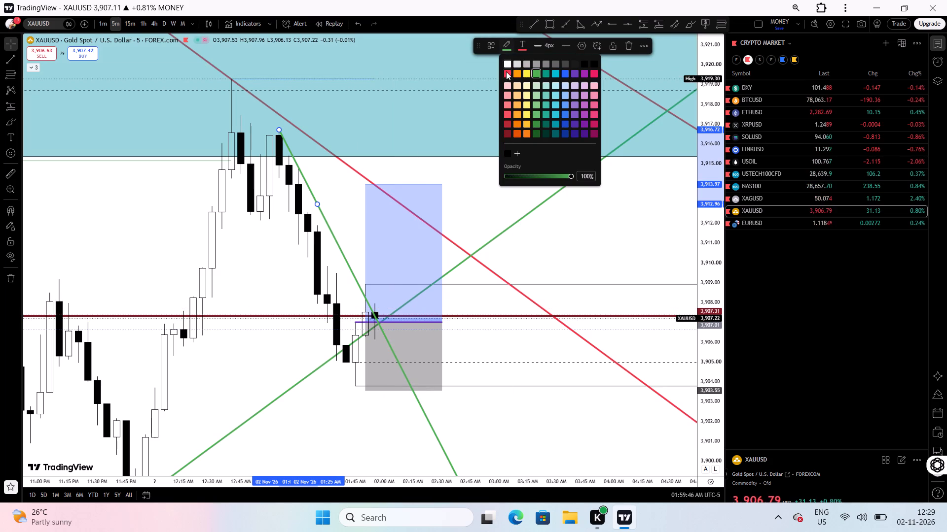
left_click(506, 74)
Compare gold's 5-minute price action around the long position with the EURUSD, XAGUSD and NAS100 charts, returning to gold.
left_click_drag(460, 364, 562, 355)
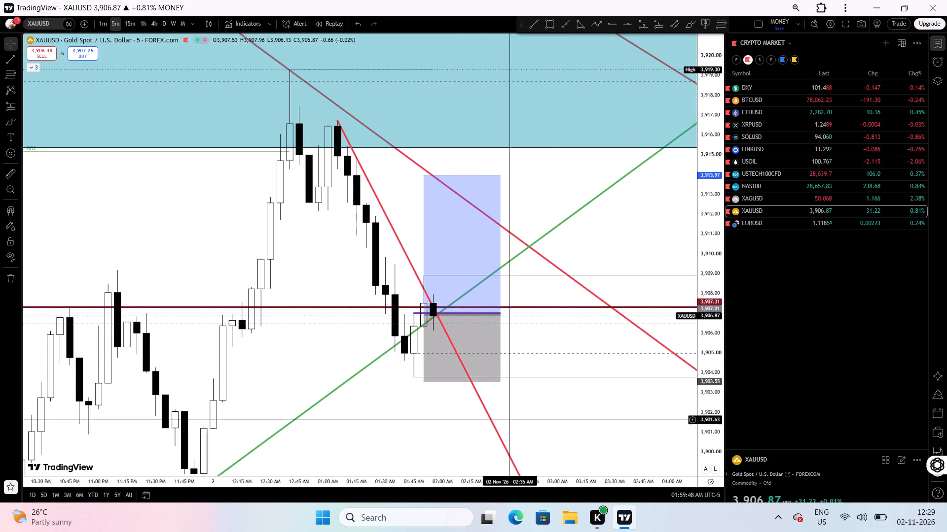
left_click_drag(496, 485, 455, 466)
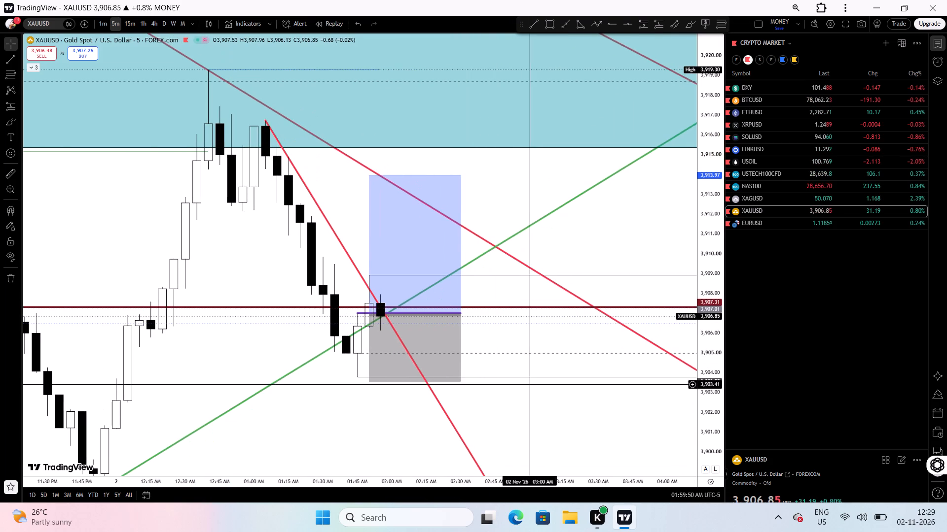
left_click_drag(524, 384, 602, 345)
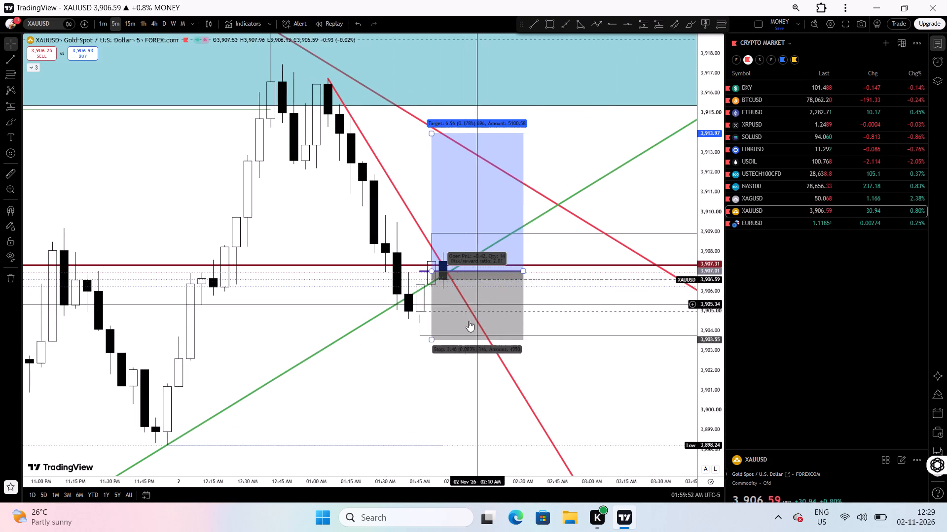
left_click_drag(401, 418, 452, 426)
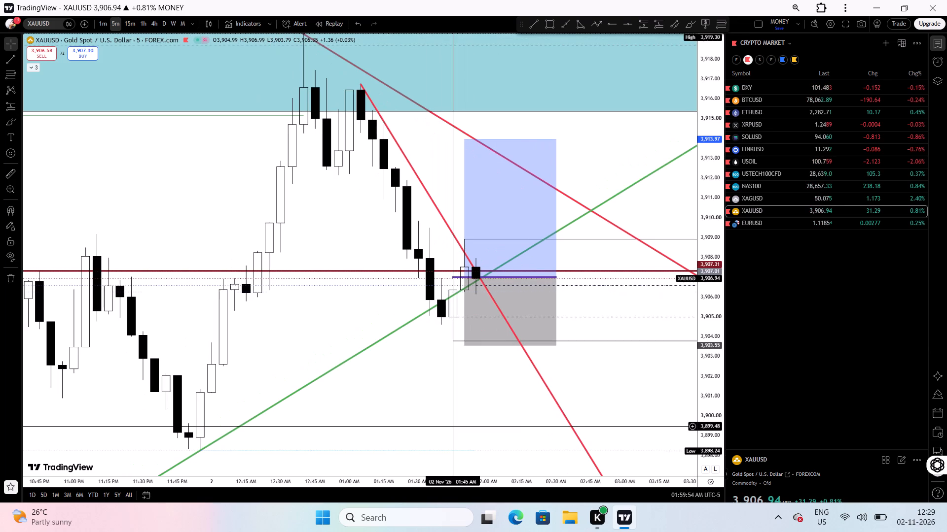
key("Down")
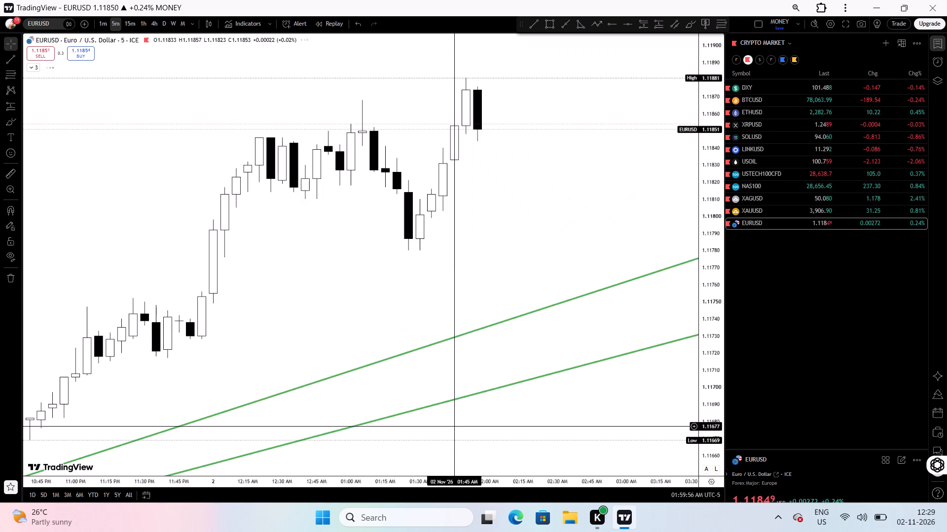
key("Up")
key("Up")
key("Up")
key("Down")
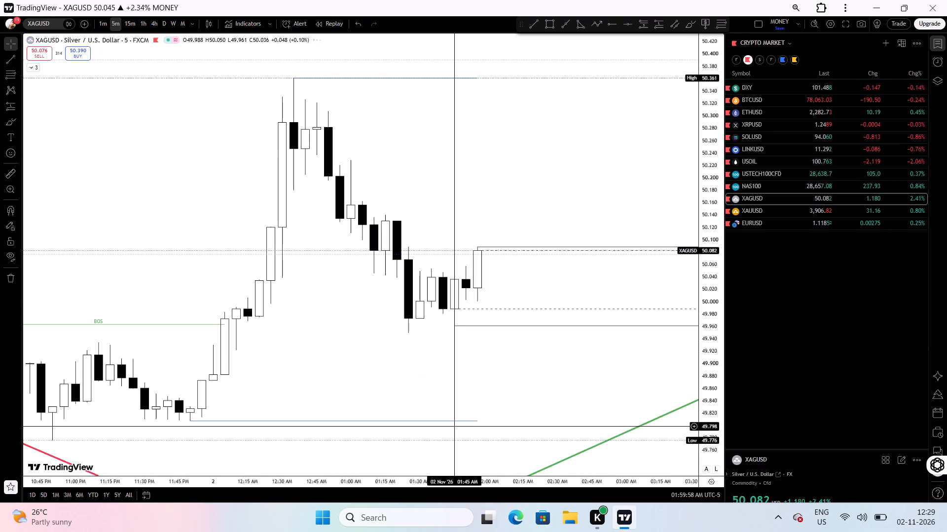
key("Up")
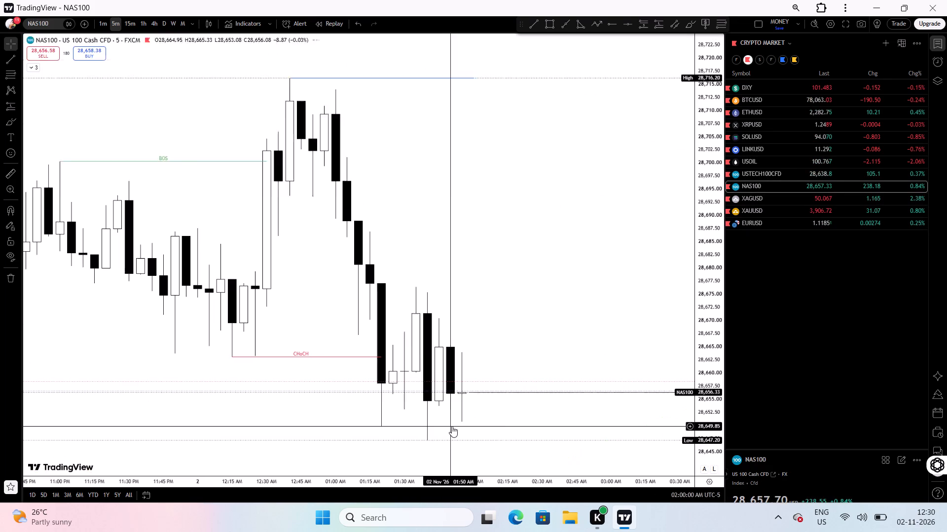
key("Down")
key("Down")
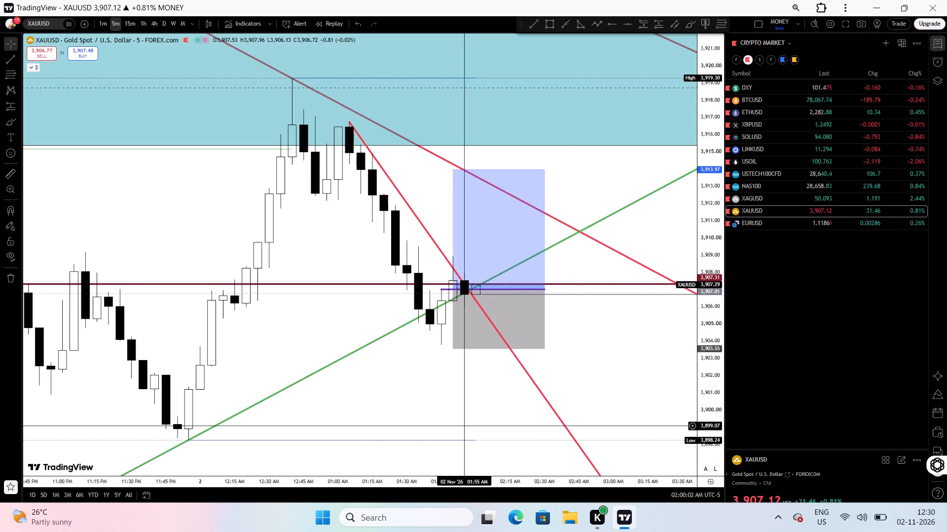
left_click_drag(619, 404, 582, 419)
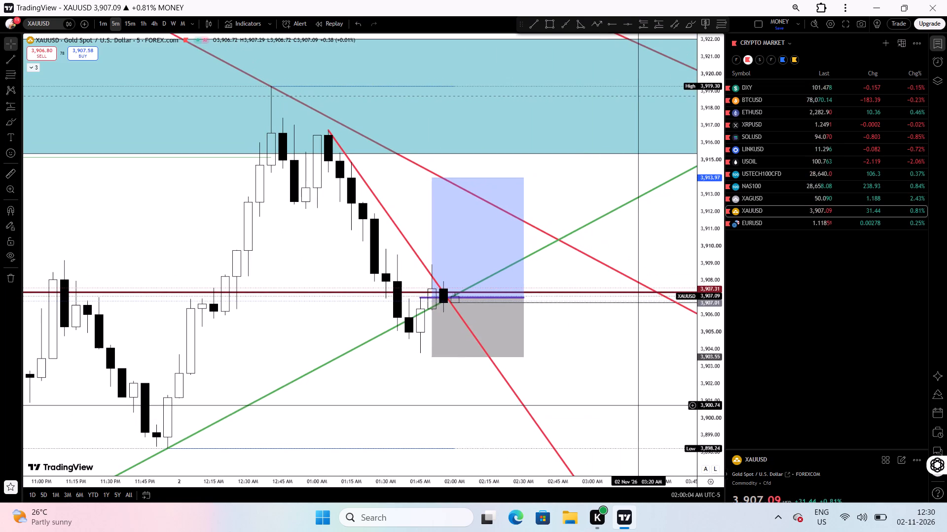
left_click_drag(716, 426, 681, 368)
left_click_drag(623, 401, 592, 365)
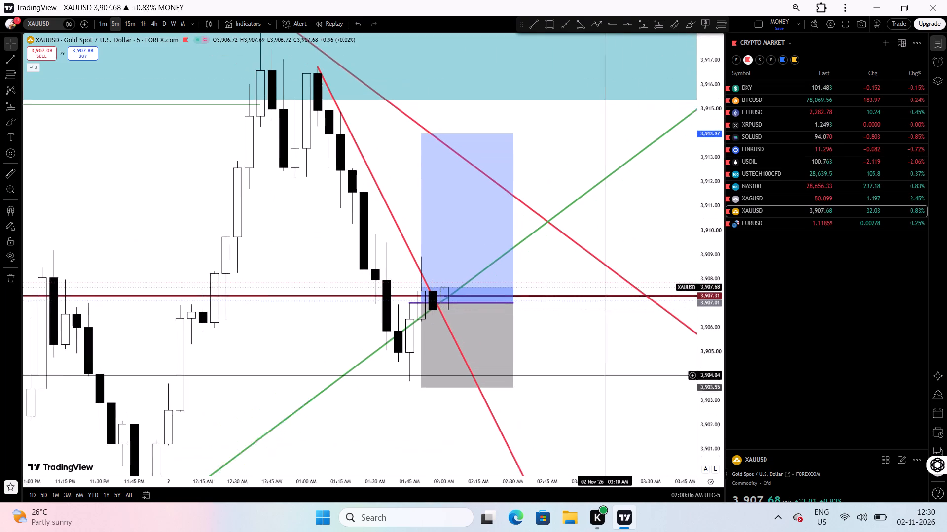
left_click_drag(592, 365, 585, 359)
left_click_drag(594, 380, 609, 393)
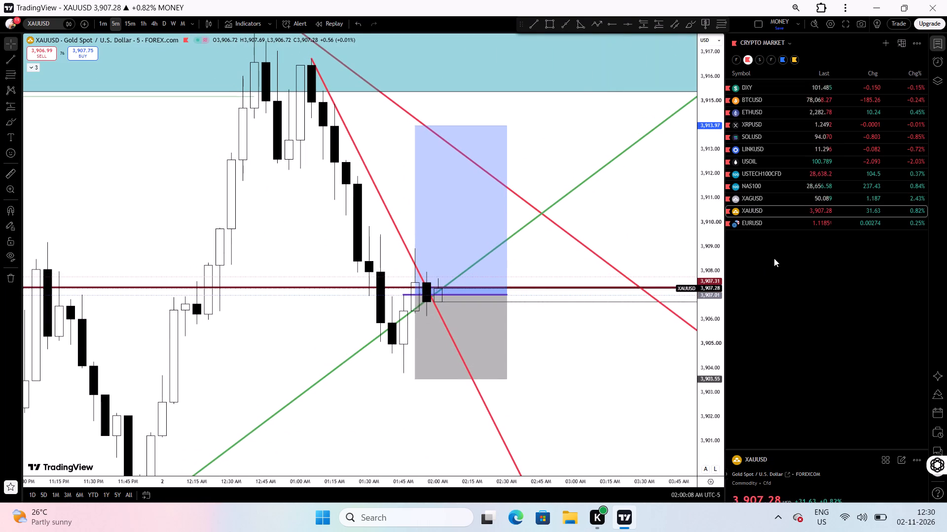
On the XAGUSD chart, draw a descending trendline from the 12:35 AM high at about 50.36 to about 50.01 at 2:10 AM.
left_click(778, 200)
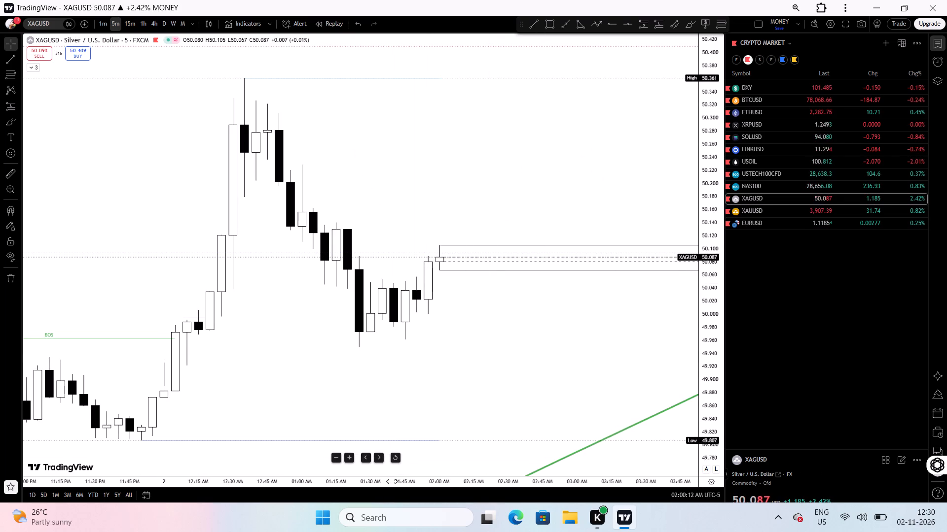
left_click_drag(392, 481, 510, 465)
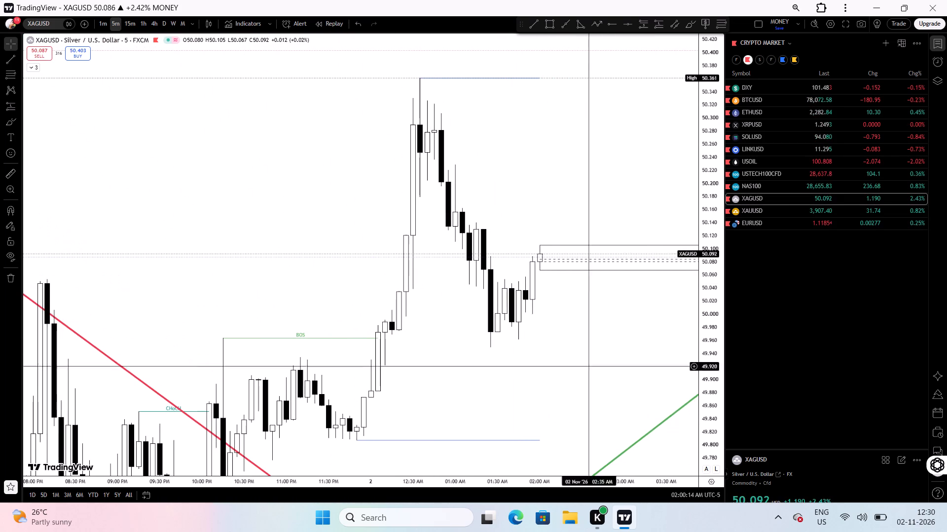
left_click_drag(707, 224, 674, 318)
left_click_drag(642, 274, 619, 299)
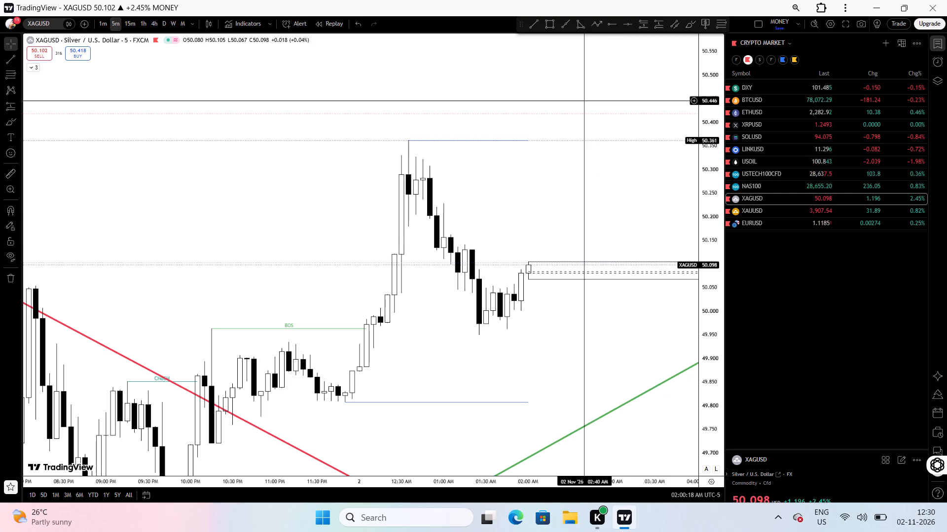
left_click(565, 25)
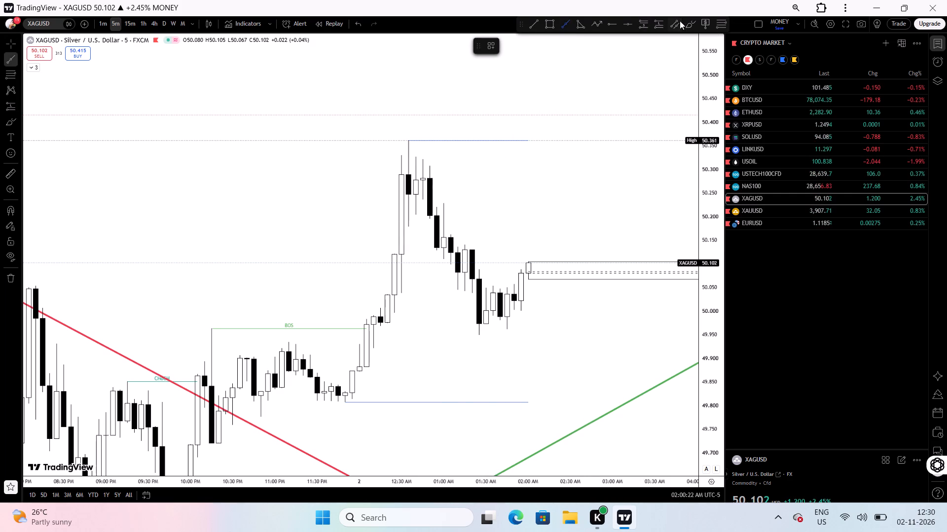
left_click(533, 23)
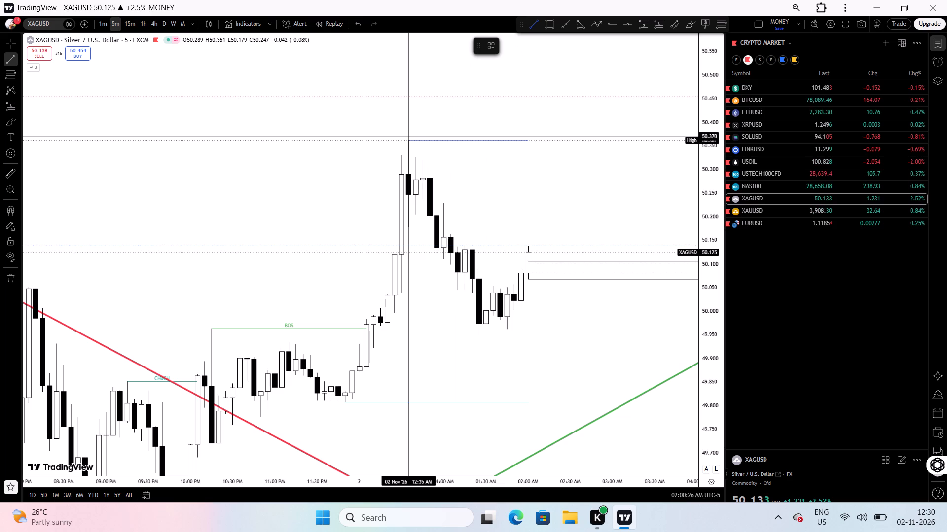
left_click_drag(408, 141, 525, 249)
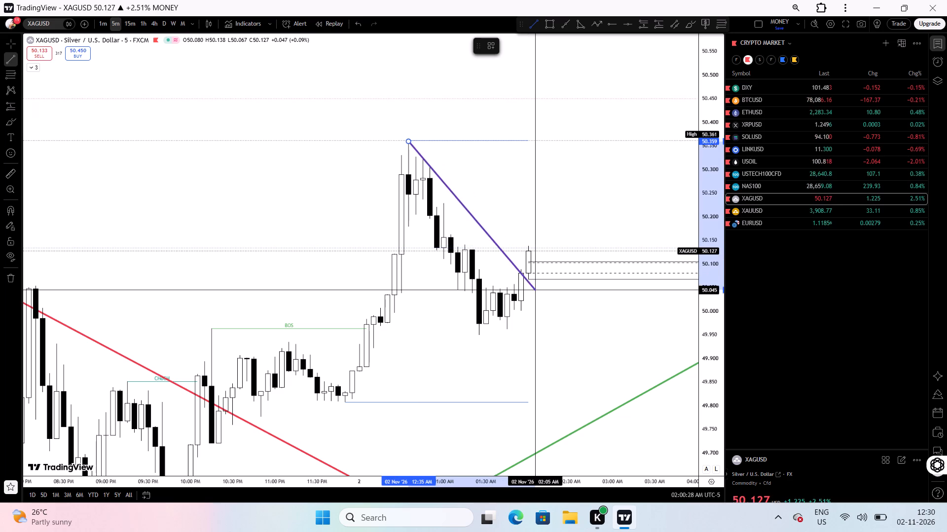
left_click(543, 304)
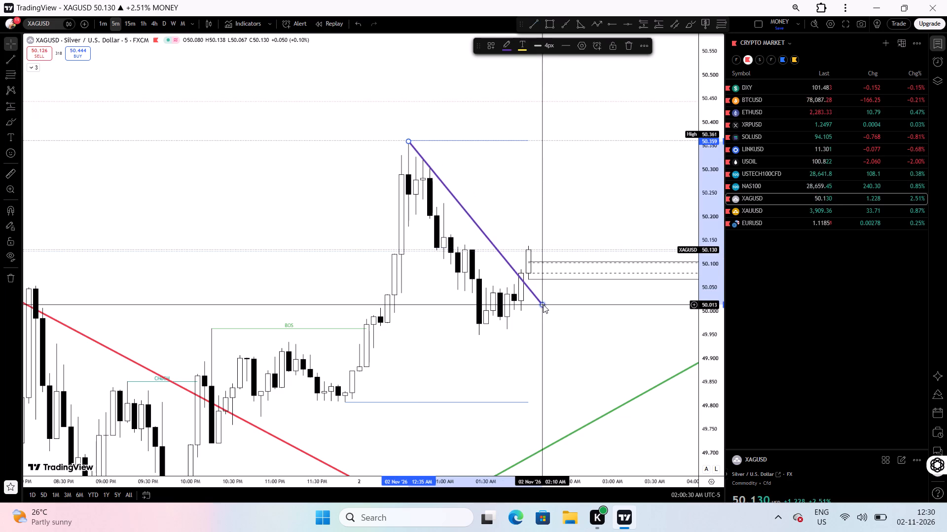
left_click_drag(587, 318, 552, 312)
Return to the XAUUSD chart and examine 5-minute price action around the long position, its trendlines and the supply zone above.
left_click(789, 208)
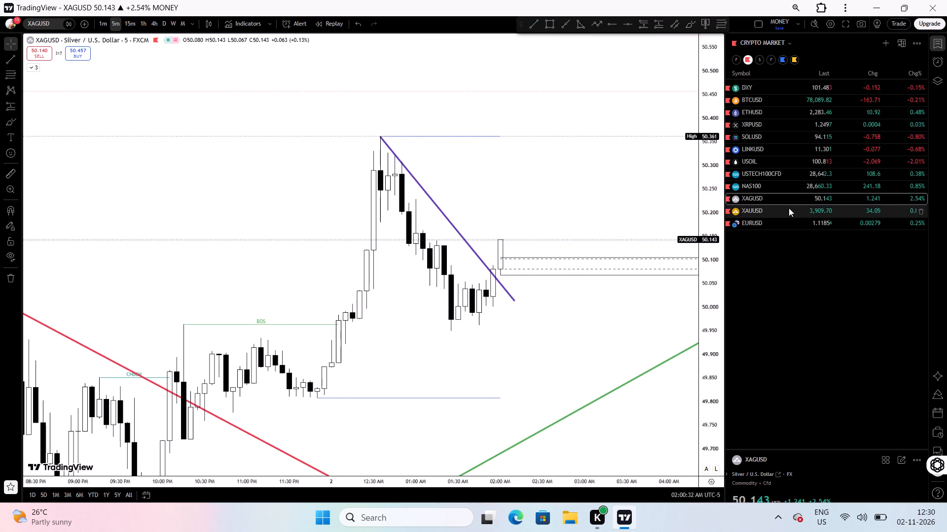
left_click_drag(614, 344, 589, 387)
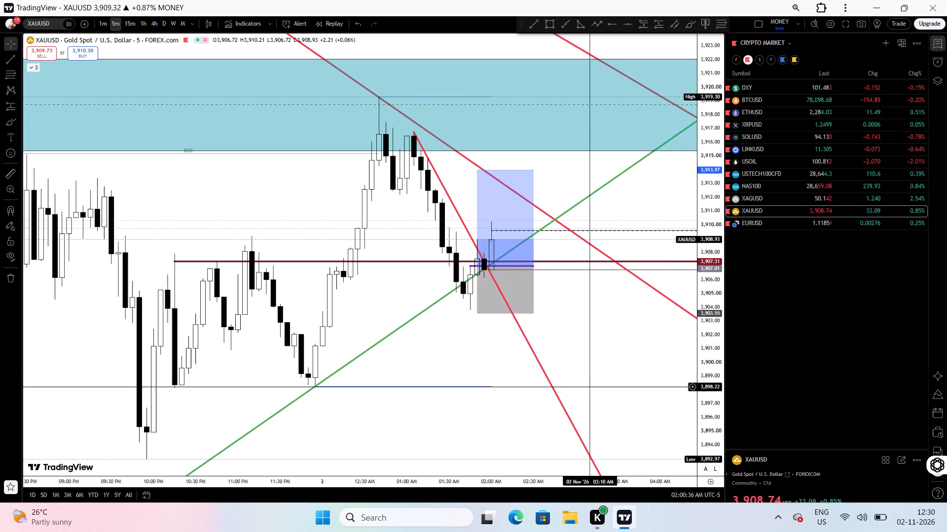
left_click_drag(697, 411, 643, 302)
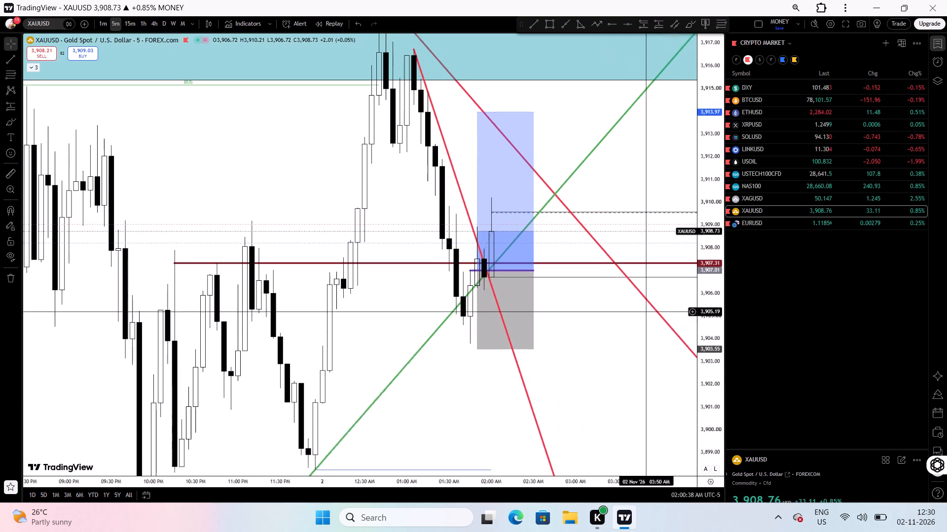
left_click_drag(643, 302, 641, 299)
left_click_drag(625, 346, 634, 373)
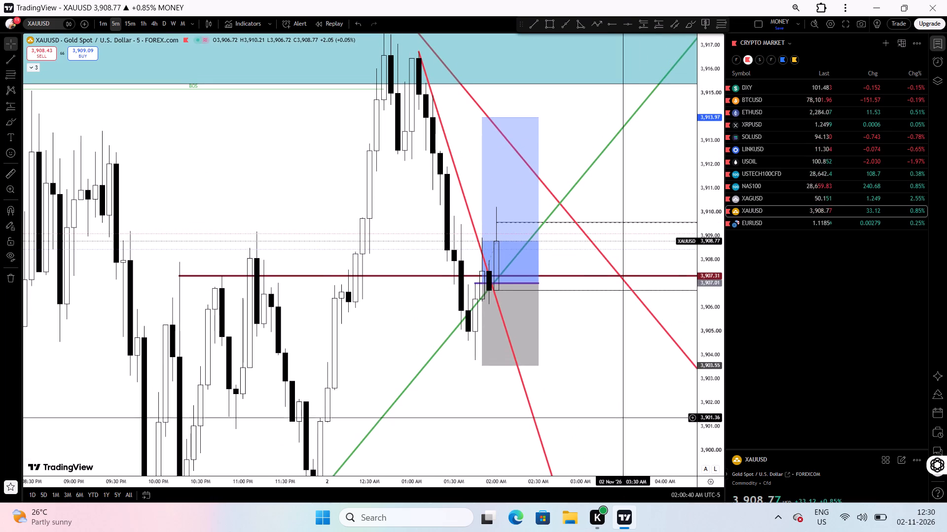
left_click_drag(603, 485, 580, 484)
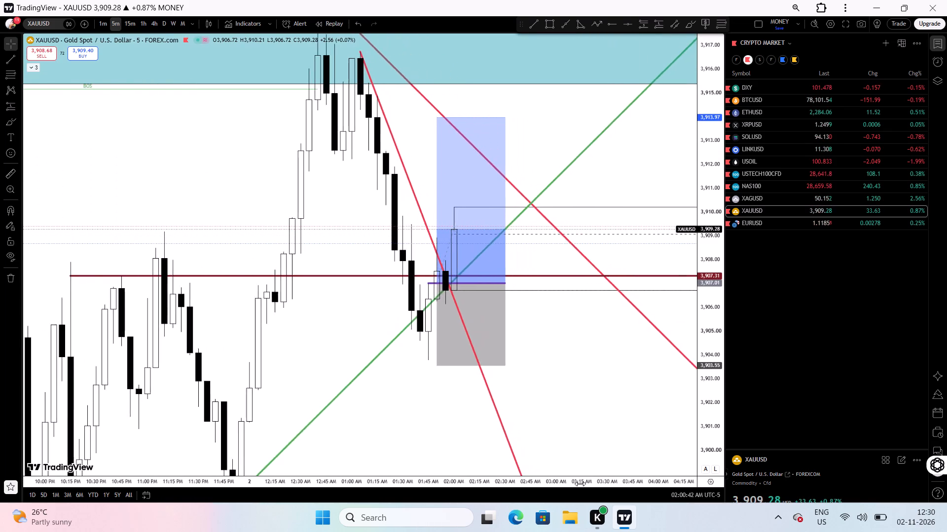
left_click_drag(580, 484, 545, 477)
left_click_drag(529, 392, 574, 411)
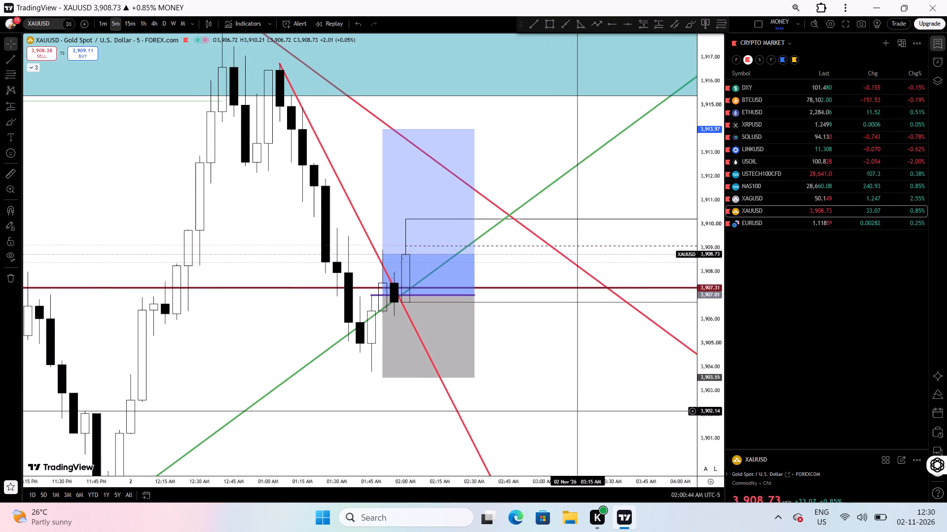
left_click_drag(540, 383, 550, 394)
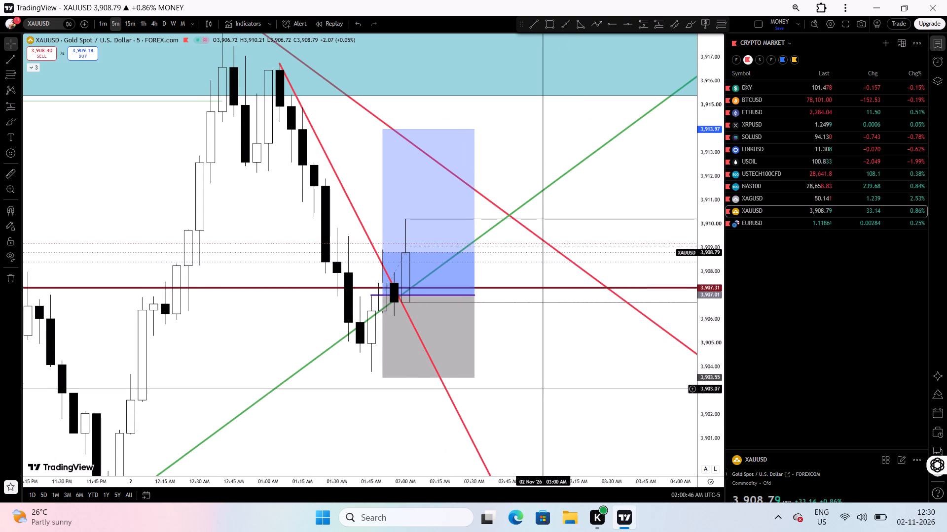
left_click_drag(550, 394, 568, 417)
left_click_drag(714, 278, 678, 333)
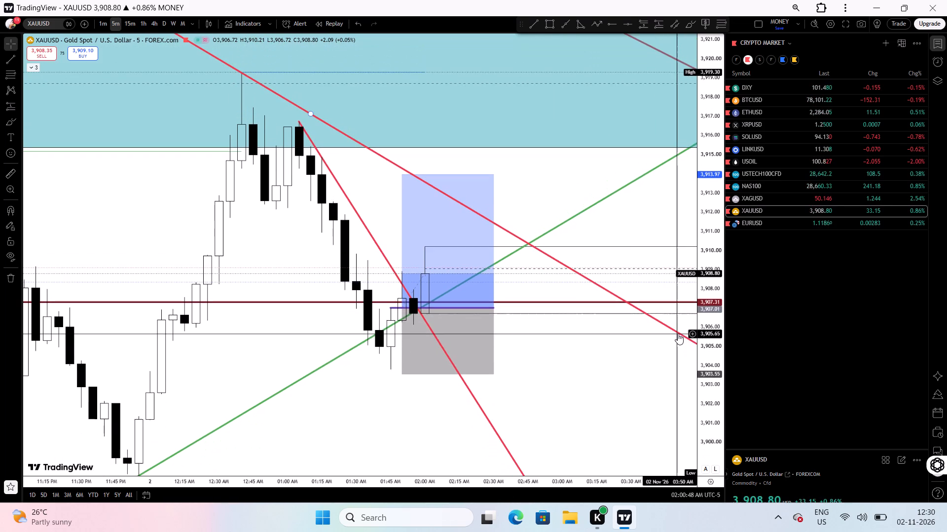
left_click_drag(587, 356, 628, 389)
left_click_drag(615, 389, 607, 374)
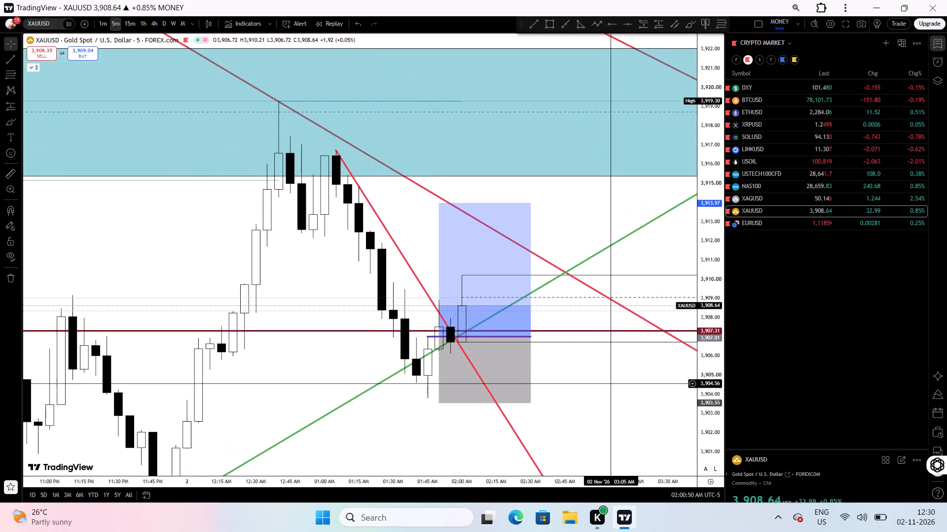
left_click_drag(607, 374, 606, 373)
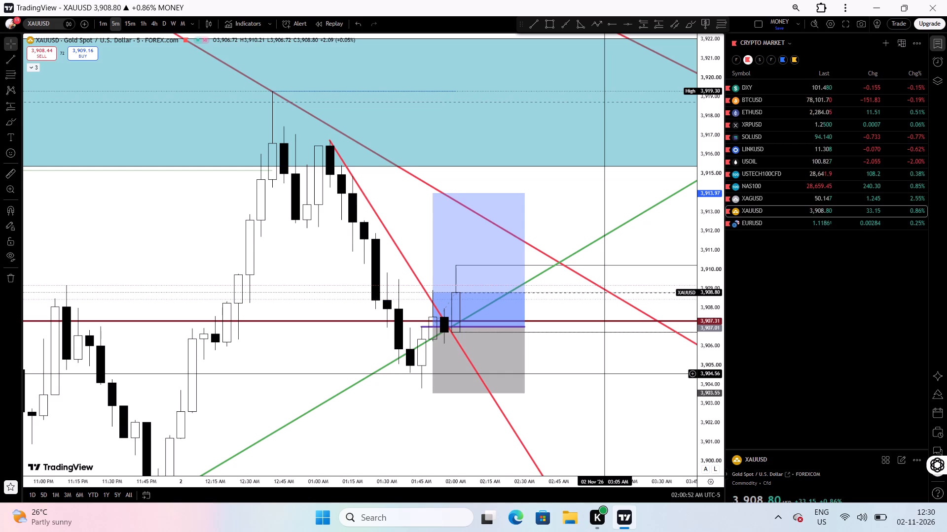
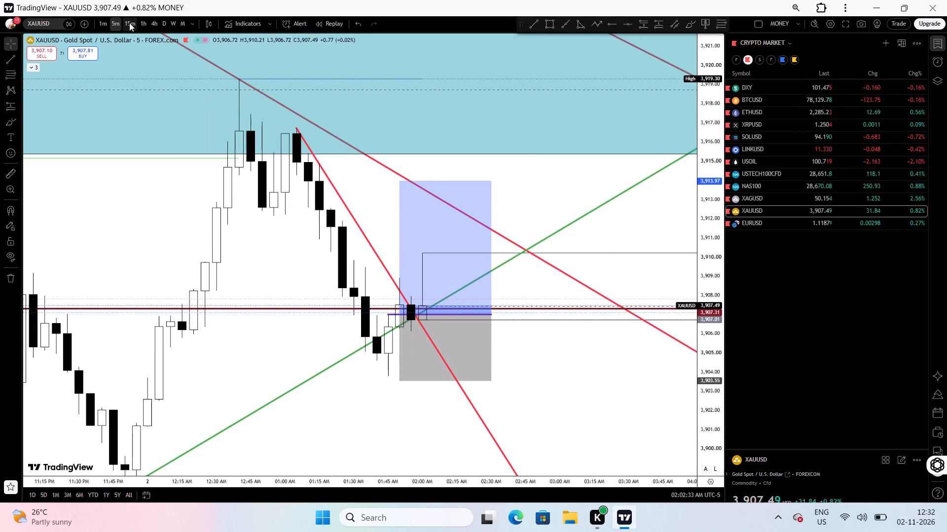
Examine gold's price action around the long position on the 15-minute chart.
left_click(129, 23)
left_click_drag(232, 394, 527, 367)
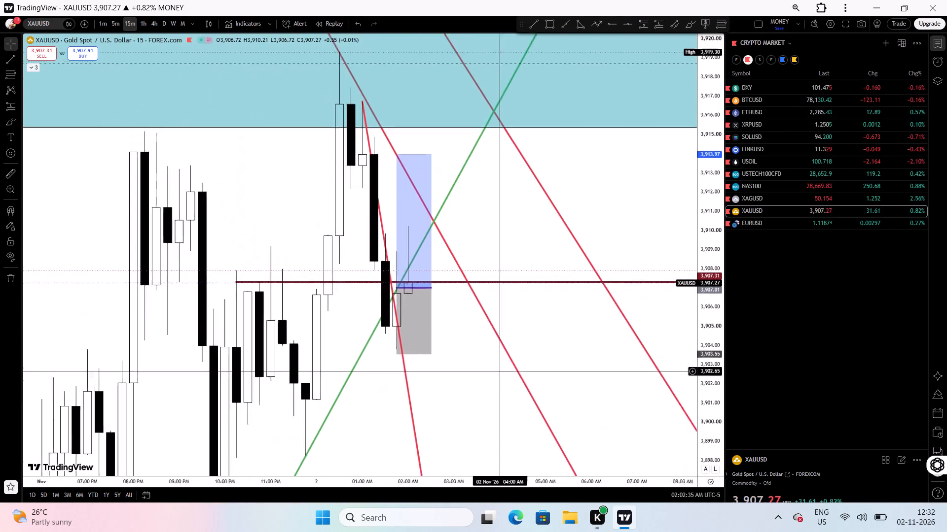
left_click_drag(527, 367, 528, 367)
left_click_drag(321, 312, 328, 321)
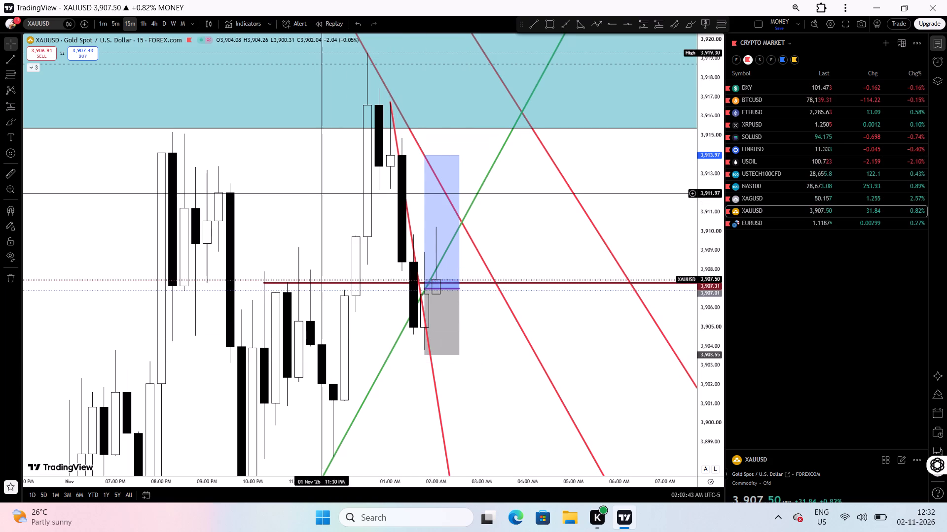
Return gold to the 5-minute timeframe, reset the chart view and examine the wider structure with its supply zones and trendlines.
left_click(112, 21)
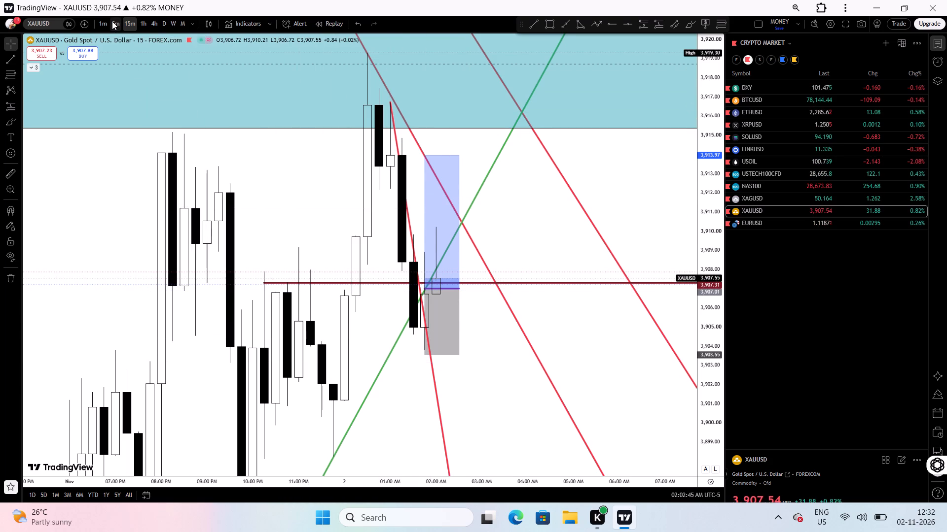
right_click(197, 176)
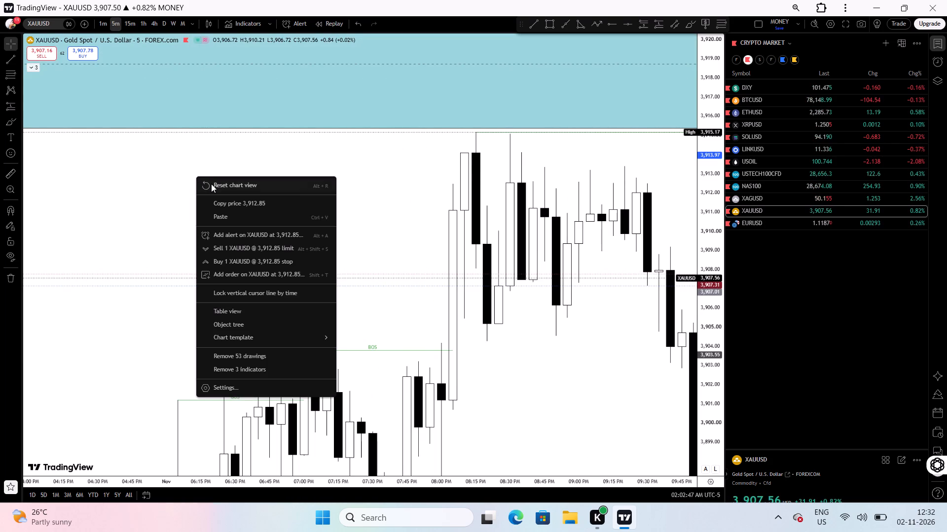
left_click(211, 184)
left_click_drag(423, 368, 223, 346)
left_click_drag(719, 425, 670, 275)
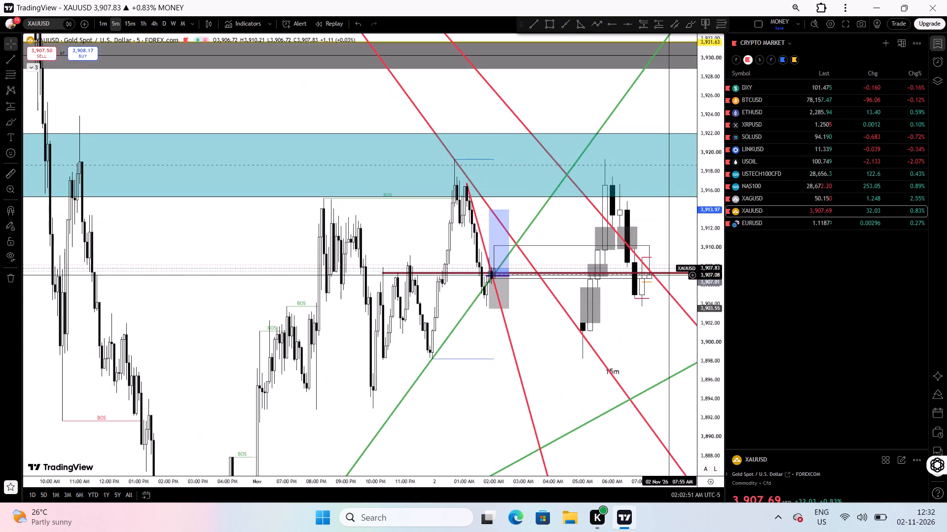
left_click_drag(442, 387, 547, 395)
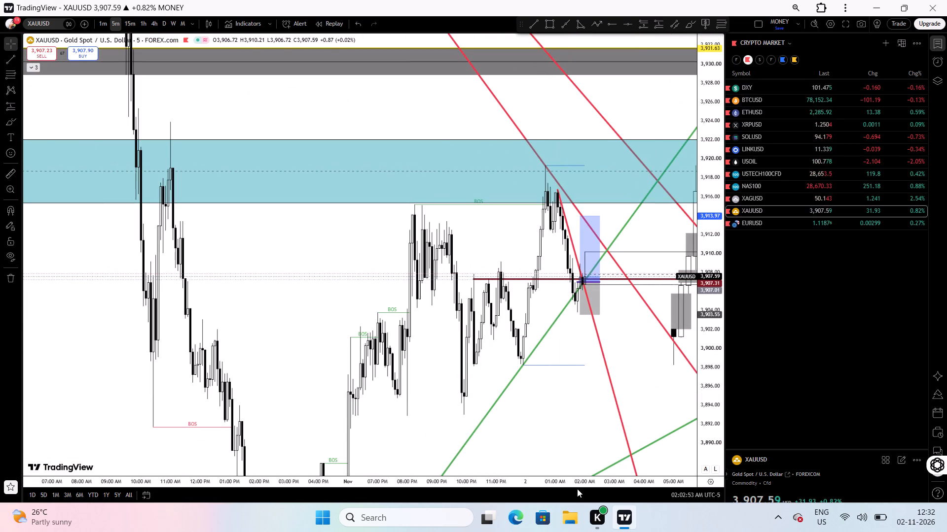
left_click_drag(578, 483, 453, 477)
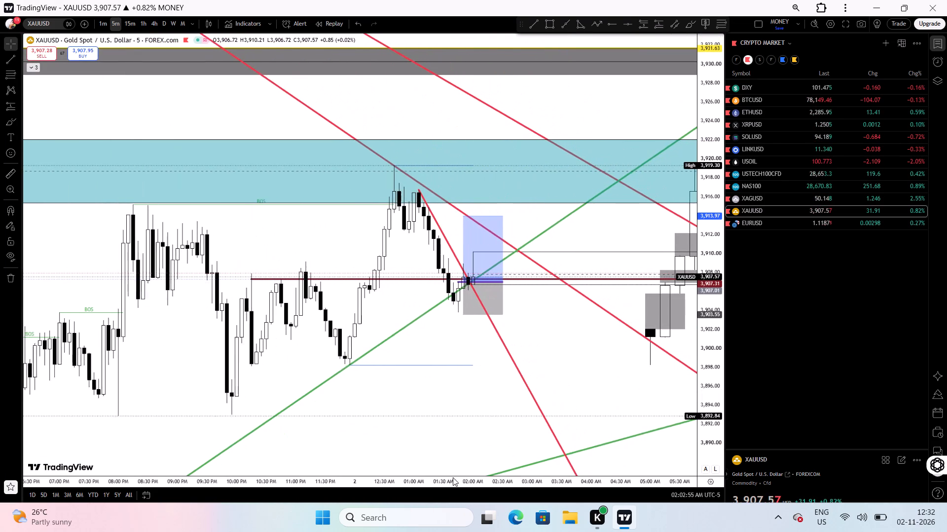
left_click_drag(592, 382, 596, 416)
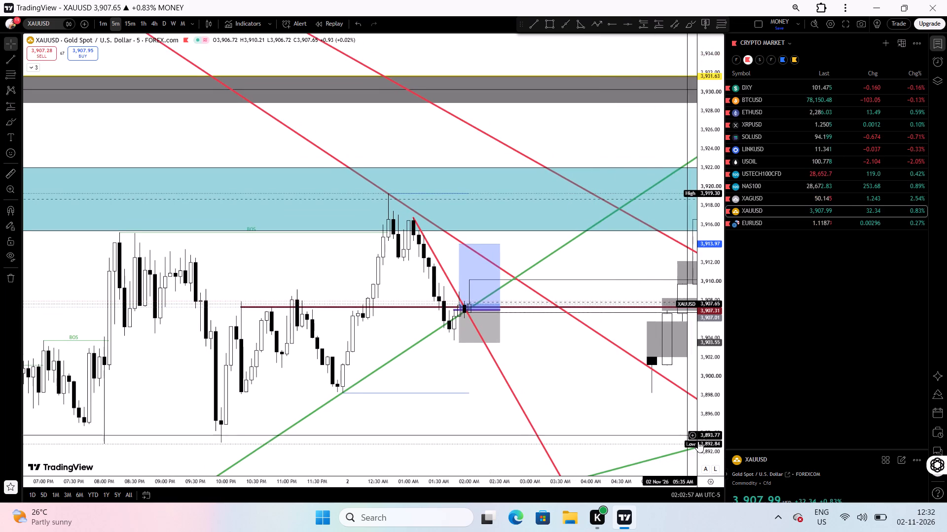
Examine gold's 5-minute candles around the long position's entry, the crossing red and green trendlines and the supply zone above.
left_click_drag(705, 444, 644, 265)
left_click_drag(536, 443, 647, 349)
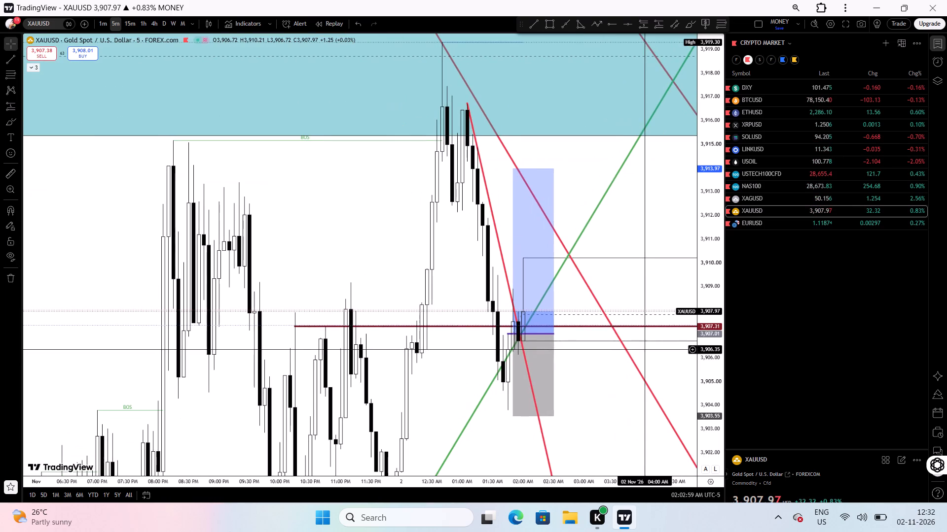
left_click_drag(577, 394, 599, 388)
left_click_drag(716, 296, 658, 393)
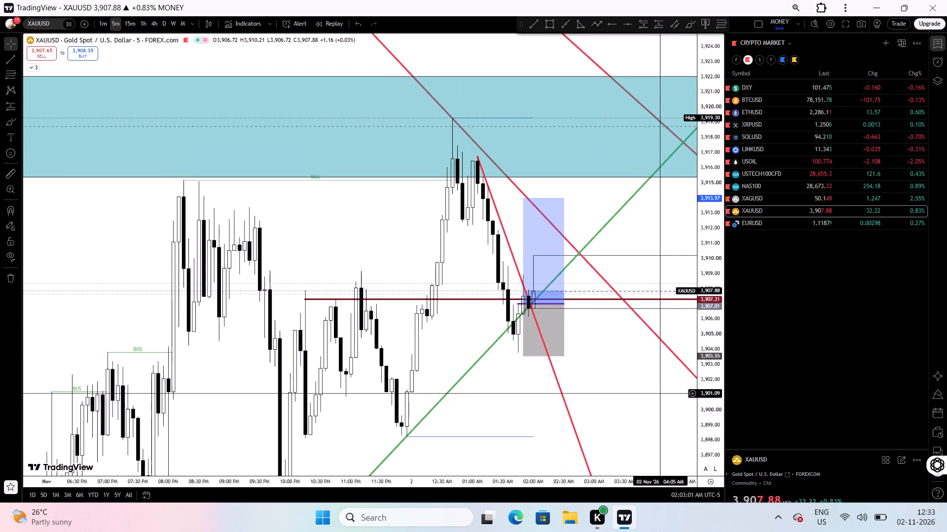
left_click_drag(627, 394, 644, 411)
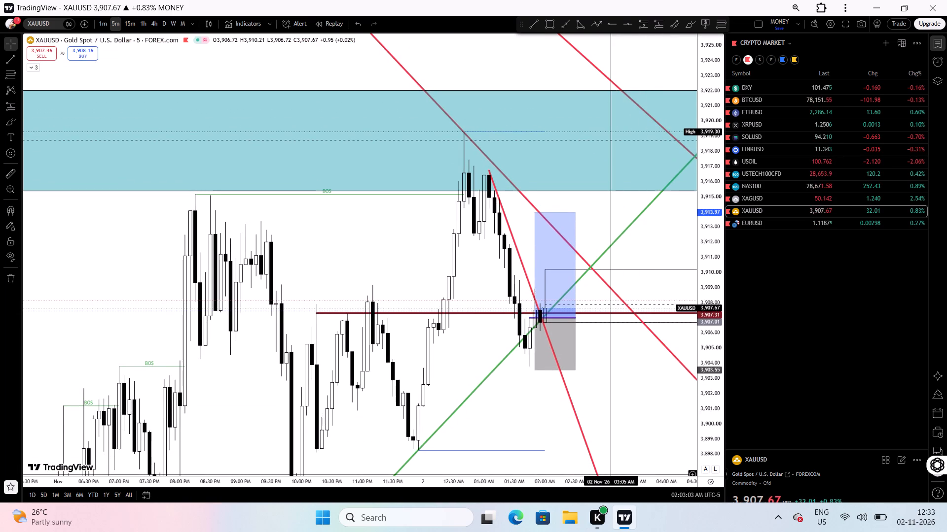
left_click_drag(611, 475, 553, 477)
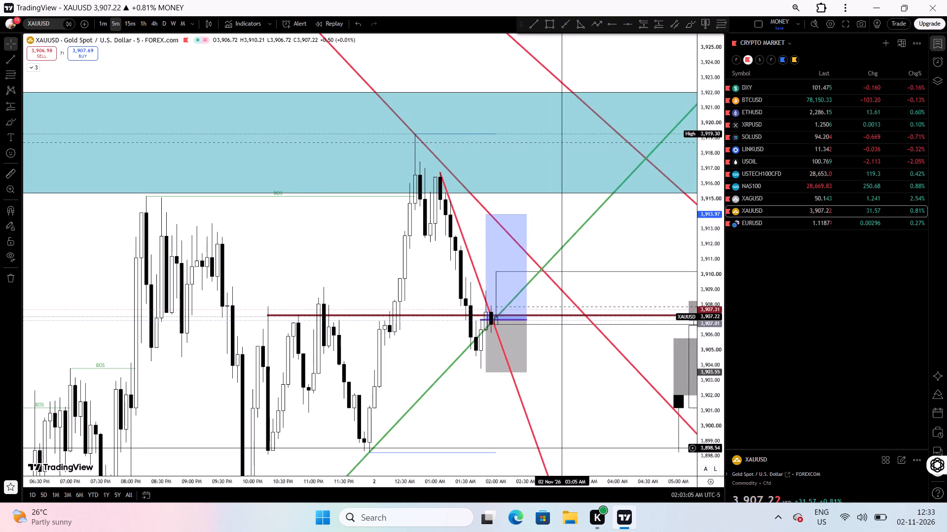
left_click_drag(561, 448, 655, 427)
left_click_drag(611, 485, 560, 483)
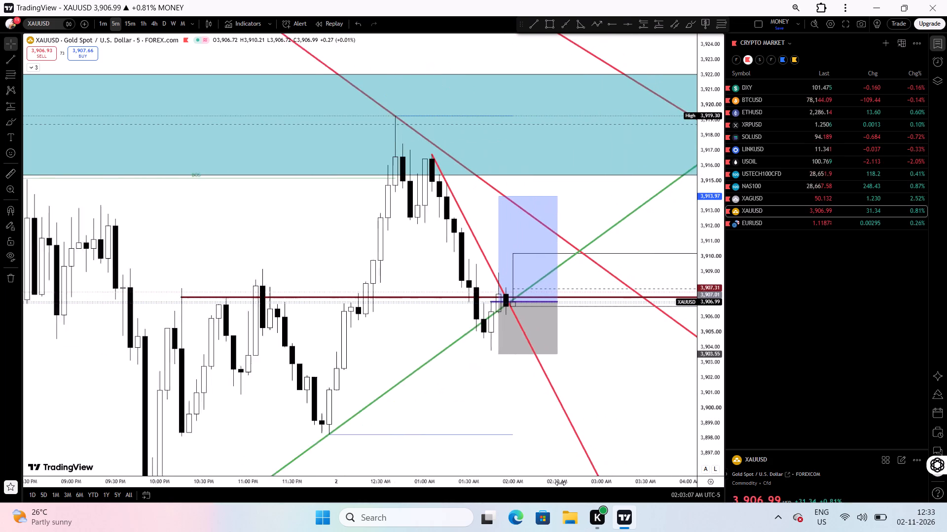
left_click_drag(560, 483, 546, 483)
left_click_drag(633, 398, 654, 419)
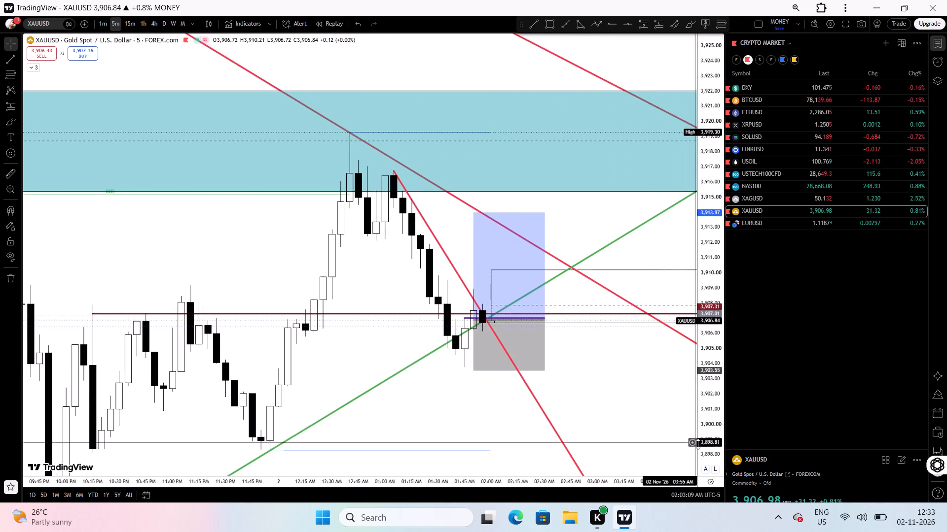
left_click_drag(699, 444, 661, 302)
left_click_drag(595, 452, 598, 330)
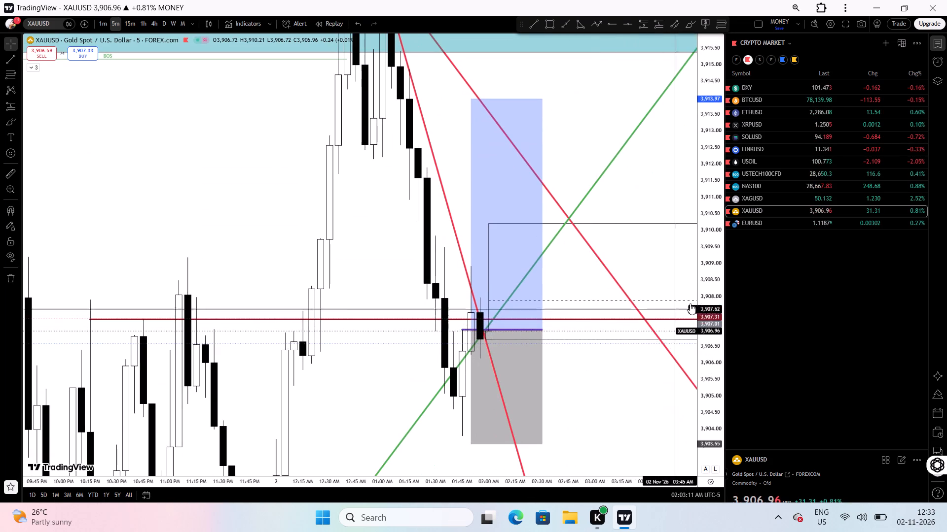
left_click_drag(703, 290, 690, 359)
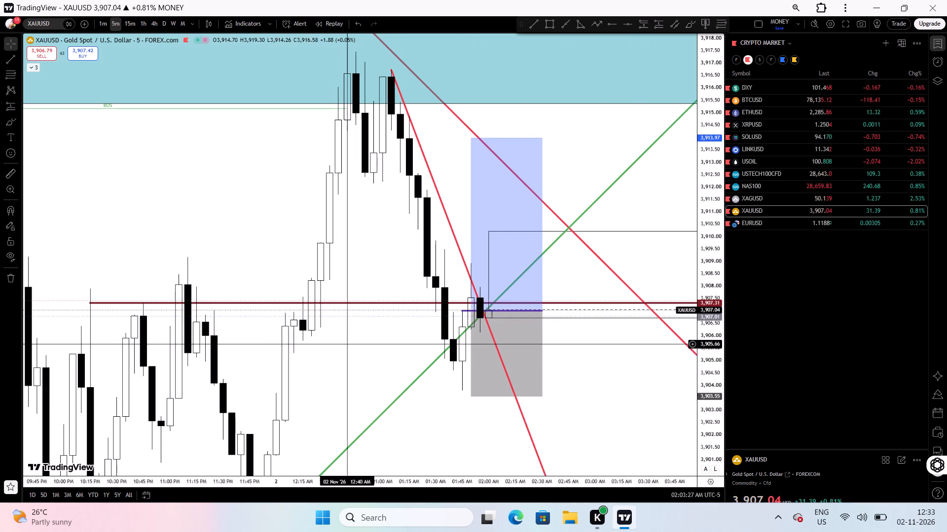
left_click_drag(347, 344, 309, 367)
left_click_drag(697, 268, 675, 335)
left_click_drag(576, 380, 616, 358)
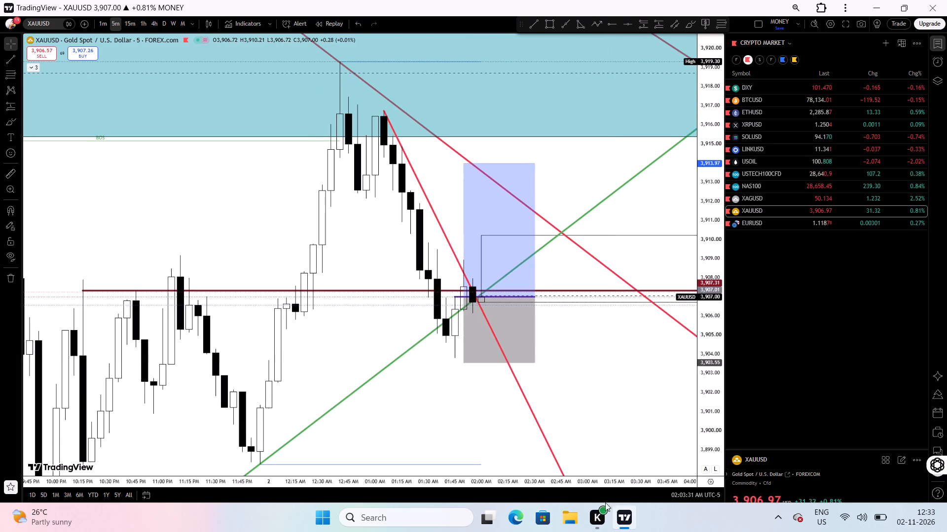
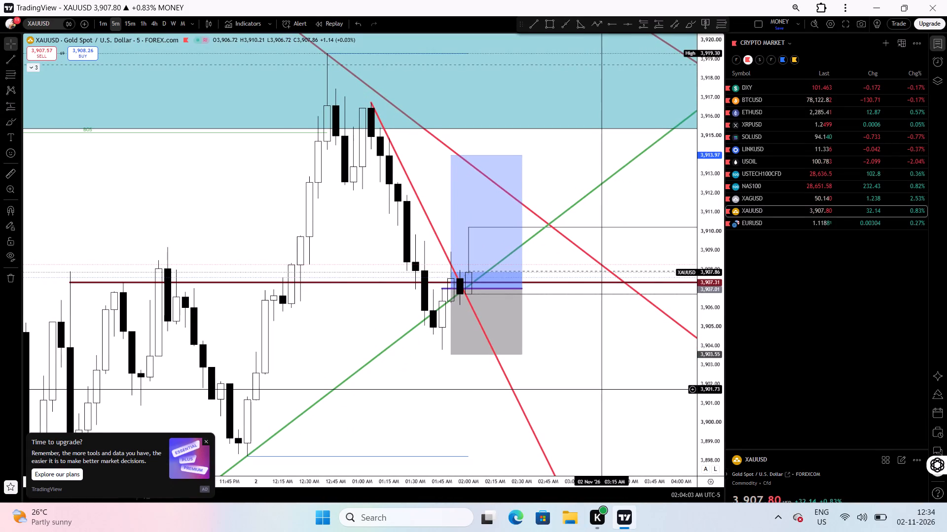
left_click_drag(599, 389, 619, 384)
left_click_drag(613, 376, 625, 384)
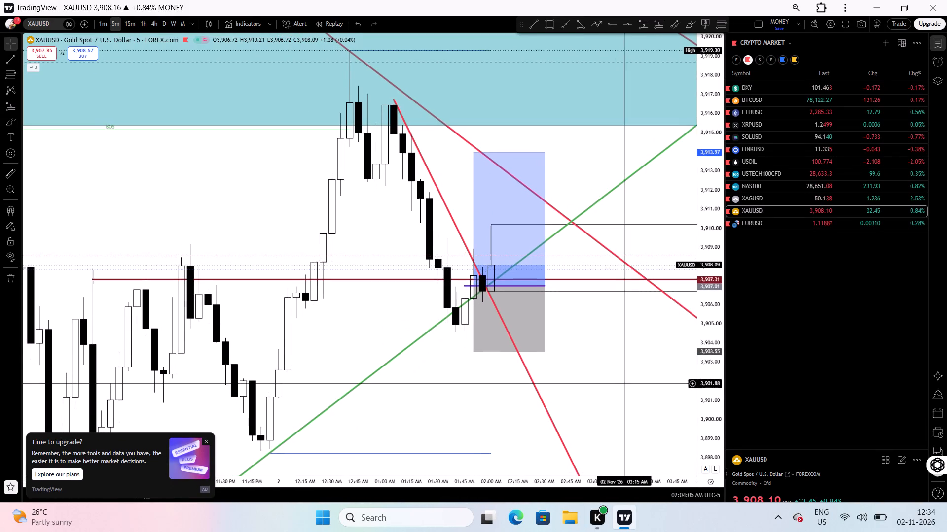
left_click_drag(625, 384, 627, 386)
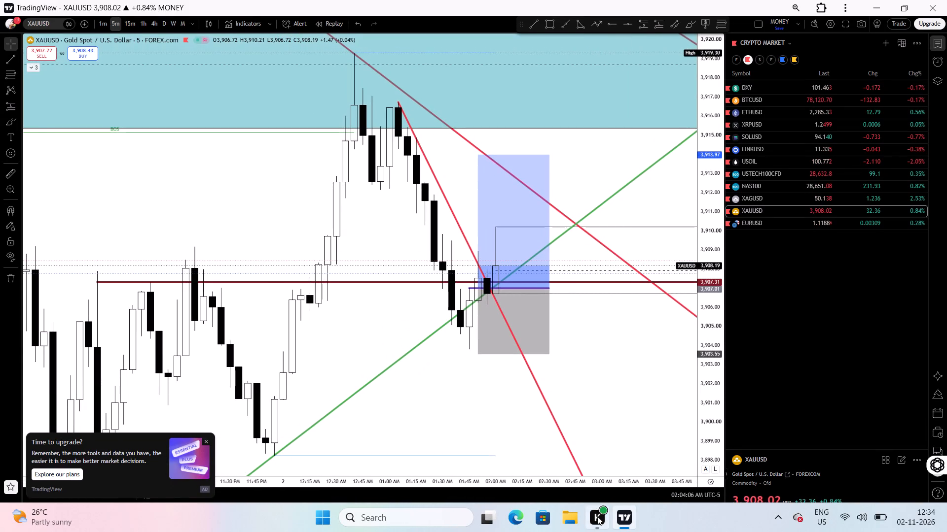
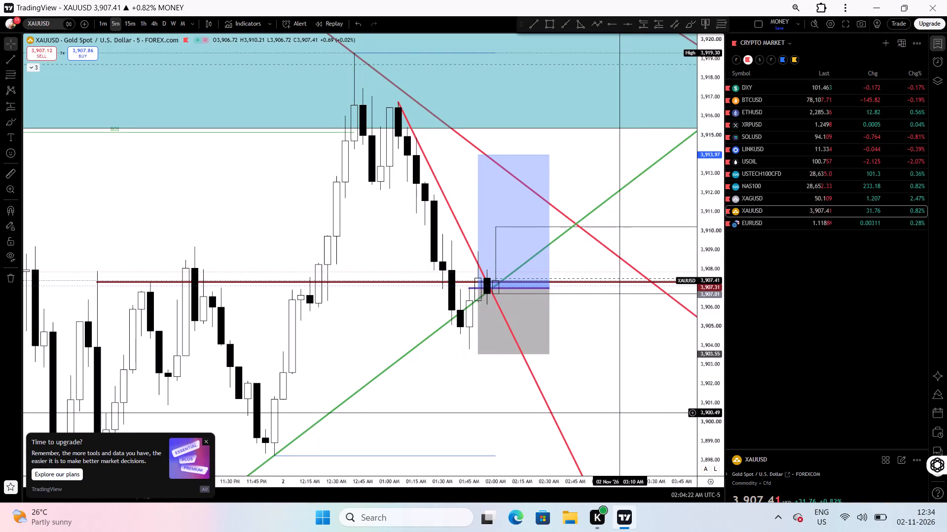
Examine the 5-minute gold candles around the planned long, the horizontal level at 3,907.31 and the crossing trendlines.
left_click_drag(620, 412, 647, 412)
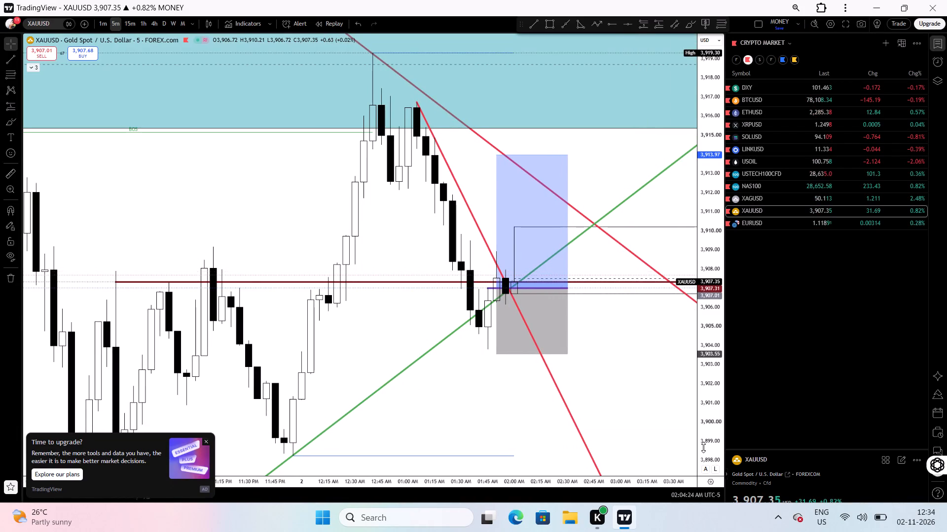
left_click_drag(703, 447, 679, 428)
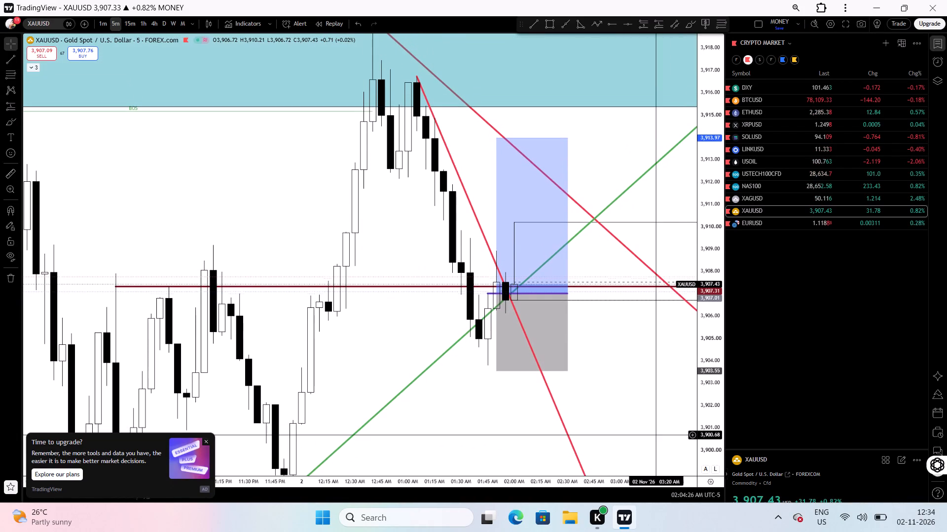
left_click_drag(656, 434, 623, 387)
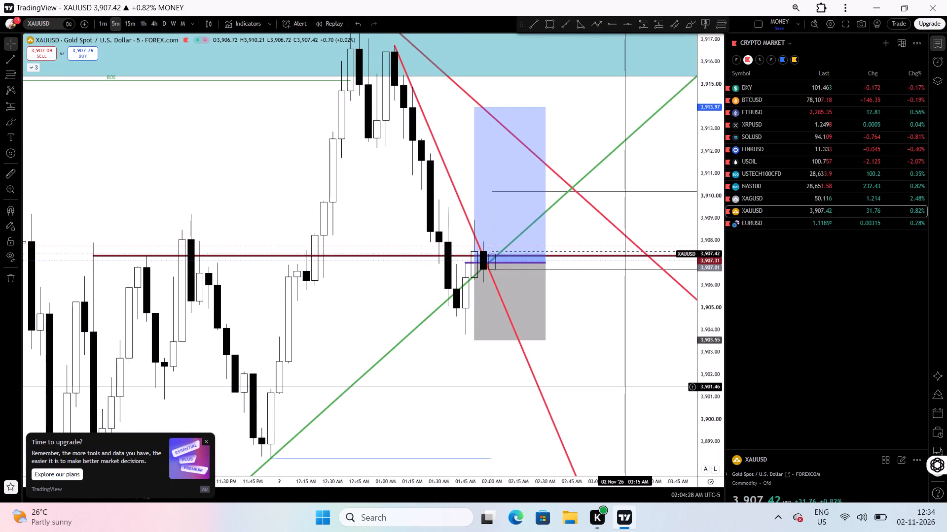
left_click_drag(614, 343, 613, 377)
left_click_drag(706, 285, 686, 320)
left_click_drag(603, 366, 613, 367)
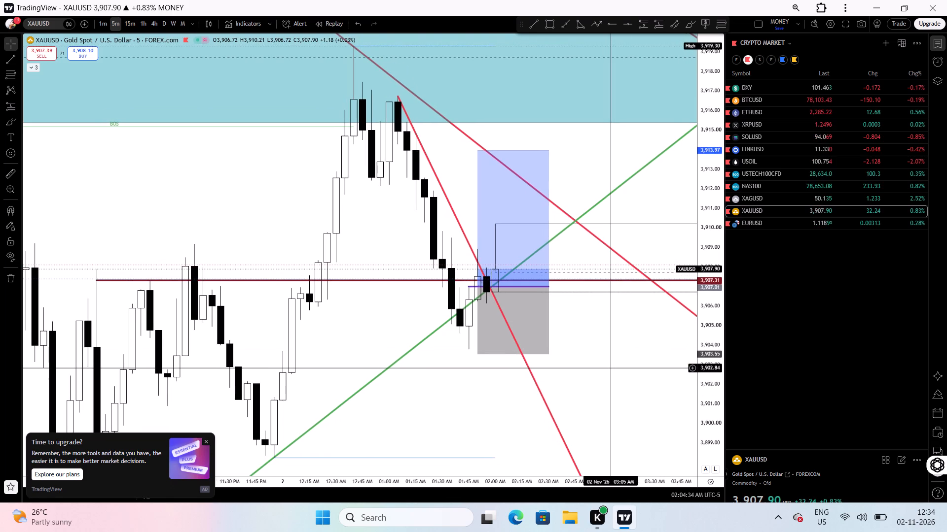
left_click_drag(585, 366, 601, 380)
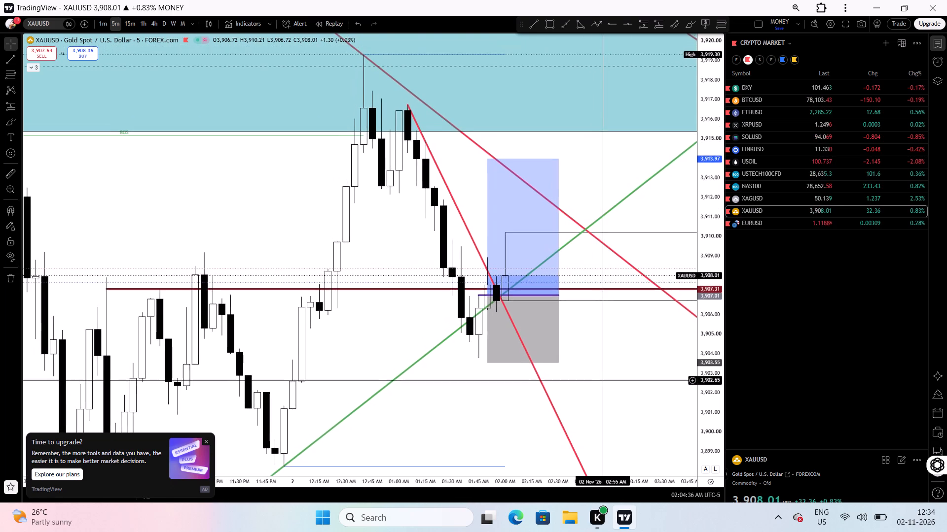
left_click_drag(601, 380, 621, 384)
left_click(620, 361)
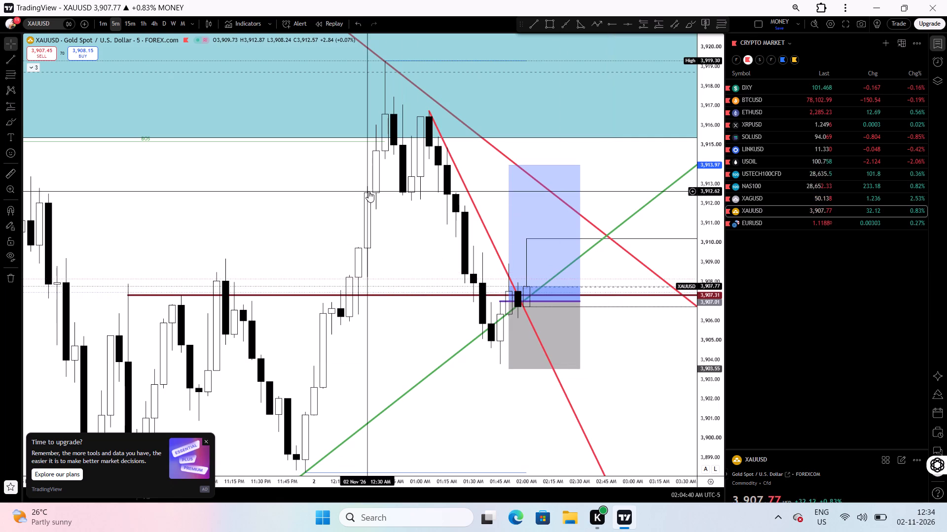
Switch the gold chart to the 15-minute timeframe and examine price around the planned long.
left_click(126, 23)
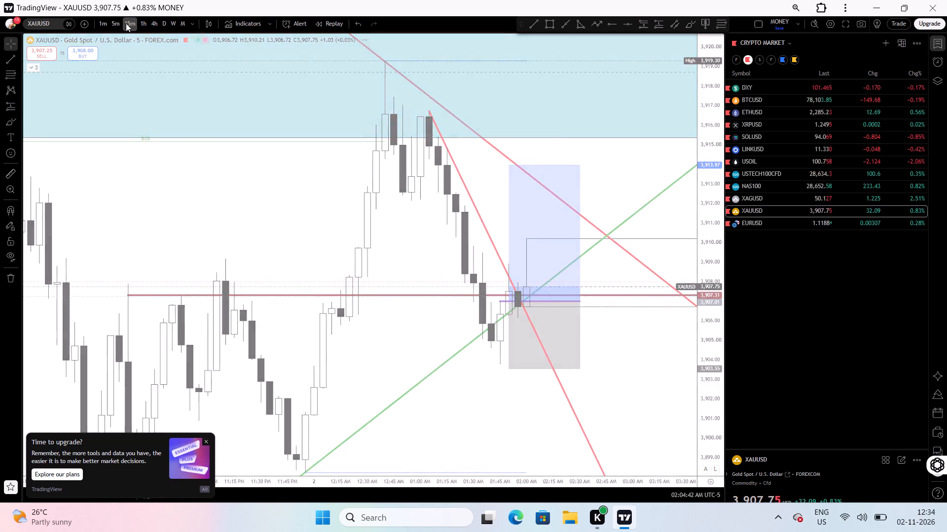
left_click_drag(214, 399, 487, 359)
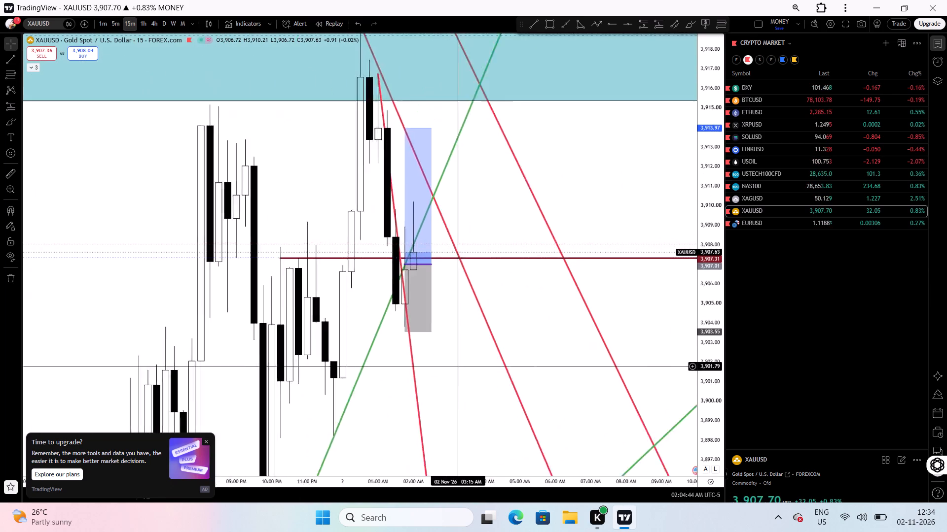
left_click_drag(487, 359, 452, 386)
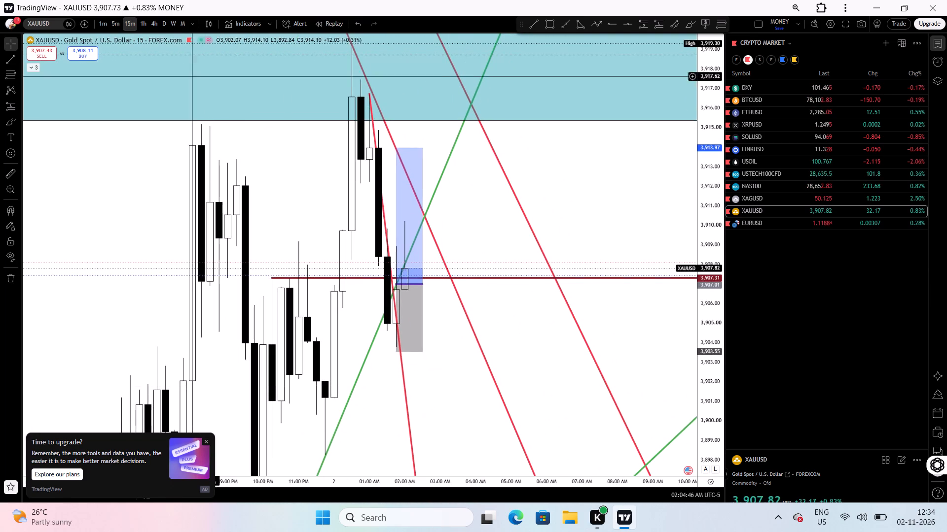
Return the gold chart to the 5-minute timeframe and reset the chart view.
left_click(116, 28)
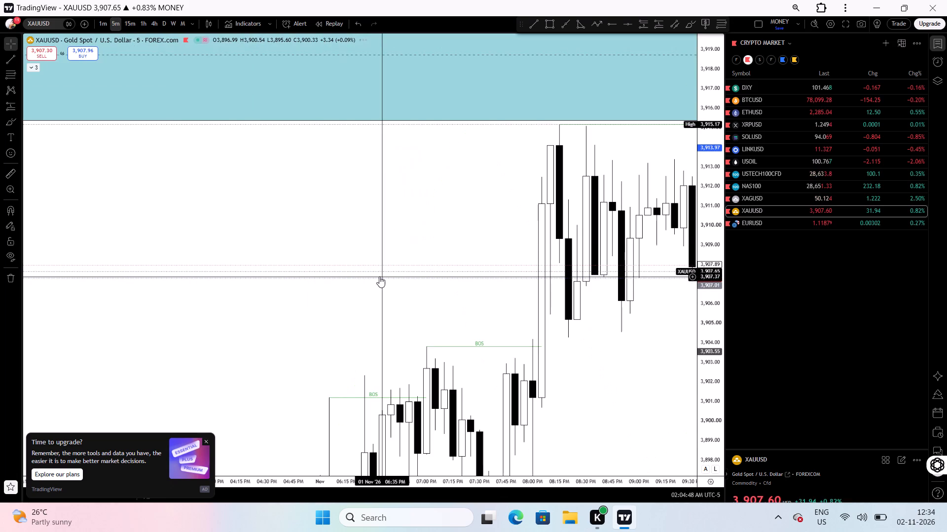
left_click(379, 276)
right_click(379, 276)
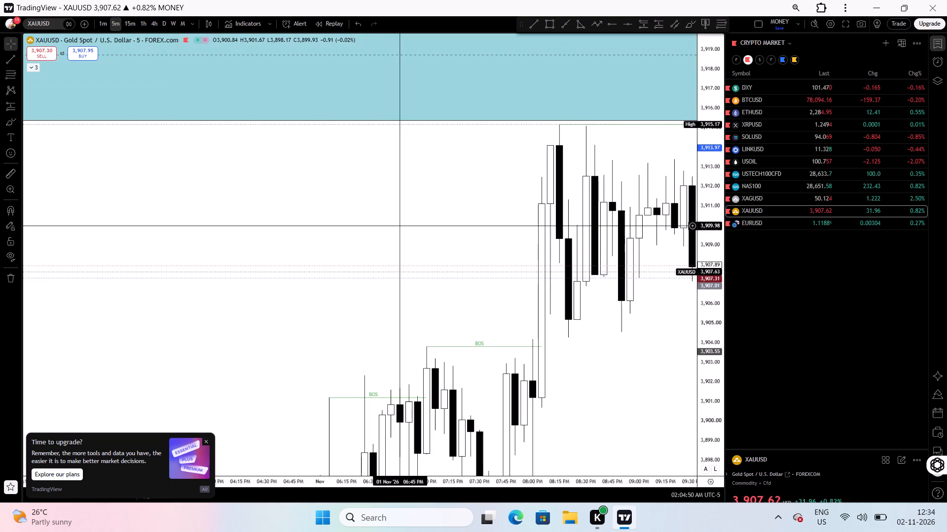
left_click(399, 226)
right_click(399, 226)
left_click(416, 236)
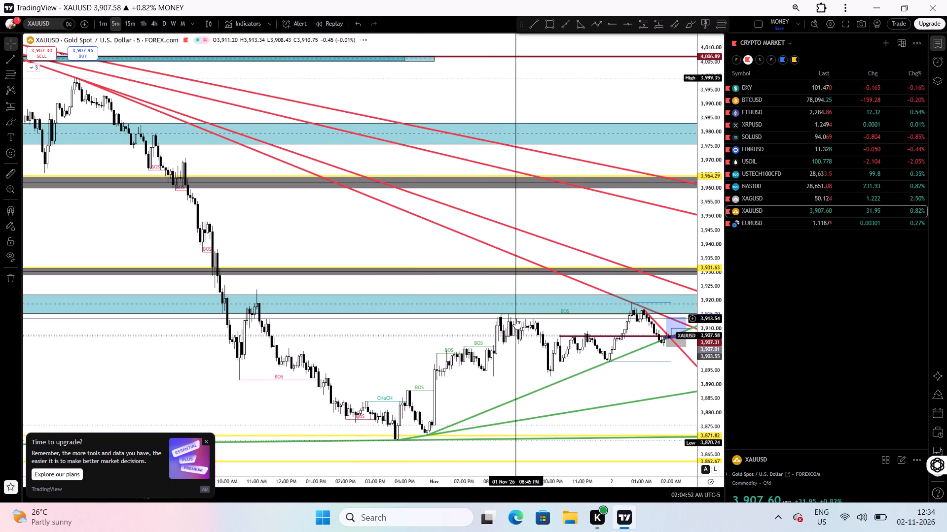
Examine the wider 5-minute gold structure, including the overhead zones, trendlines and the 15m candle projection ahead of price.
left_click_drag(524, 359, 326, 359)
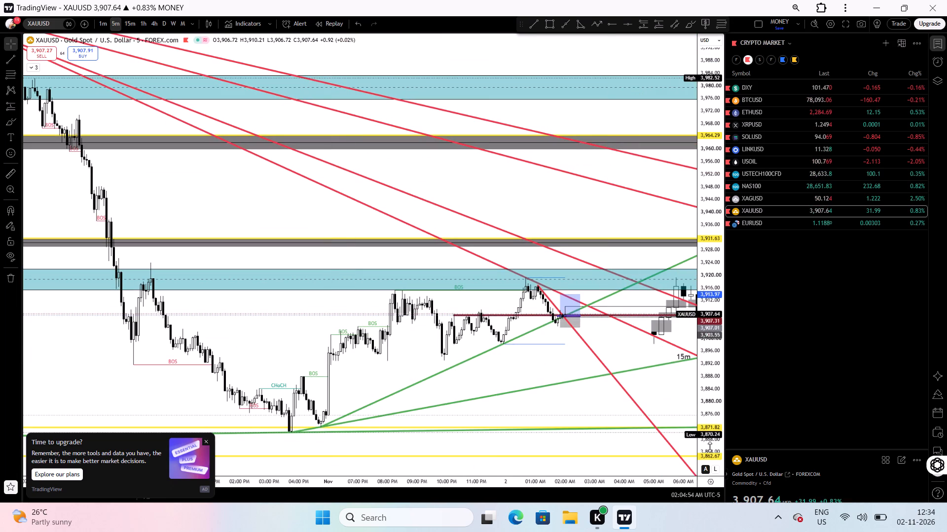
left_click_drag(710, 450, 659, 127)
left_click_drag(507, 452, 511, 256)
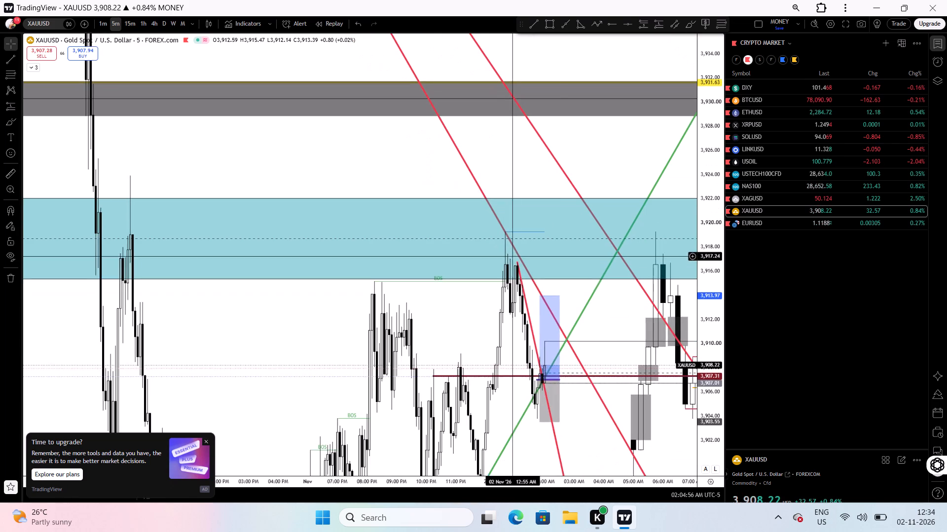
left_click_drag(577, 486, 404, 465)
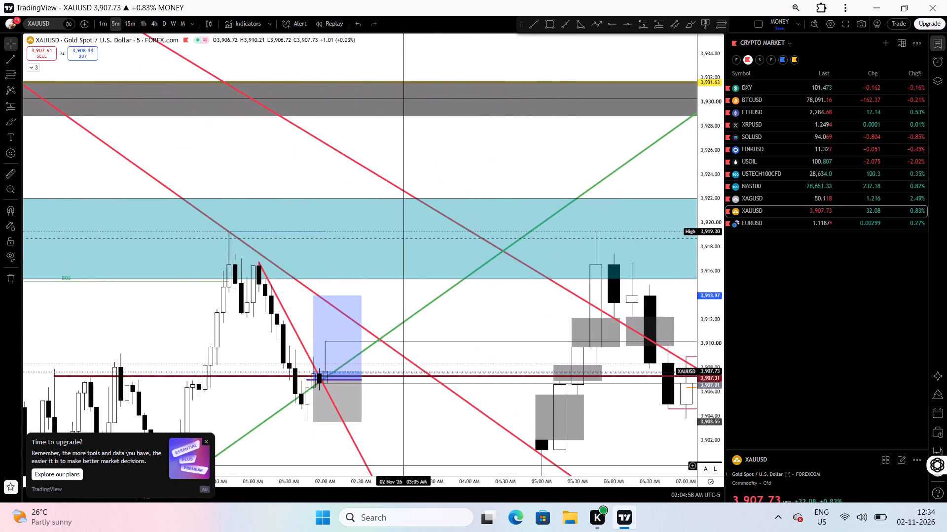
left_click_drag(422, 453, 643, 336)
left_click_drag(700, 434, 650, 246)
left_click_drag(585, 402, 680, 365)
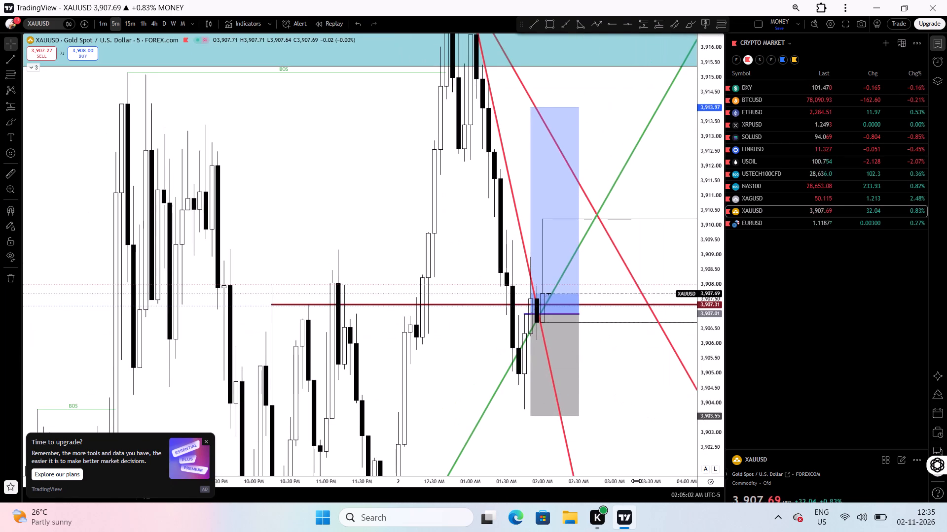
Examine the latest 5-minute gold candles up close against the long's entry, the 3,907.31 level and the green trendline.
left_click_drag(636, 481, 552, 454)
left_click_drag(518, 407, 671, 428)
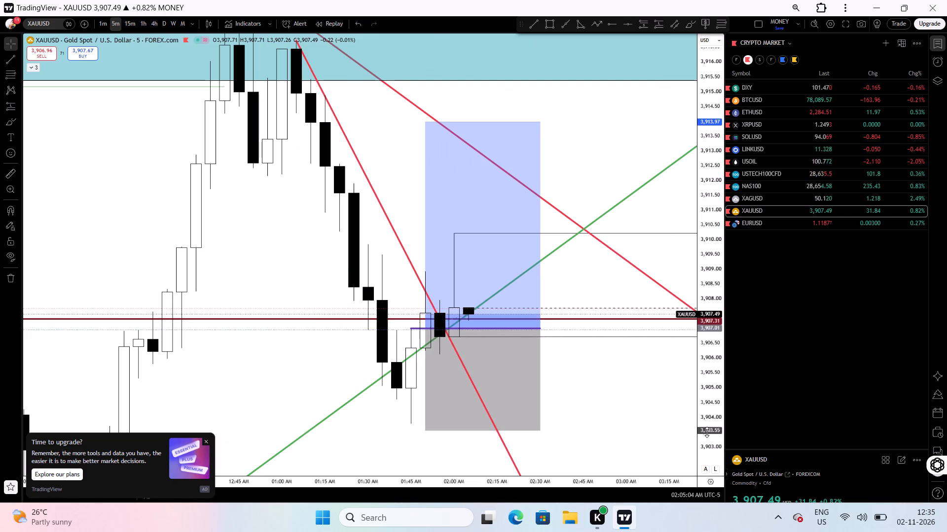
left_click_drag(708, 432, 662, 348)
left_click_drag(622, 428, 549, 347)
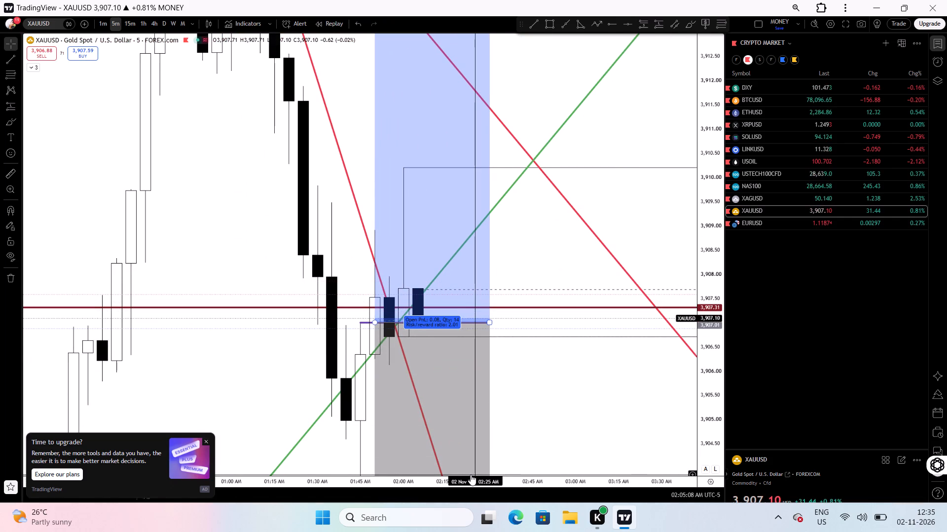
left_click_drag(467, 481, 509, 466)
left_click_drag(589, 394, 615, 397)
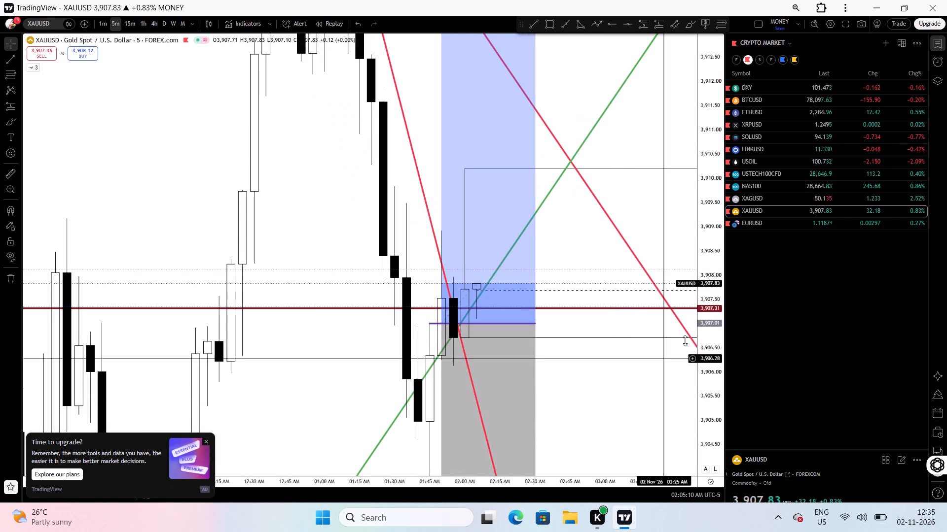
left_click_drag(711, 295, 686, 417)
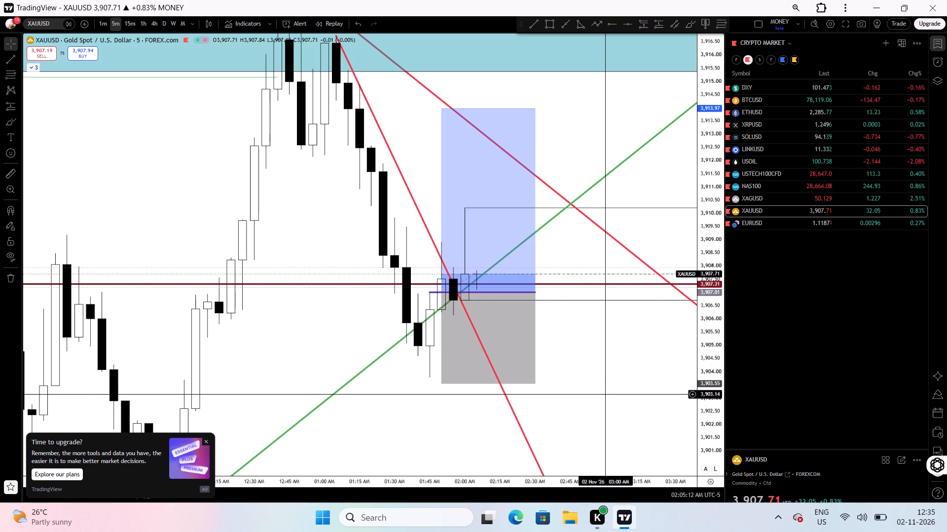
left_click_drag(606, 375, 610, 417)
left_click_drag(610, 417, 604, 430)
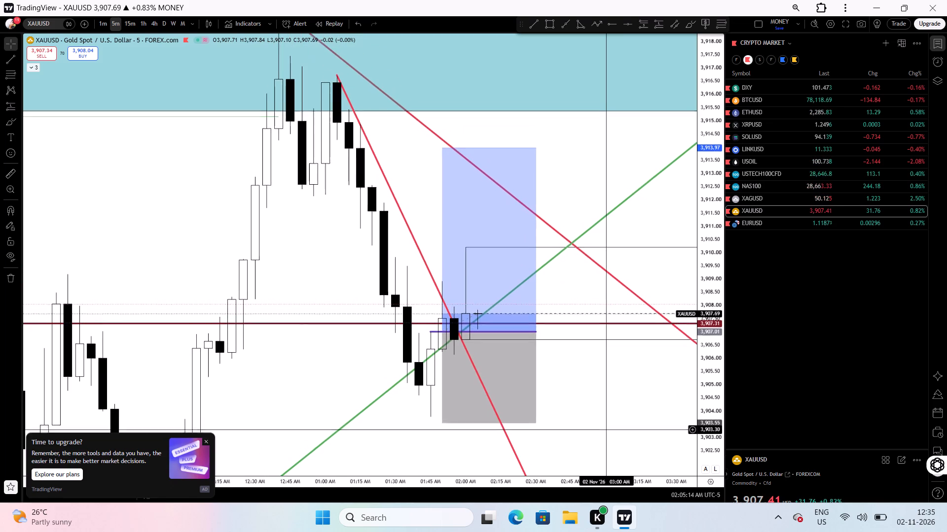
left_click_drag(604, 430, 603, 436)
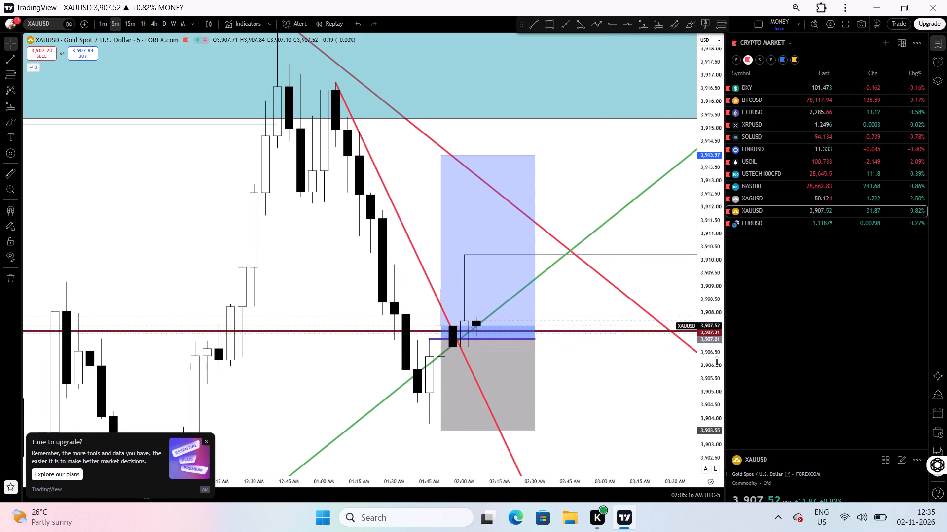
left_click_drag(709, 349, 705, 377)
left_click_drag(621, 380, 639, 396)
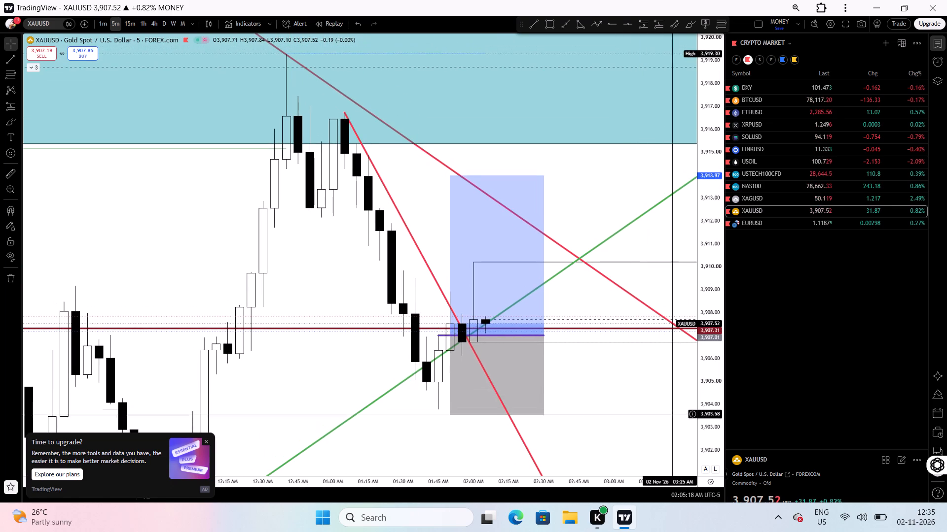
left_click_drag(706, 438, 678, 398)
left_click_drag(616, 422, 620, 422)
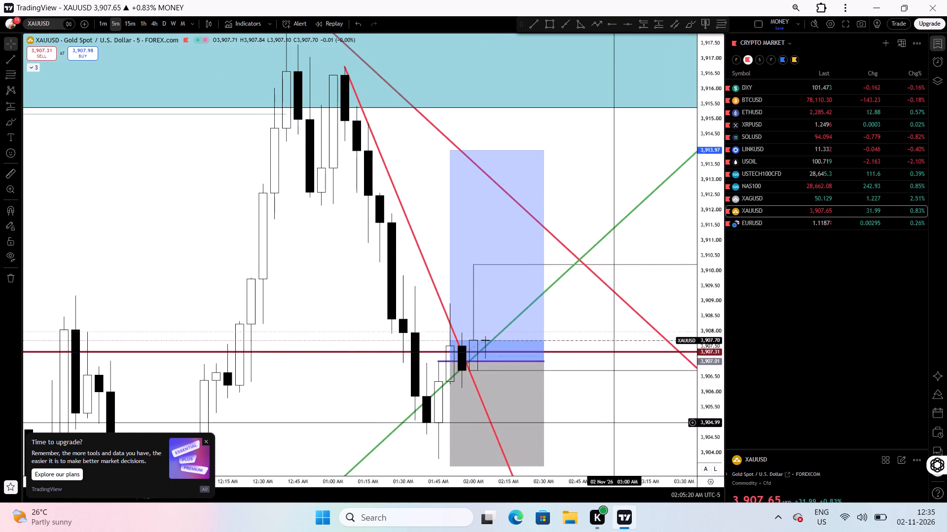
left_click_drag(620, 422, 634, 423)
left_click_drag(634, 423, 648, 375)
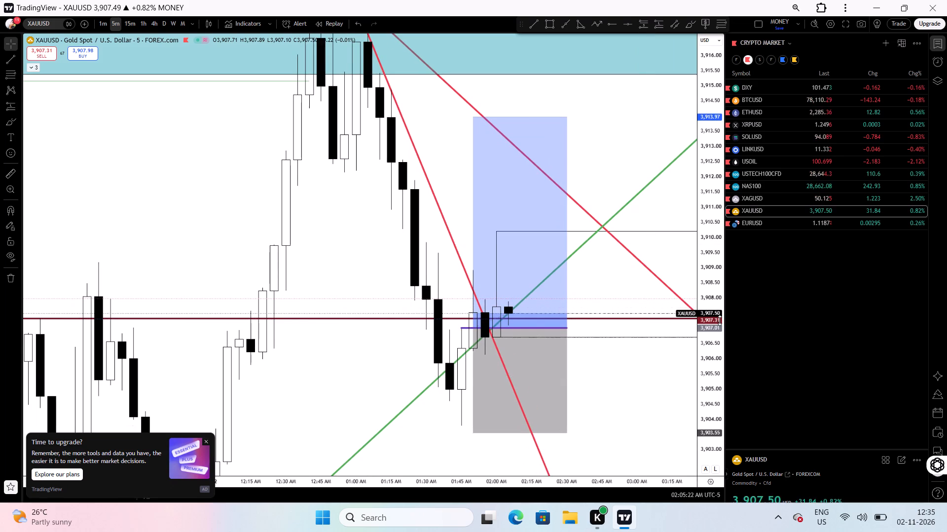
left_click_drag(714, 317, 697, 341)
left_click_drag(625, 384, 635, 413)
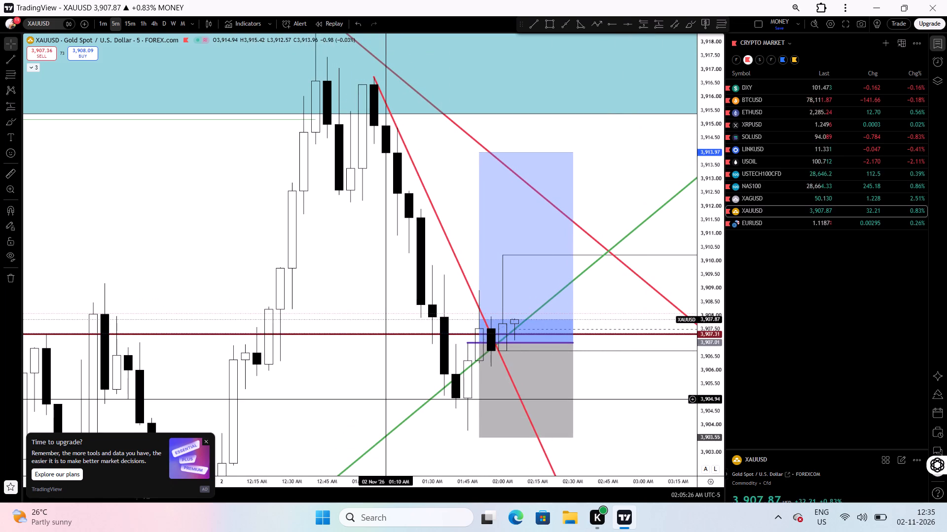
Monitor the forming 5-minute gold candle against the long position's target zone and the descending red trendline.
left_click_drag(339, 409, 291, 400)
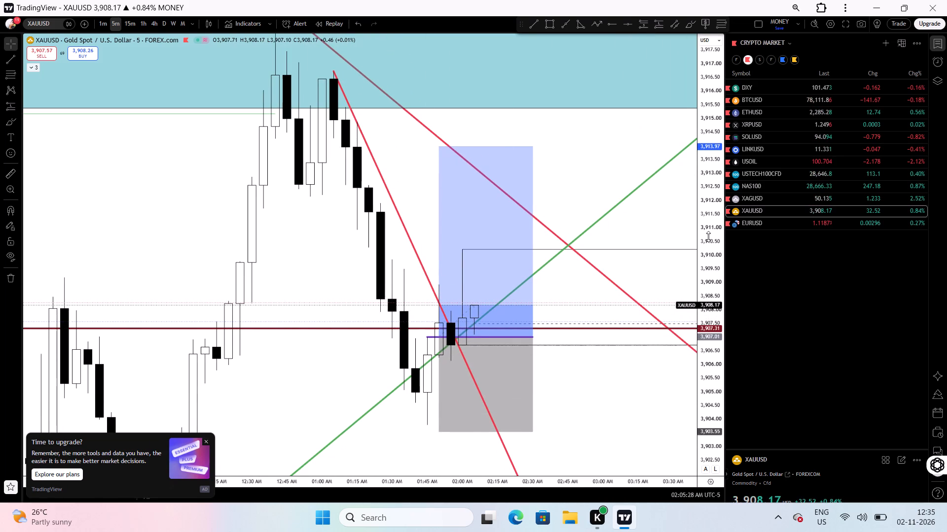
left_click_drag(708, 236, 693, 266)
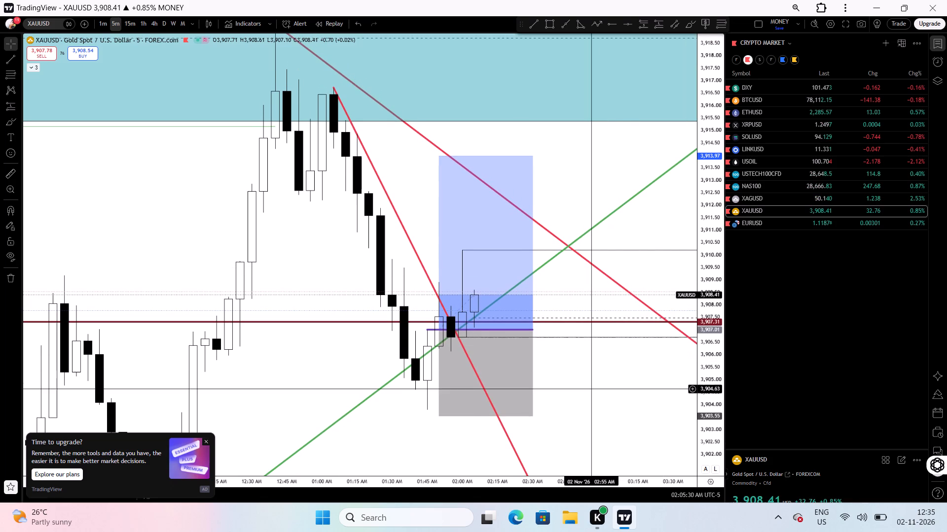
left_click_drag(596, 389, 599, 402)
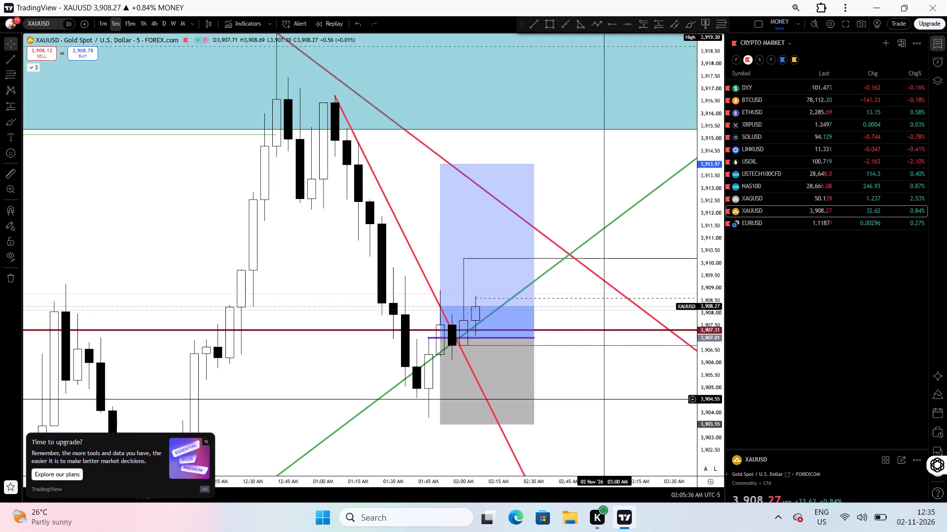
left_click_drag(599, 388, 598, 366)
left_click_drag(712, 300, 704, 321)
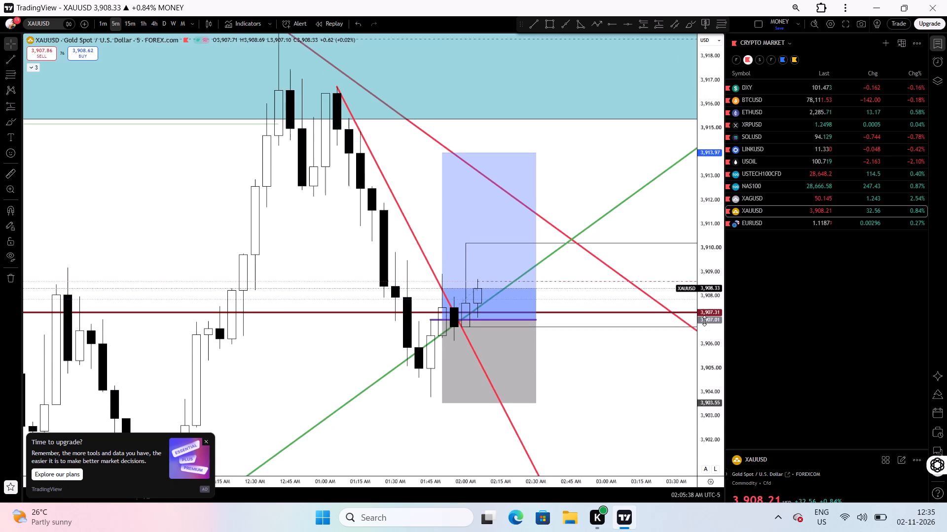
left_click_drag(629, 373, 636, 401)
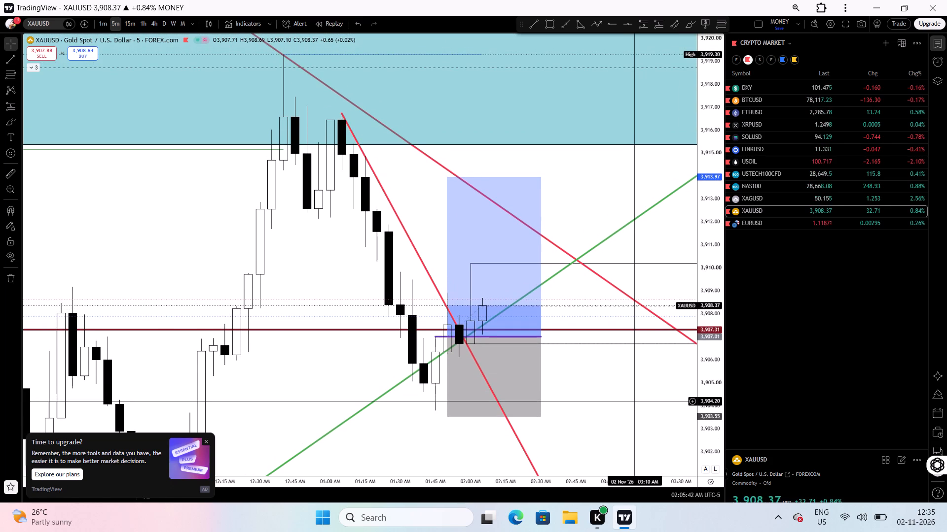
left_click_drag(623, 393, 646, 399)
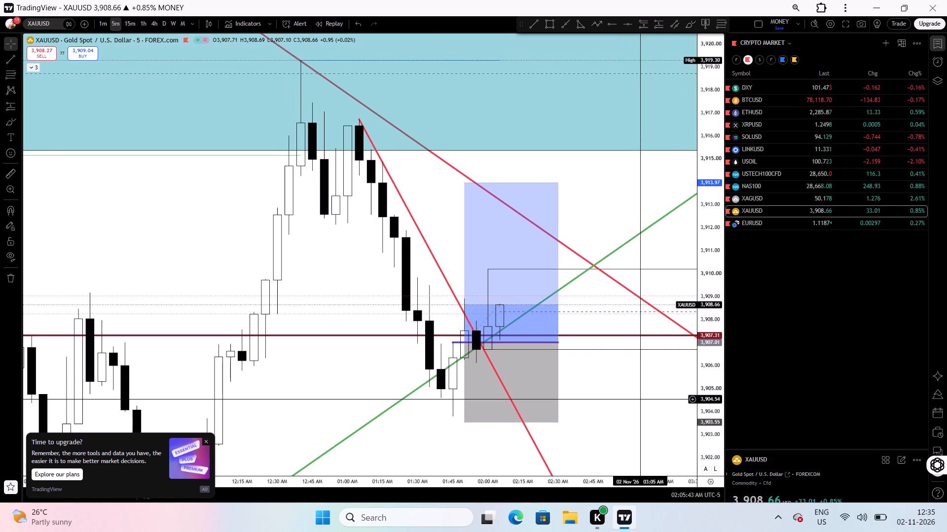
left_click_drag(619, 384, 654, 387)
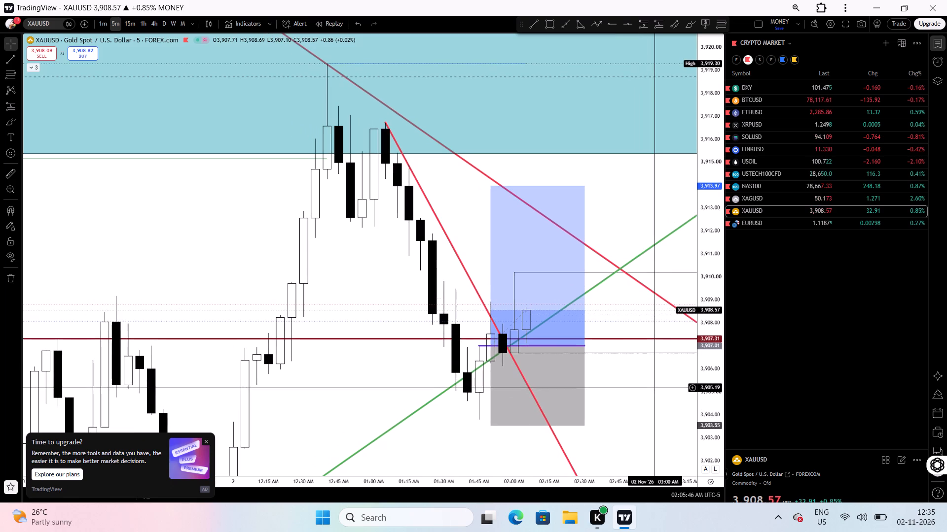
left_click_drag(645, 391, 654, 392)
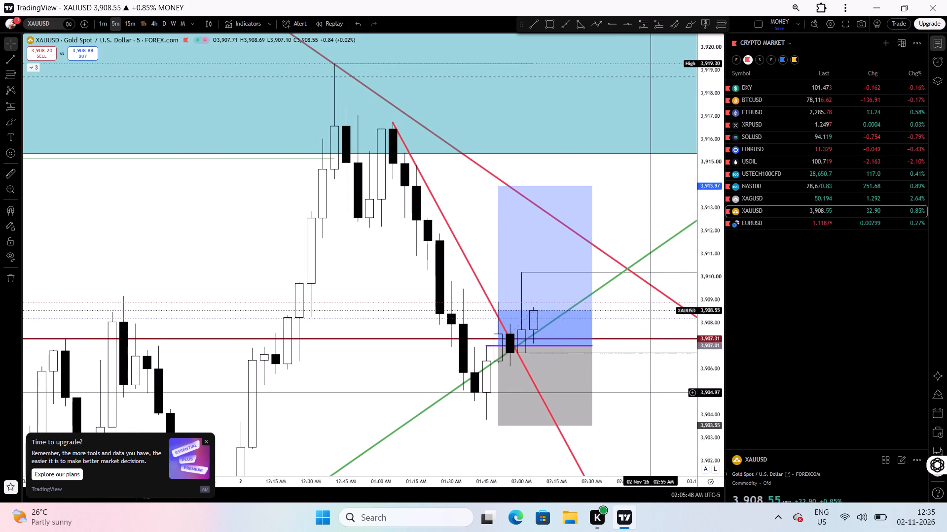
left_click_drag(654, 392, 656, 392)
left_click_drag(641, 392, 656, 392)
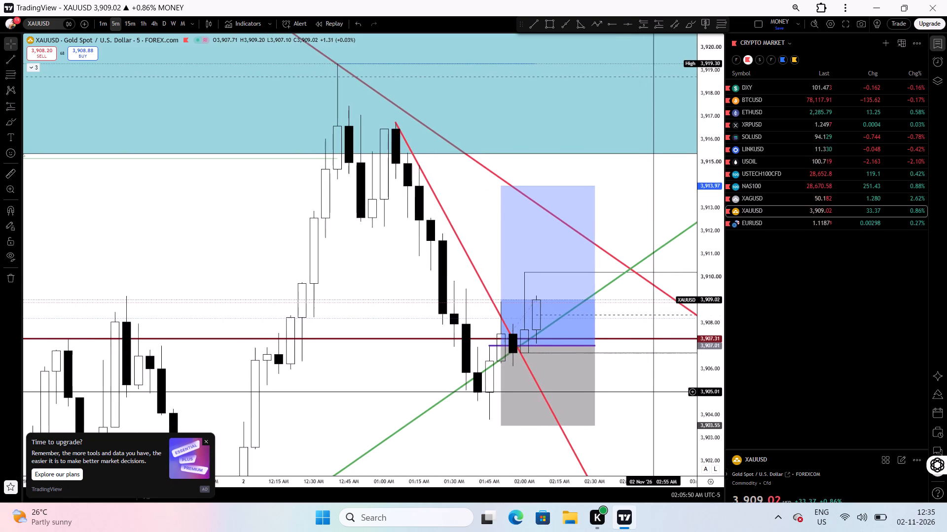
Monitor the forming 5-minute gold candle against the long's 3,907.01 entry, the 3,907.31 level and the rising green trendline.
left_click_drag(656, 392, 660, 392)
left_click(660, 392)
left_click_drag(706, 334, 706, 334)
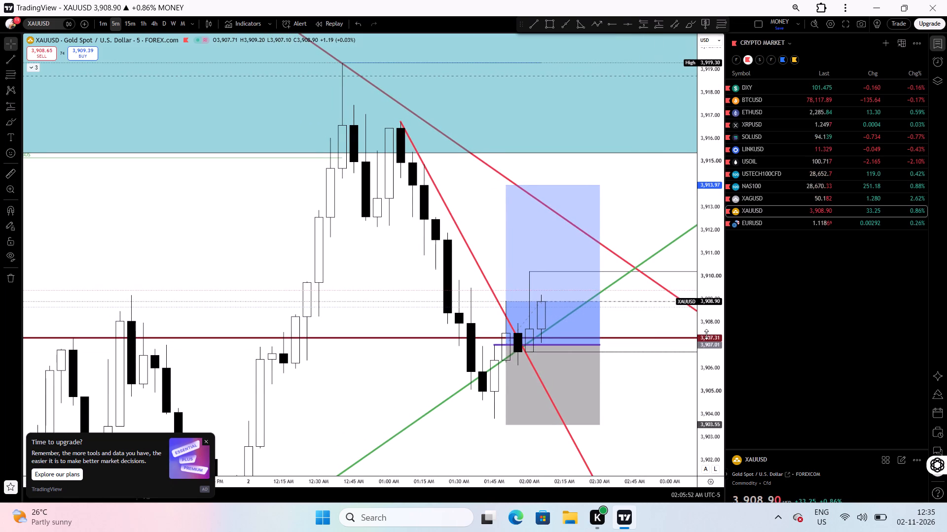
left_click_drag(706, 334, 699, 343)
left_click_drag(633, 374, 639, 388)
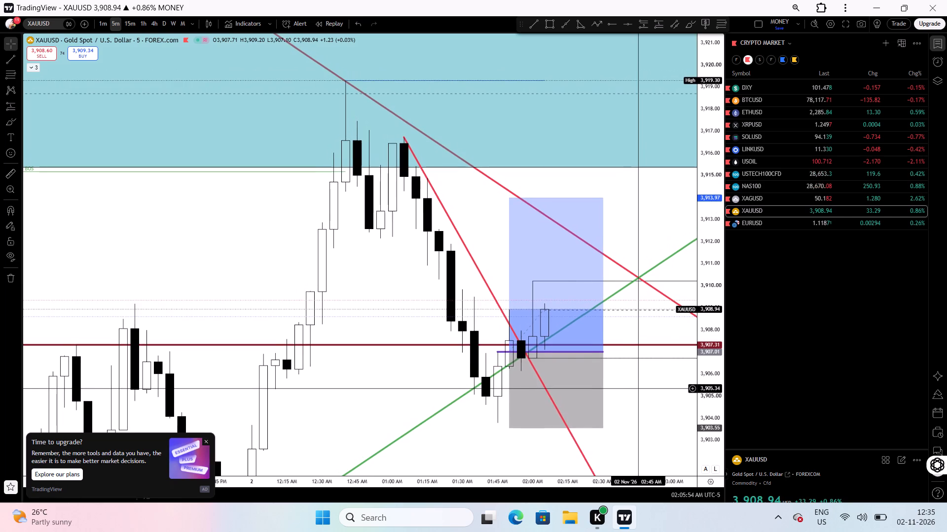
left_click_drag(639, 388, 607, 367)
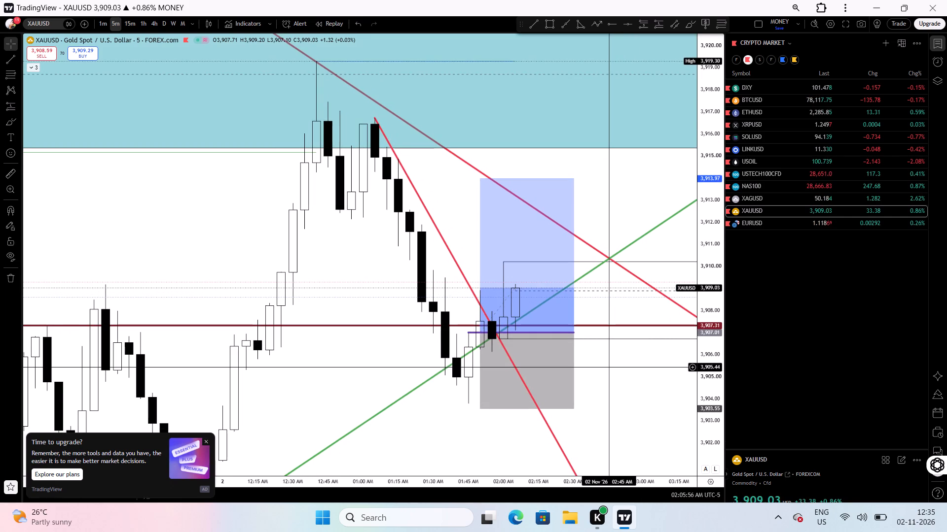
left_click_drag(619, 371, 617, 369)
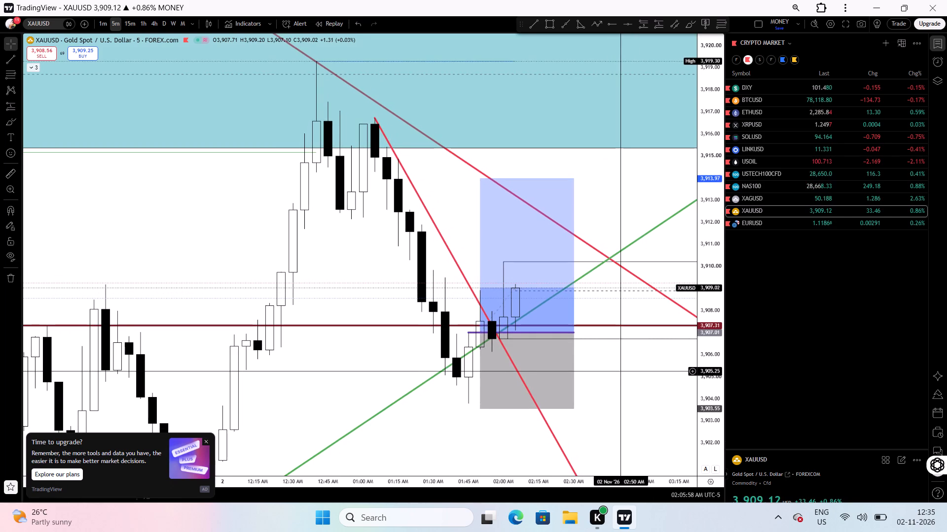
left_click_drag(617, 369, 610, 367)
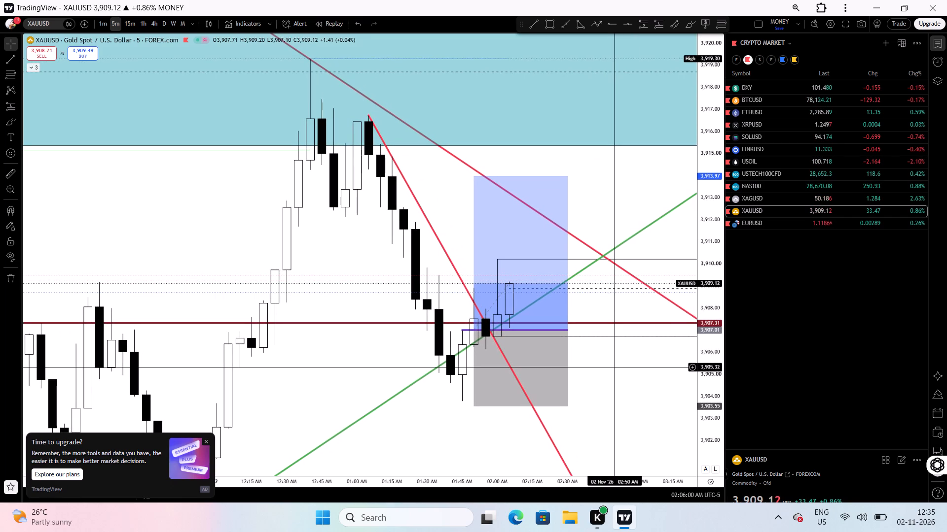
left_click_drag(621, 381, 568, 364)
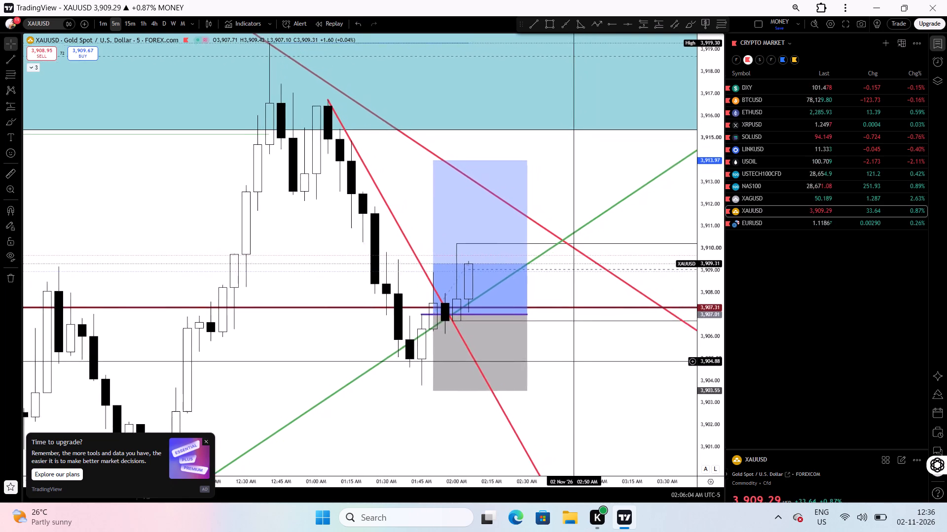
Examine the gold long's path to its 3,913.97 target, including the crossing red and green trendlines and the overhead blue zone.
left_click_drag(568, 364, 558, 375)
left_click_drag(701, 273, 689, 315)
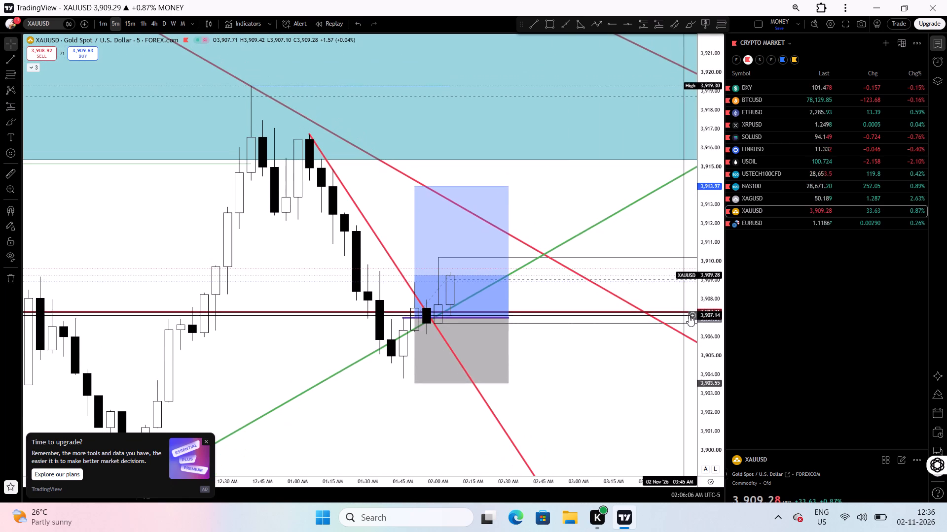
left_click_drag(570, 388, 645, 399)
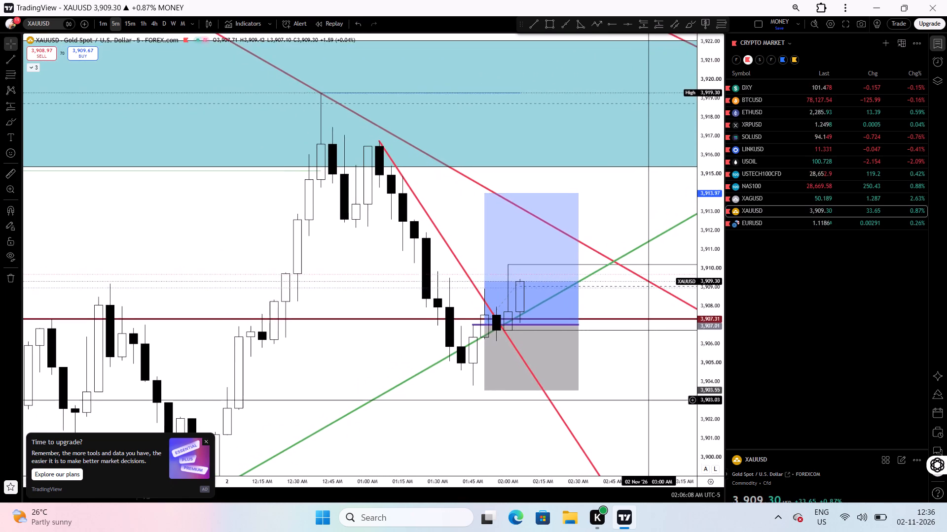
left_click_drag(645, 399, 654, 386)
left_click_drag(654, 386, 629, 329)
left_click_drag(629, 329, 612, 419)
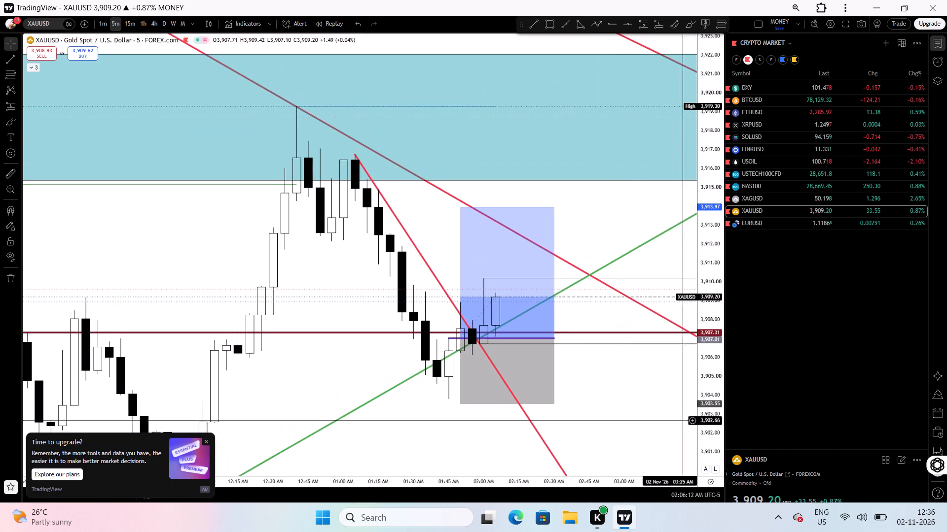
left_click_drag(706, 428, 698, 376)
left_click_drag(611, 436, 641, 402)
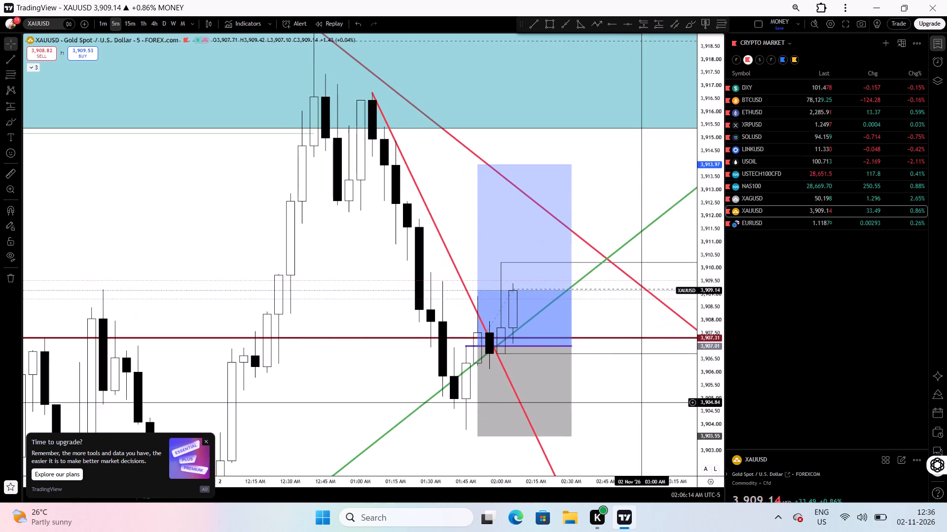
left_click_drag(706, 303, 695, 346)
left_click_drag(605, 381, 605, 383)
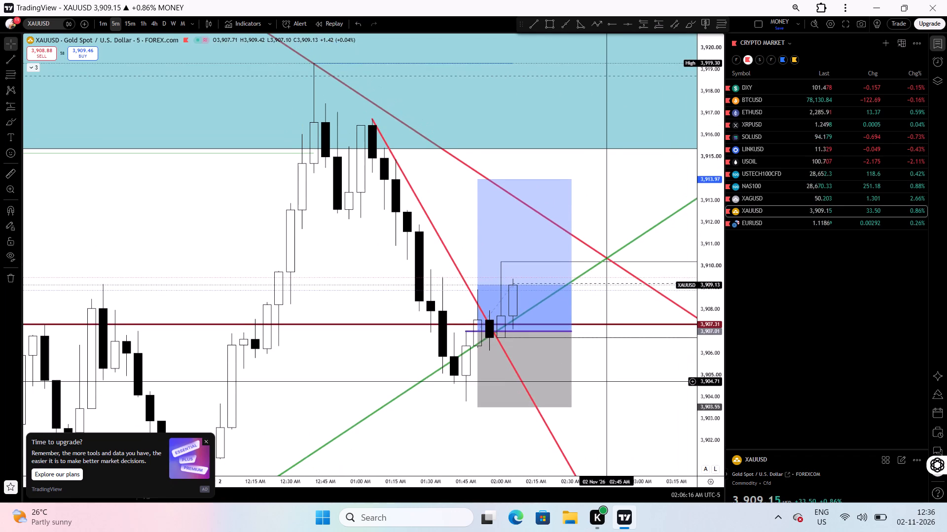
left_click_drag(605, 383, 608, 399)
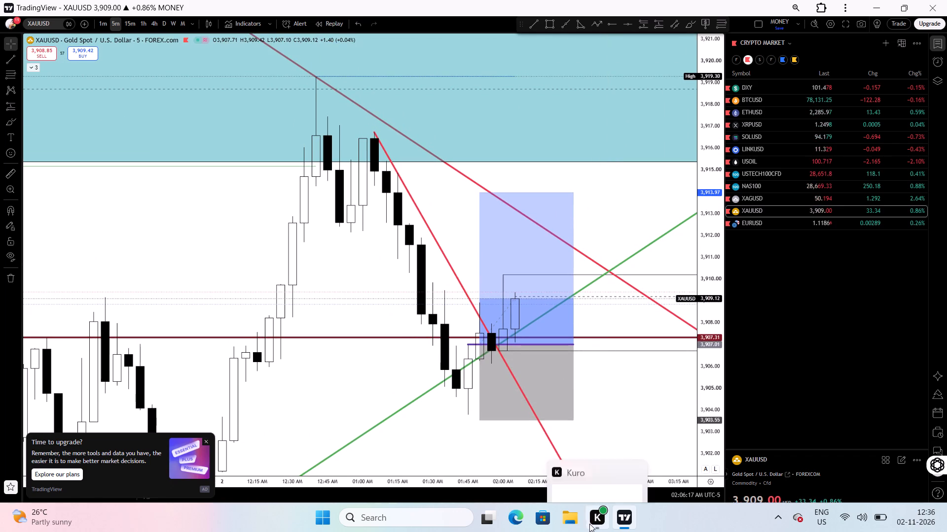
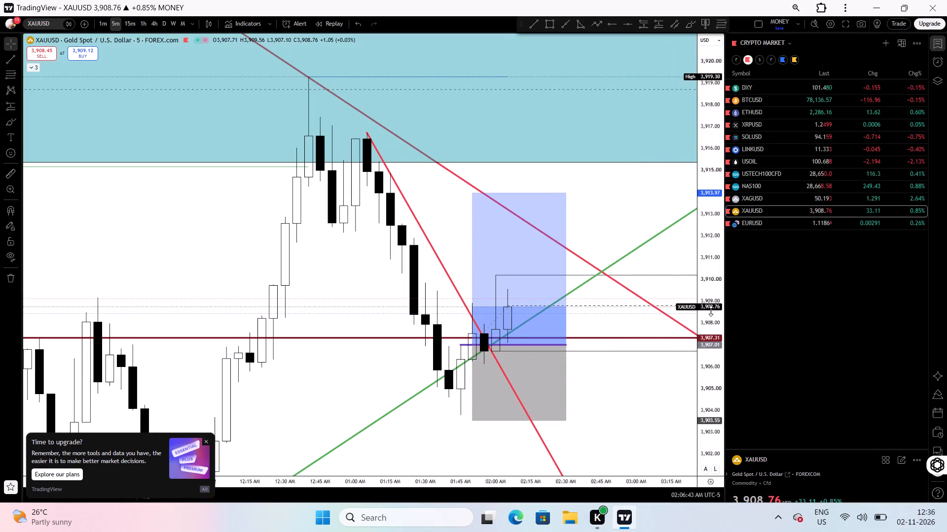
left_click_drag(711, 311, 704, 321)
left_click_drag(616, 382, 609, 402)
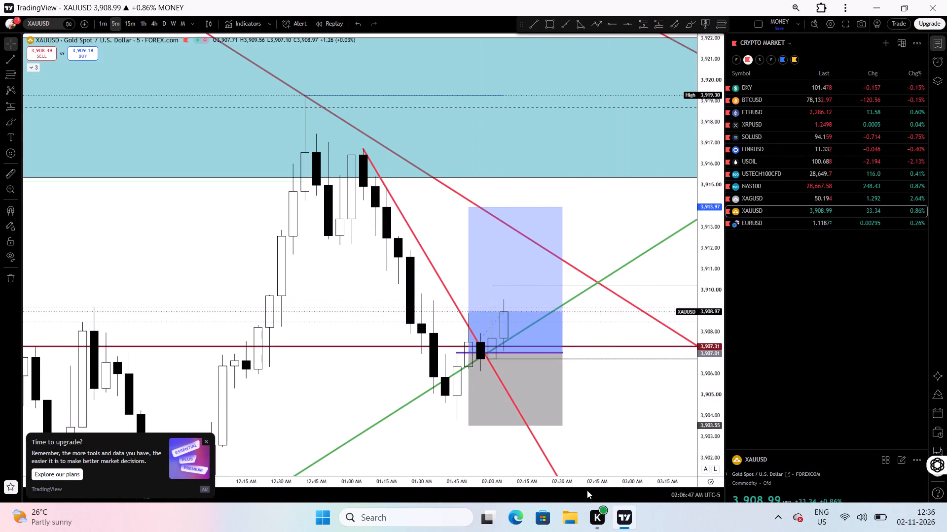
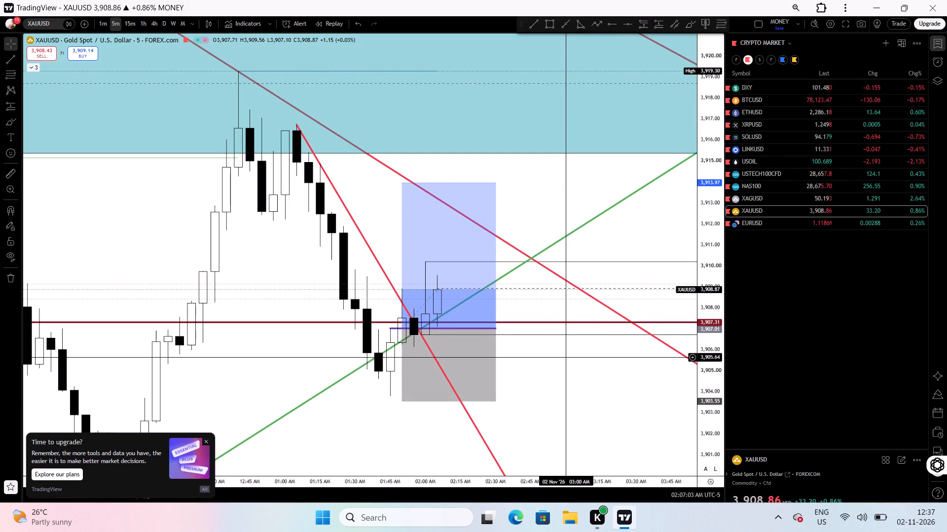
Examine the 15m candle drawing and its grey zones placed ahead of the current XAUUSD price on the 5-minute chart.
left_click_drag(571, 401, 612, 391)
left_click_drag(612, 391, 413, 440)
left_click_drag(438, 444, 215, 296)
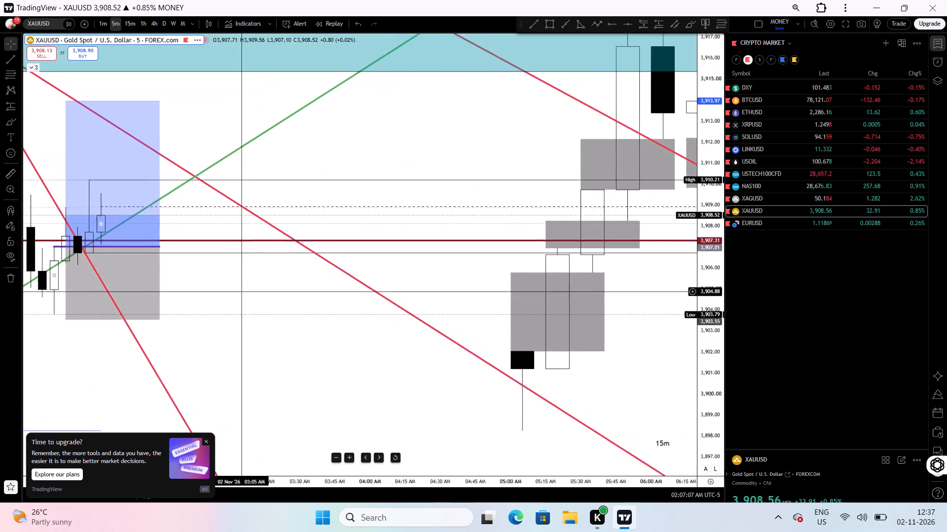
left_click_drag(215, 296, 202, 305)
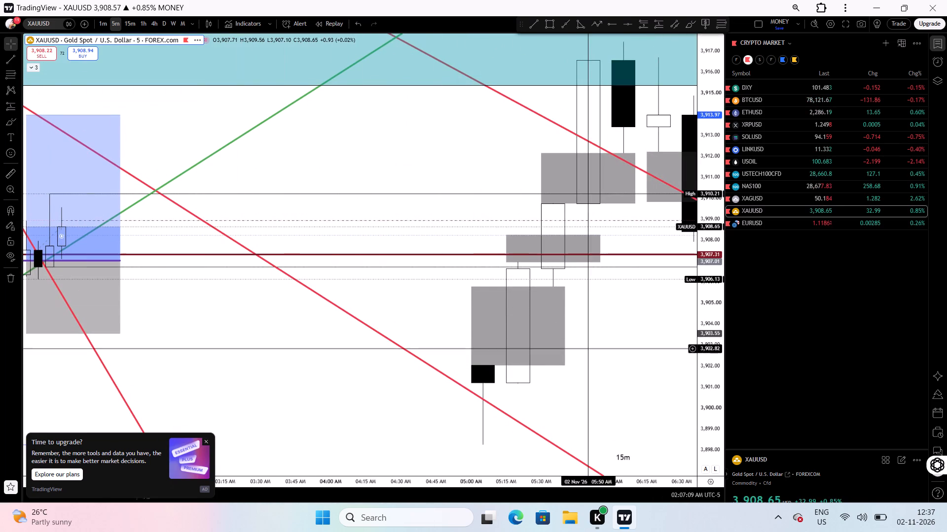
left_click_drag(620, 353, 252, 305)
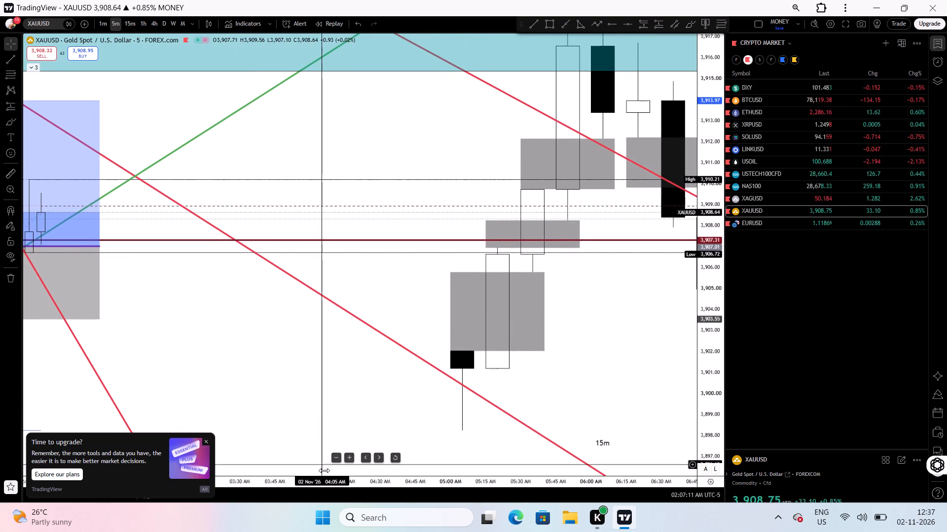
left_click_drag(326, 481, 535, 454)
left_click_drag(663, 355, 341, 431)
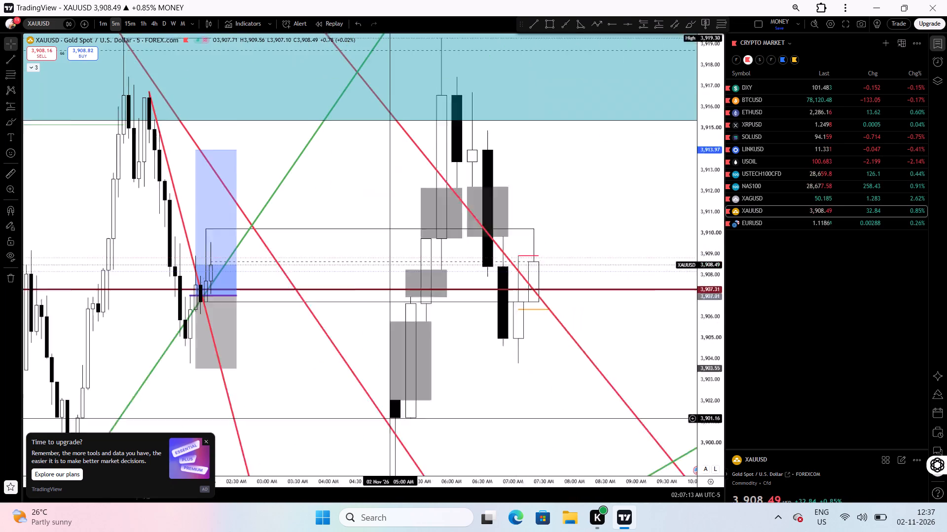
left_click_drag(341, 431, 513, 398)
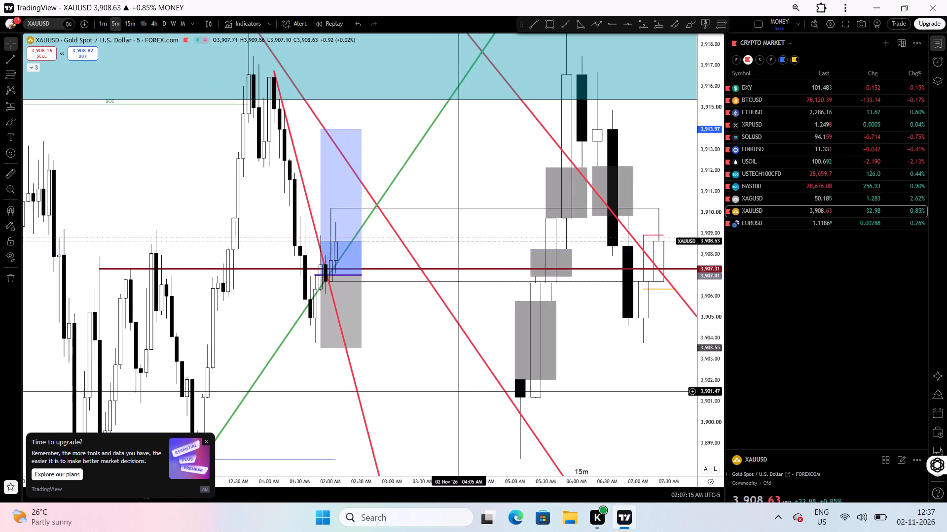
left_click_drag(451, 393, 487, 407)
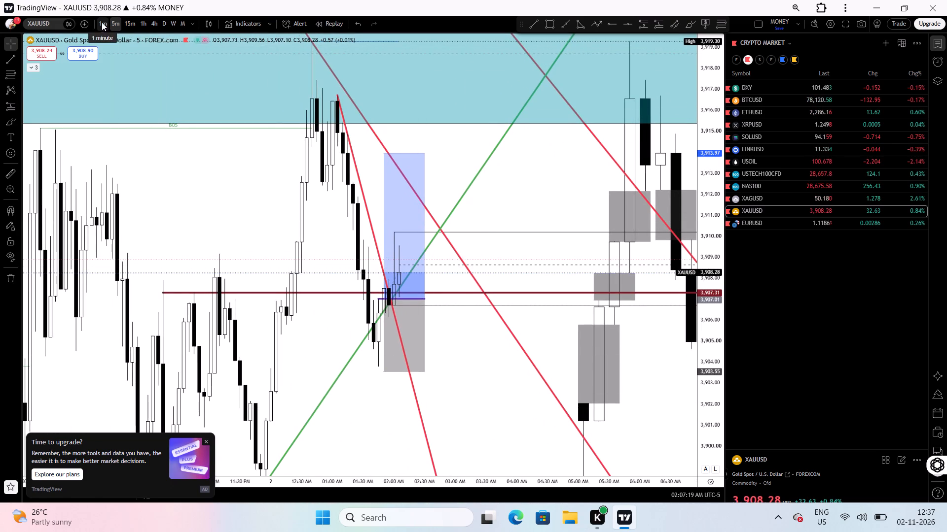
Examine XAUUSD price action around the marked long position against the red and green trendlines, the dark red level and the teal zone.
left_click_drag(159, 209, 251, 279)
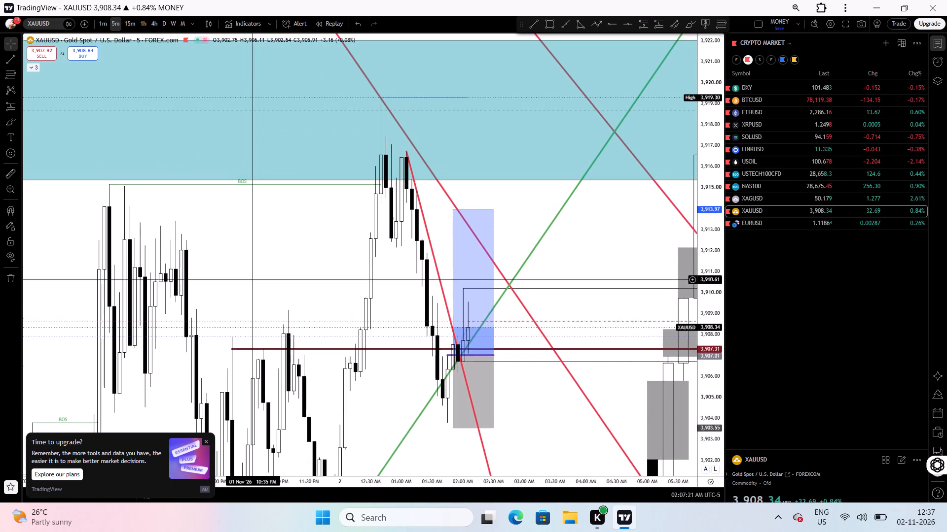
left_click_drag(703, 186, 664, 325)
left_click_drag(580, 397, 605, 394)
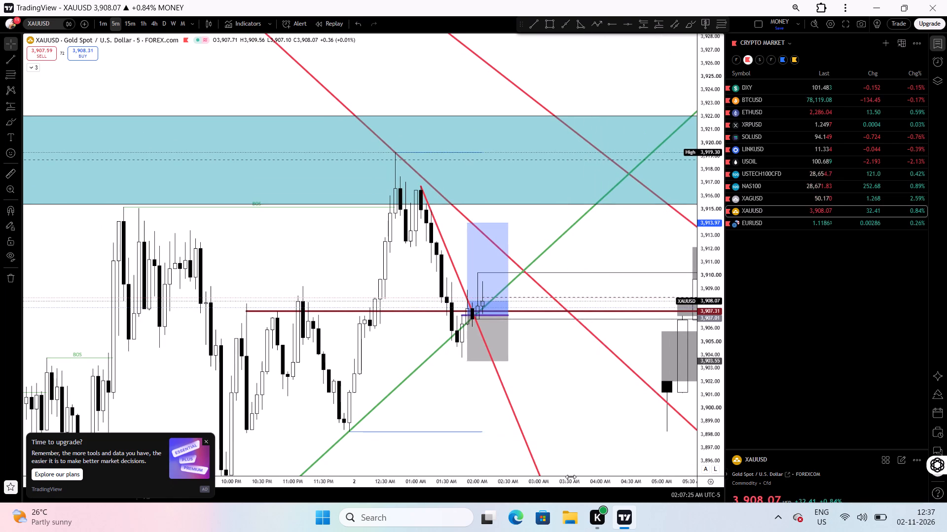
left_click_drag(573, 482, 524, 480)
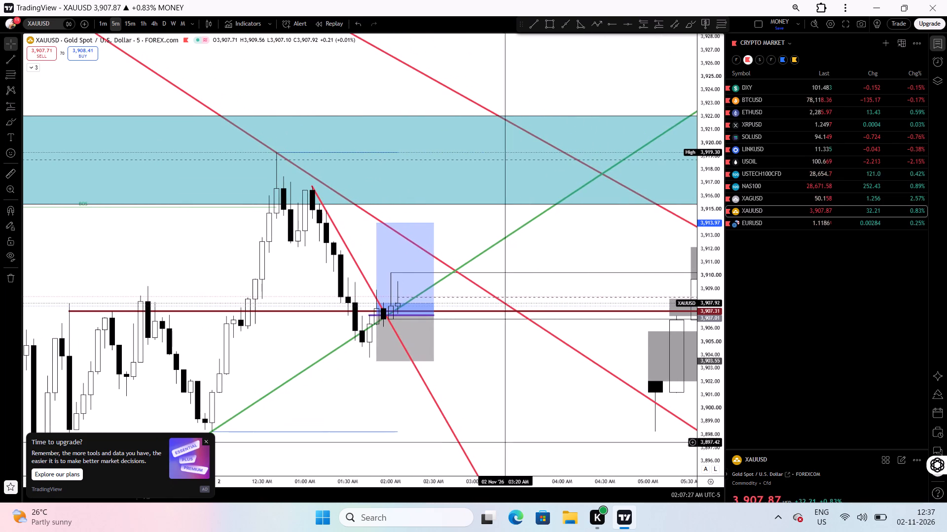
left_click_drag(494, 420, 592, 417)
left_click_drag(703, 445, 674, 340)
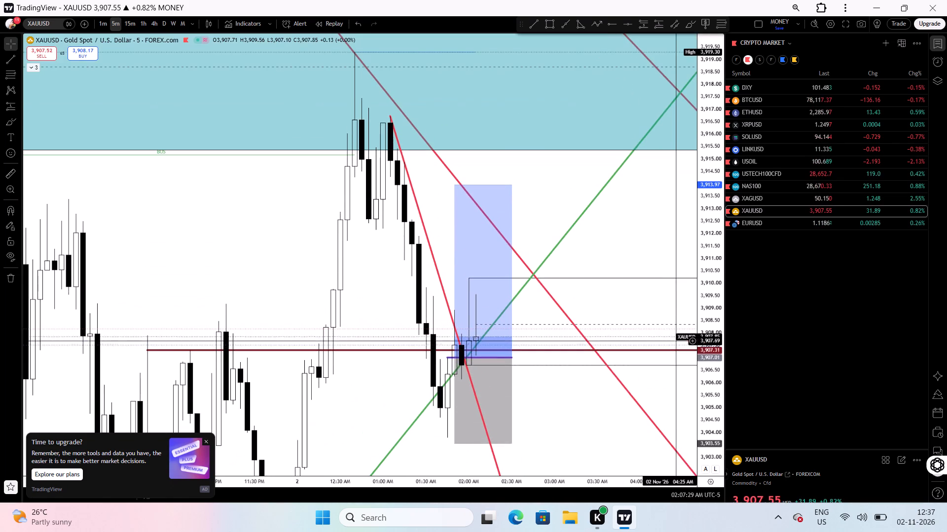
left_click_drag(603, 404, 615, 312)
left_click_drag(716, 251, 681, 334)
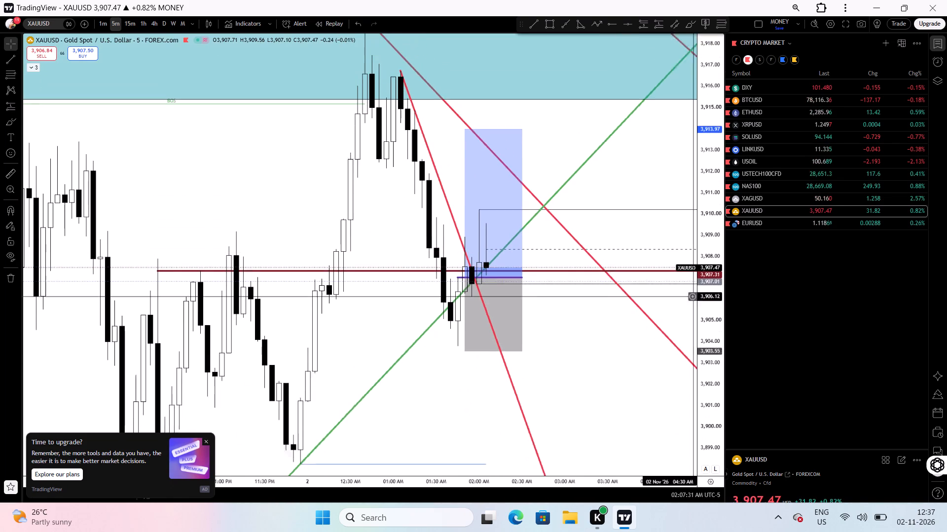
left_click_drag(681, 334, 676, 354)
left_click_drag(626, 381, 615, 366)
left_click_drag(706, 432, 669, 372)
left_click_drag(599, 414, 615, 449)
left_click_drag(598, 412, 608, 411)
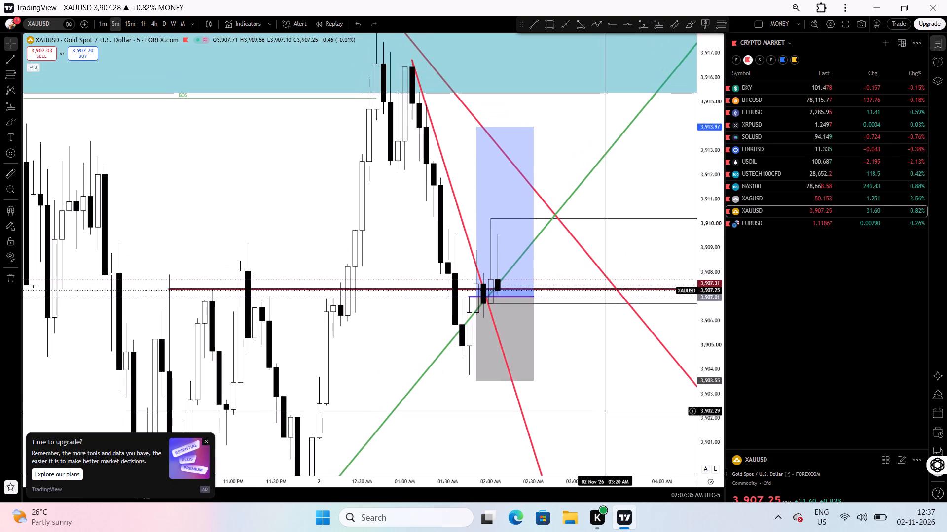
left_click_drag(608, 409, 645, 428)
left_click(618, 409)
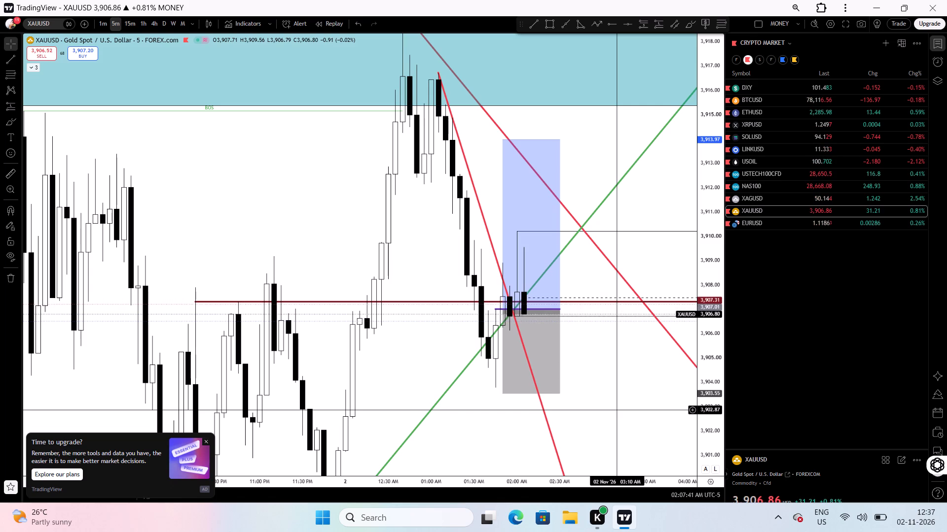
left_click_drag(609, 397, 603, 375)
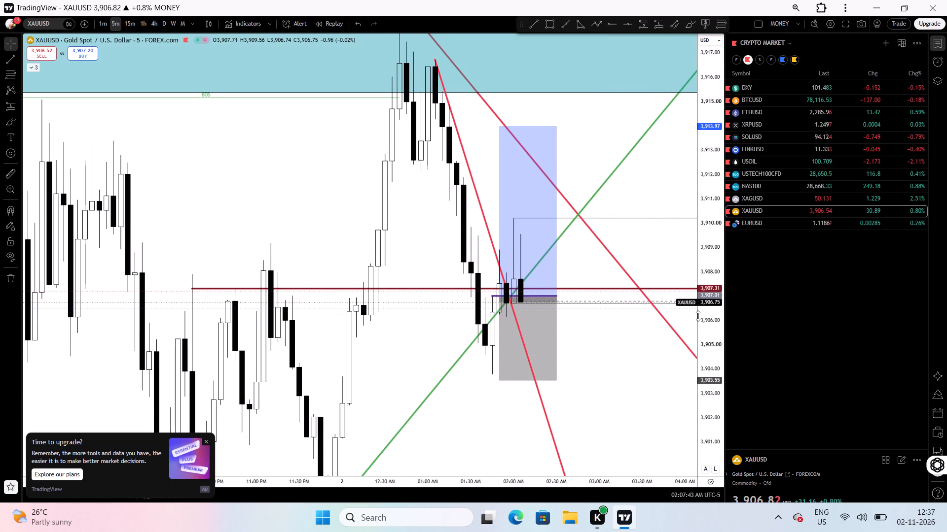
left_click_drag(698, 316, 688, 364)
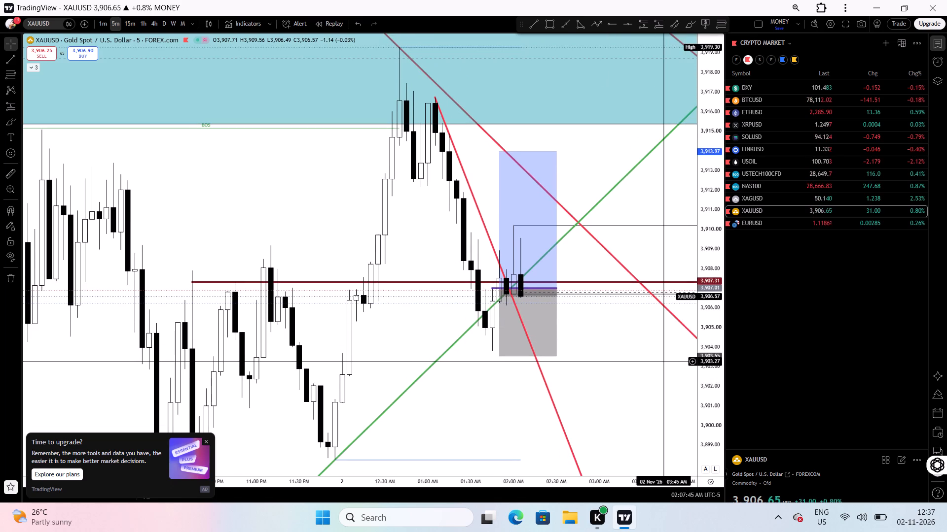
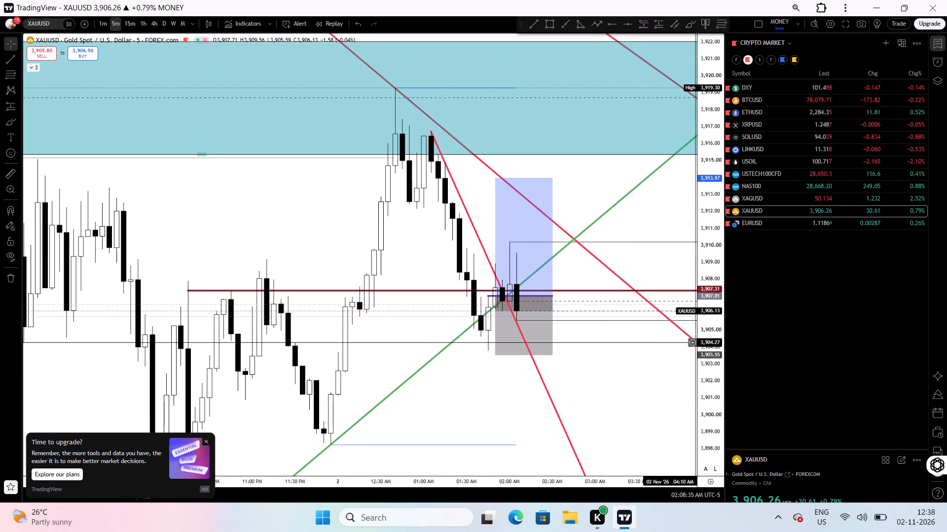
Examine the live XAUUSD candles around the long position's entry and stop zone, where the red and green trendlines cross the dark red level.
left_click_drag(619, 395, 562, 417)
left_click_drag(440, 435, 475, 451)
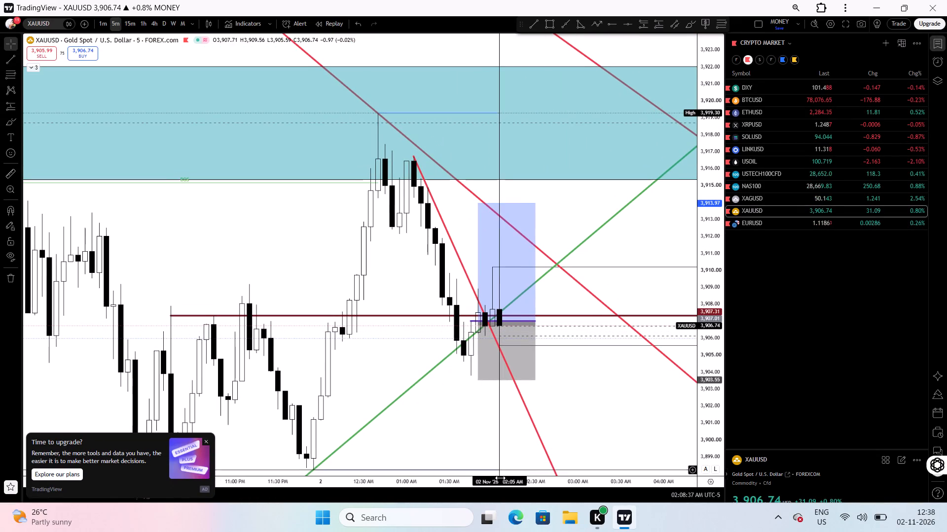
left_click_drag(500, 483, 458, 479)
left_click_drag(610, 361, 602, 380)
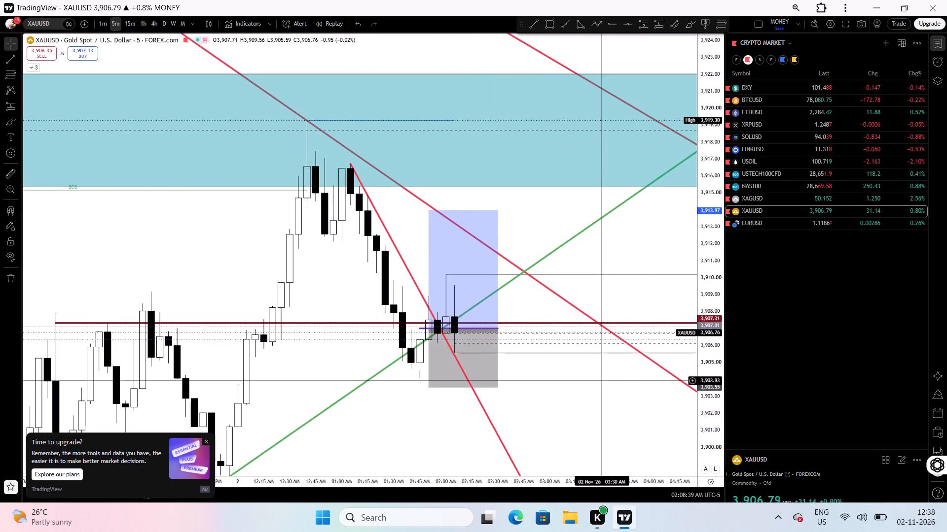
left_click_drag(335, 292, 310, 304)
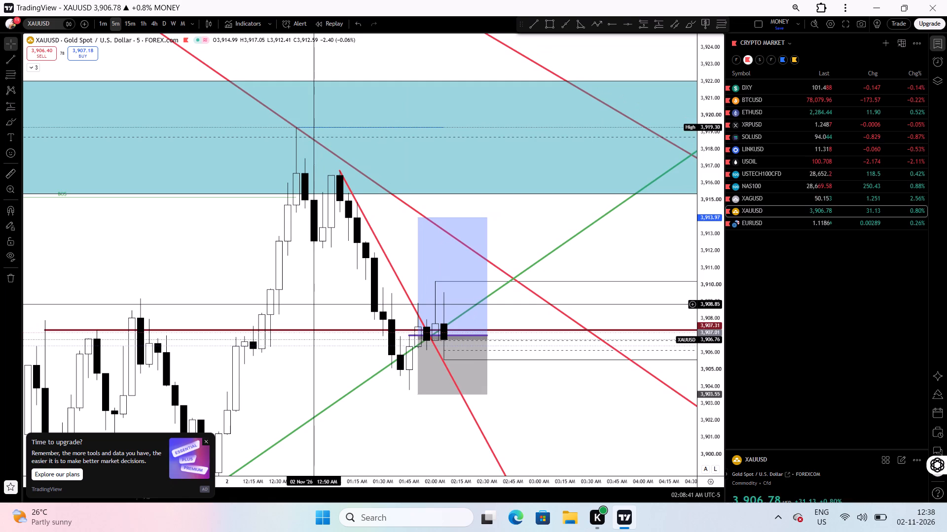
left_click_drag(318, 296, 298, 294)
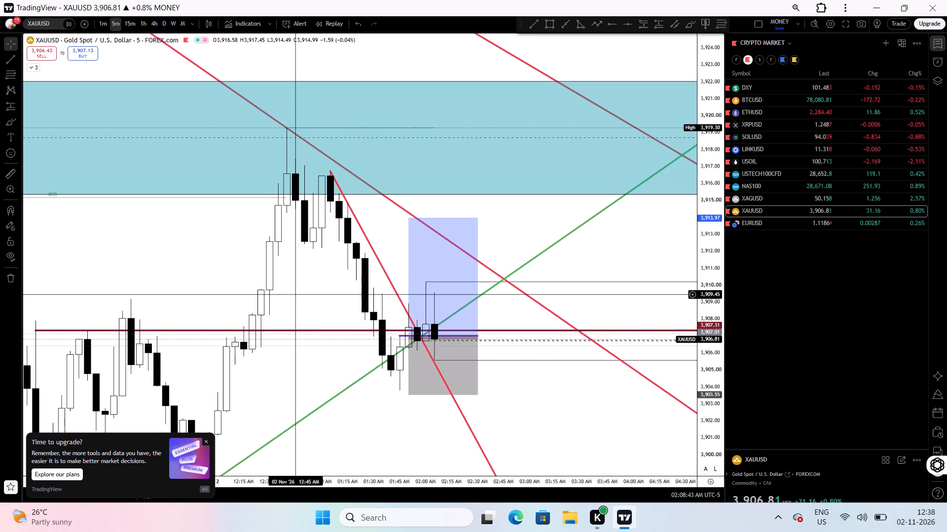
left_click_drag(537, 381, 504, 370)
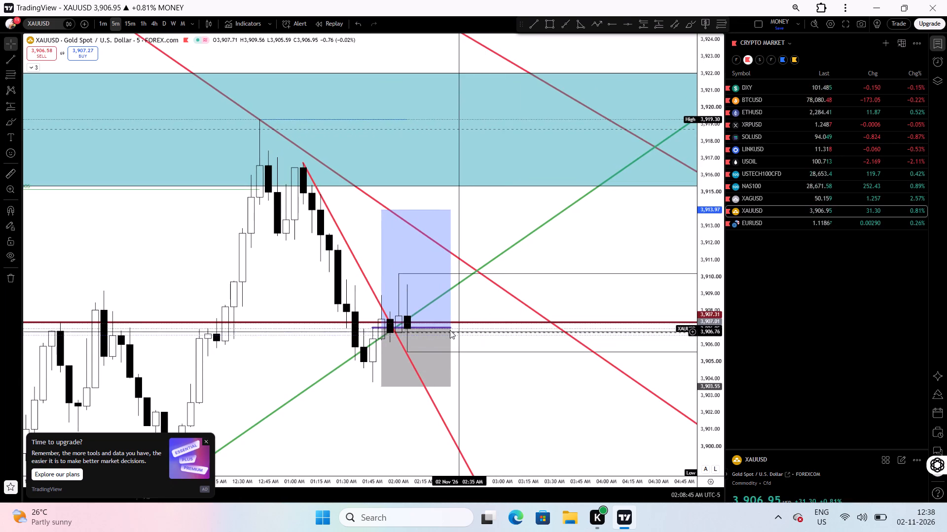
left_click_drag(494, 386, 477, 397)
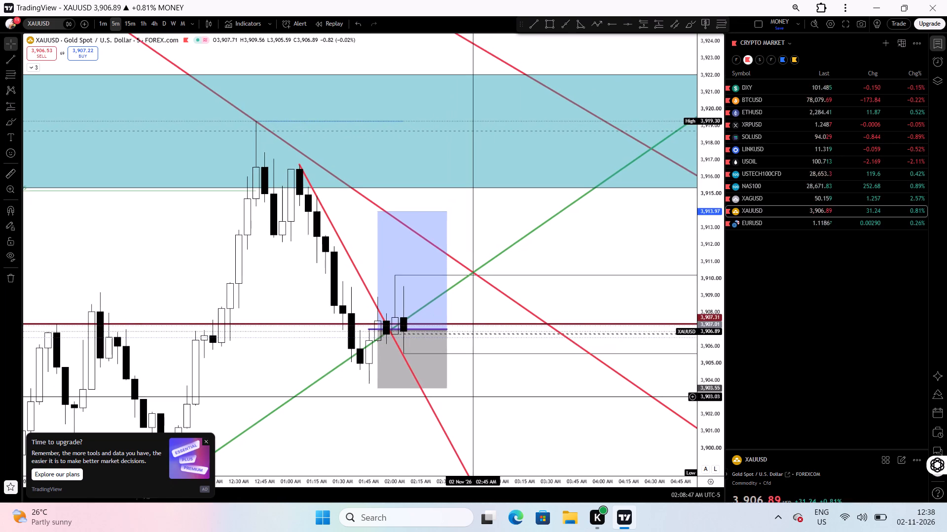
left_click_drag(477, 397, 476, 397)
left_click_drag(476, 397, 469, 400)
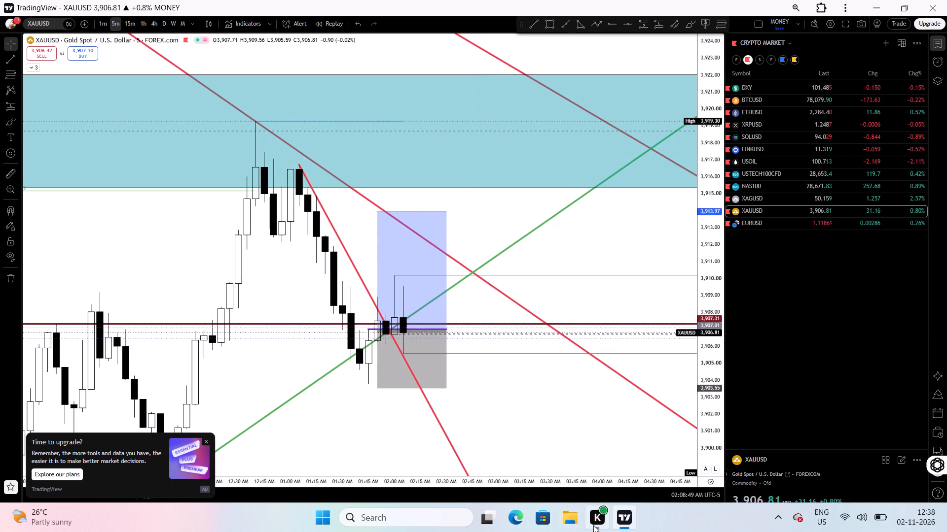
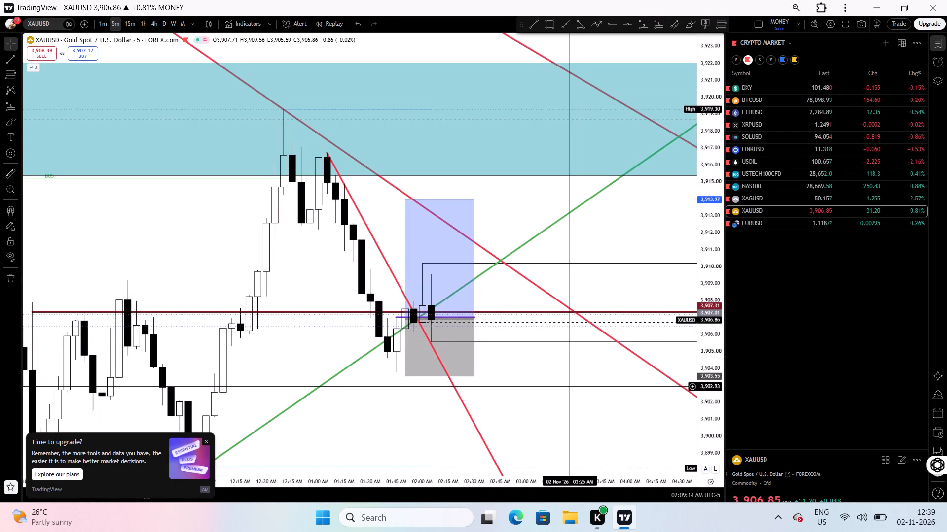
Examine the live XAUUSD 5-minute candle against the long position's entry, the dark red level and the crossing red and green trendlines.
left_click_drag(524, 426, 591, 411)
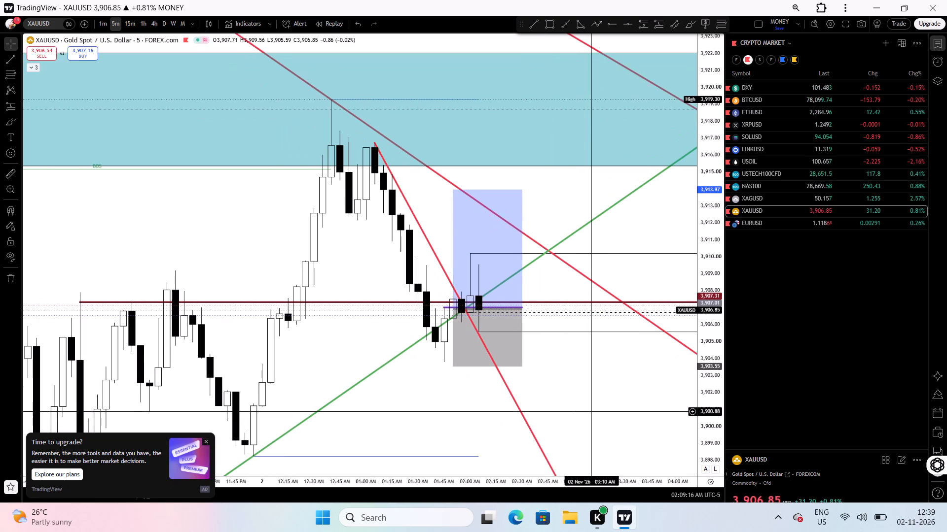
left_click_drag(457, 400, 430, 392)
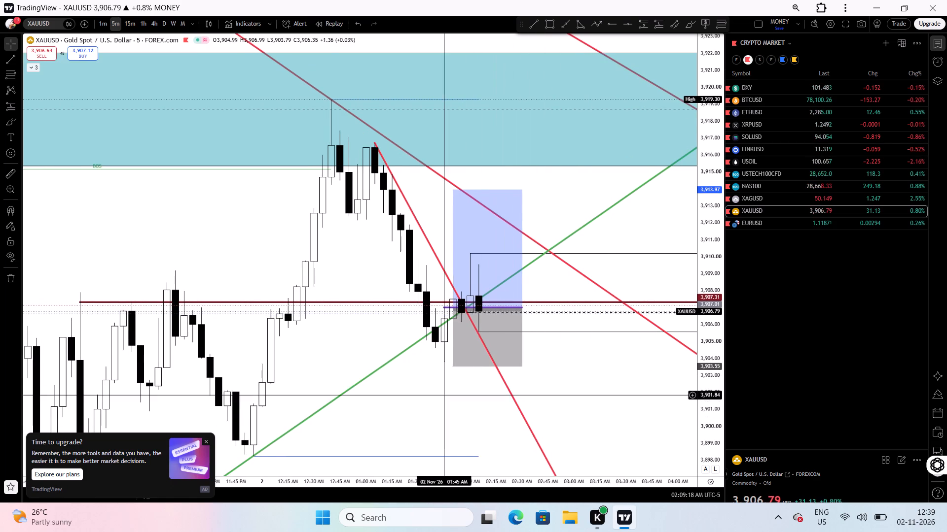
left_click_drag(430, 392, 425, 393)
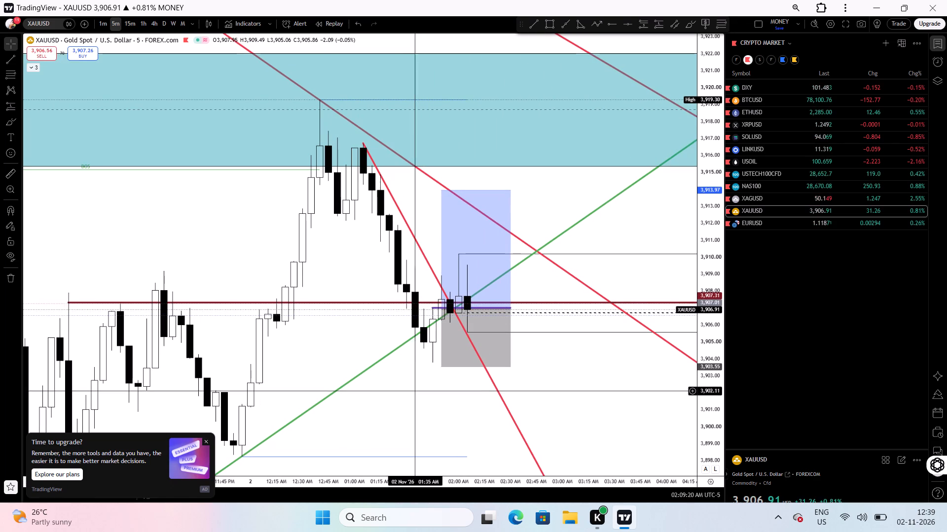
left_click_drag(429, 403, 407, 396)
left_click_drag(407, 396, 391, 400)
left_click_drag(391, 400, 373, 379)
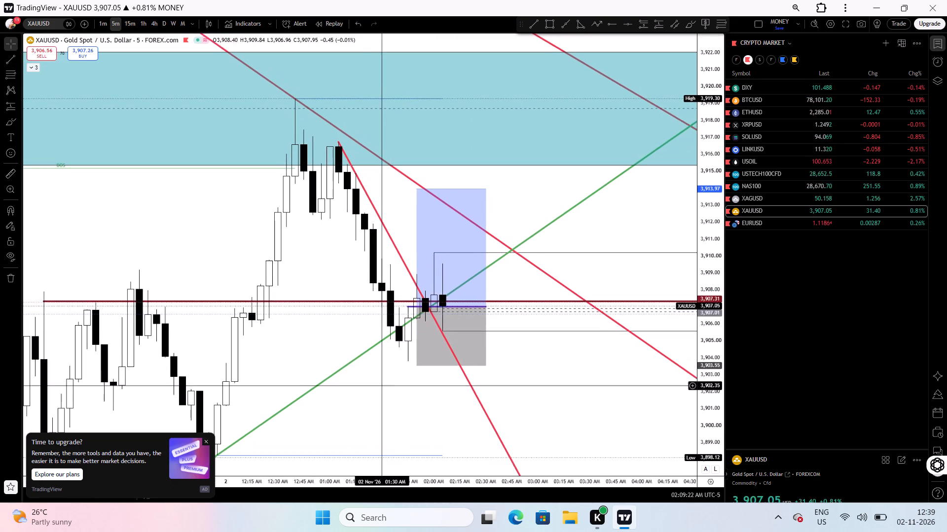
left_click_drag(373, 379, 360, 363)
left_click_drag(526, 385, 510, 362)
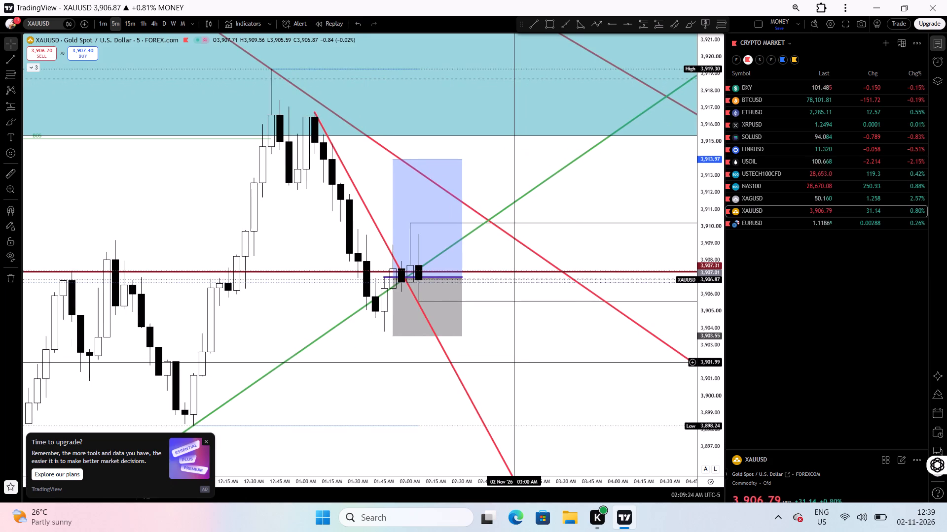
left_click(510, 362)
left_click_drag(510, 362, 523, 362)
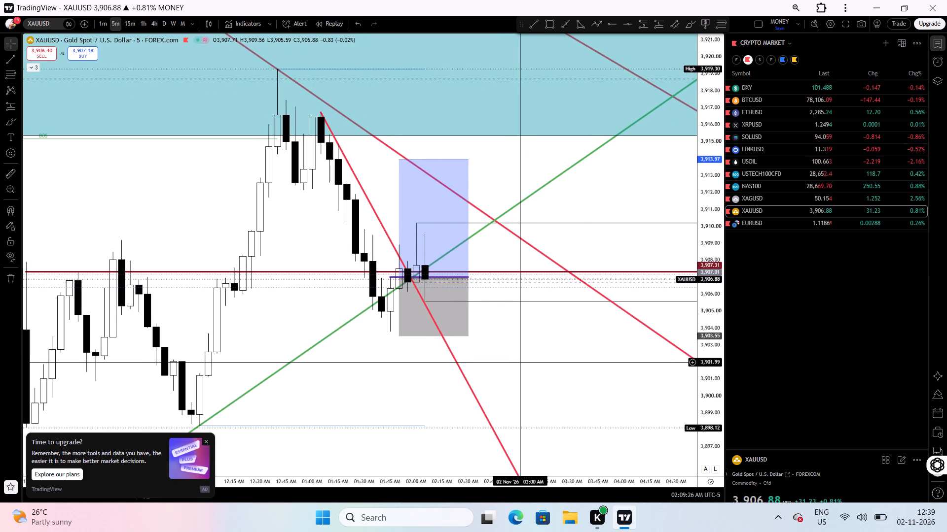
left_click_drag(520, 363, 542, 362)
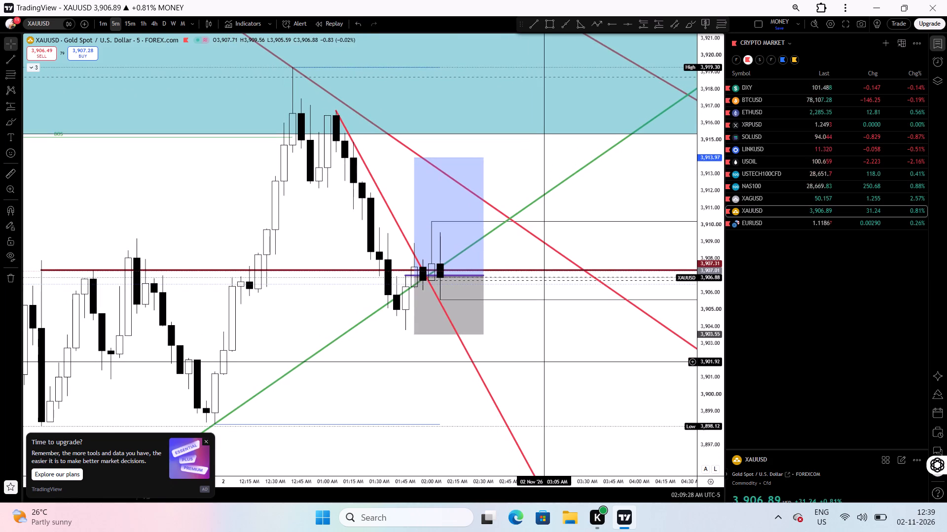
left_click_drag(373, 416, 423, 395)
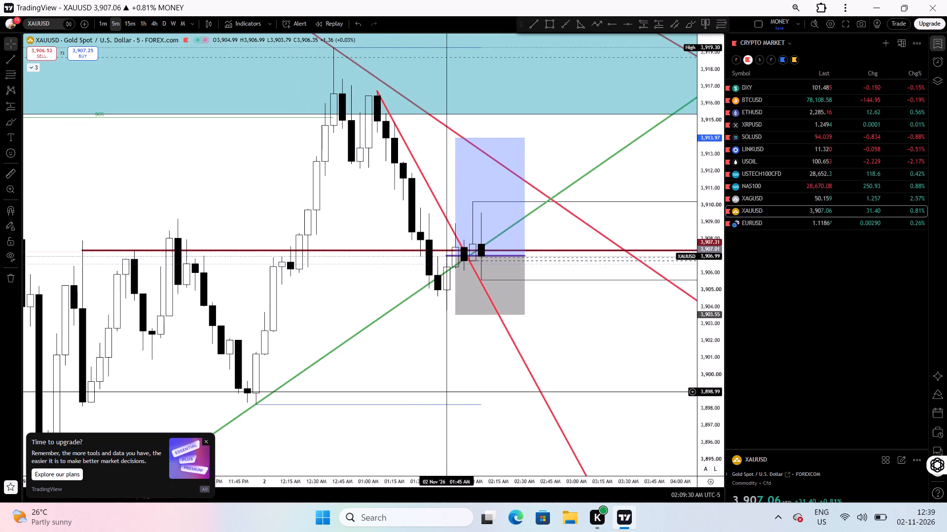
left_click_drag(449, 392, 434, 404)
left_click_drag(419, 379, 410, 401)
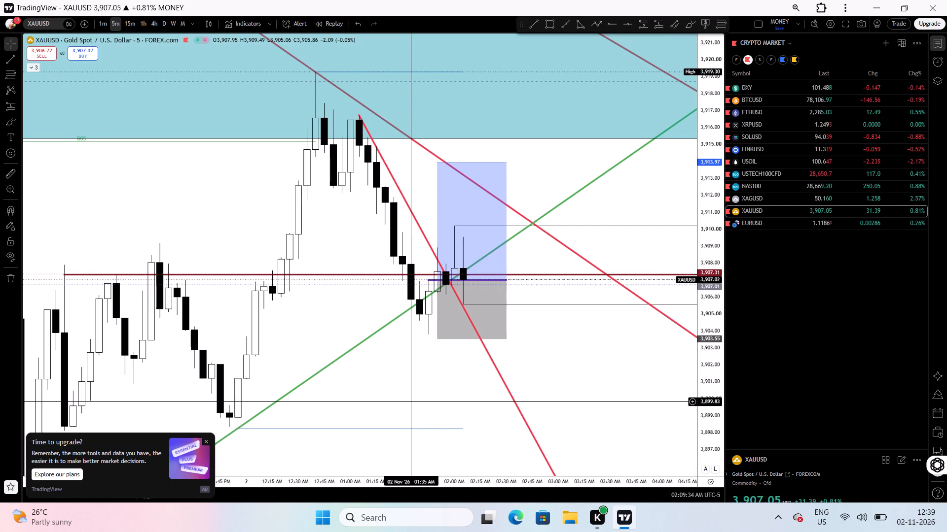
left_click_drag(327, 337, 307, 353)
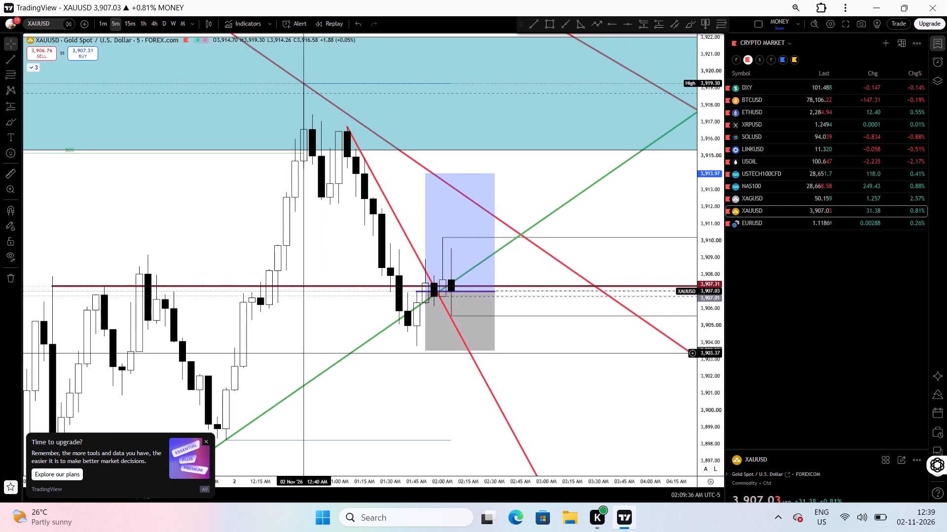
left_click_drag(285, 354, 327, 355)
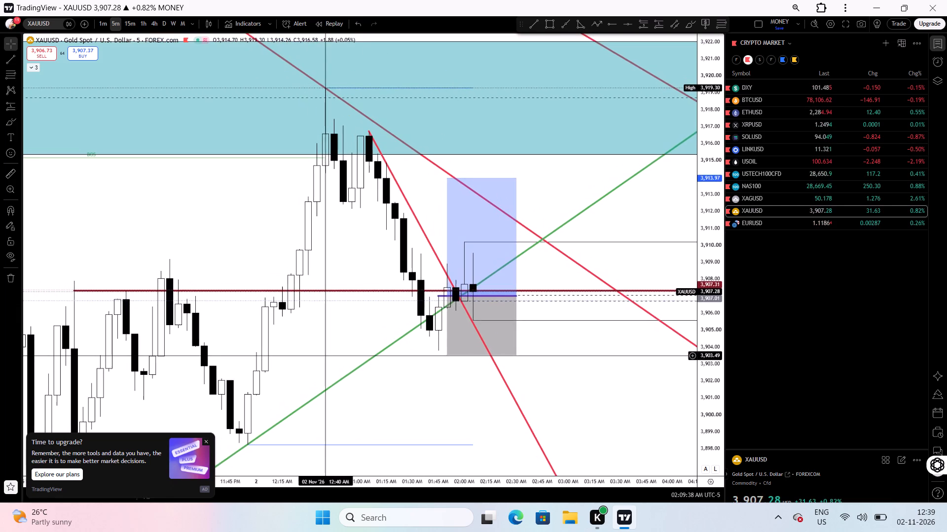
left_click_drag(327, 355, 284, 360)
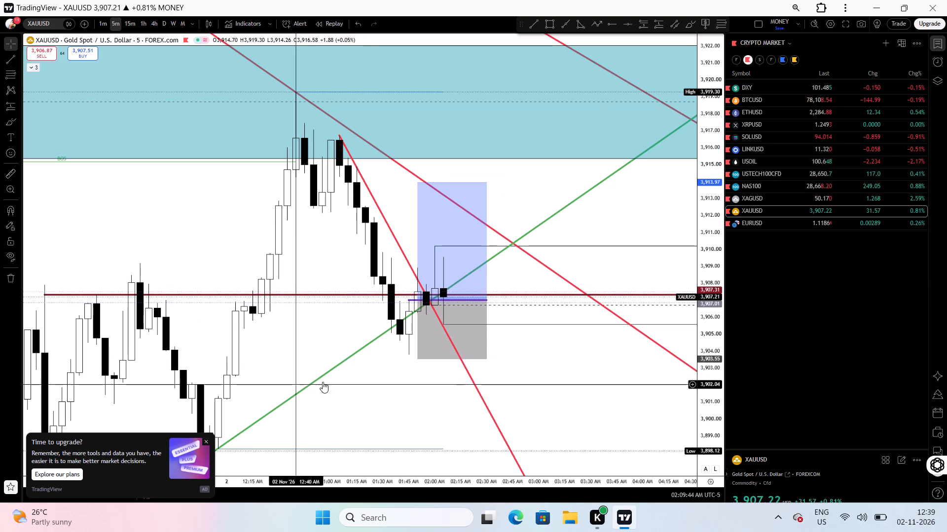
left_click_drag(394, 425, 355, 436)
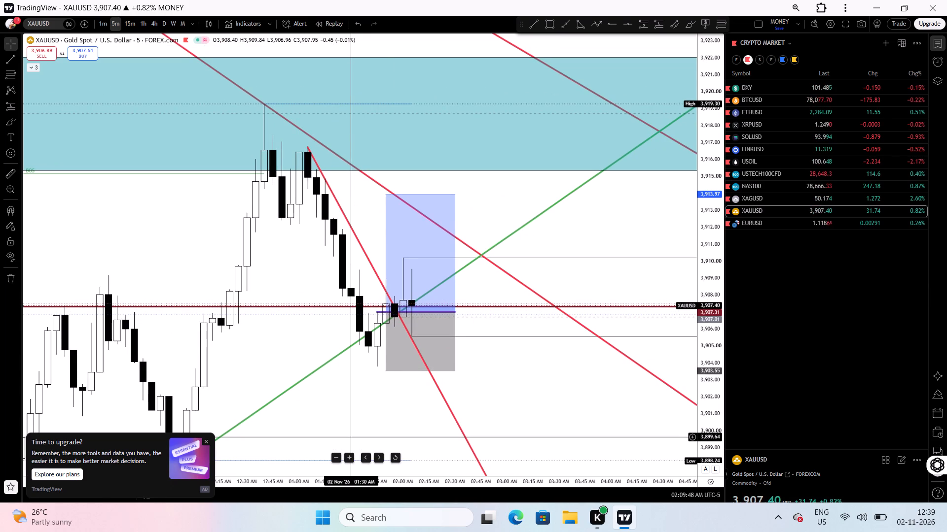
left_click_drag(338, 397, 316, 419)
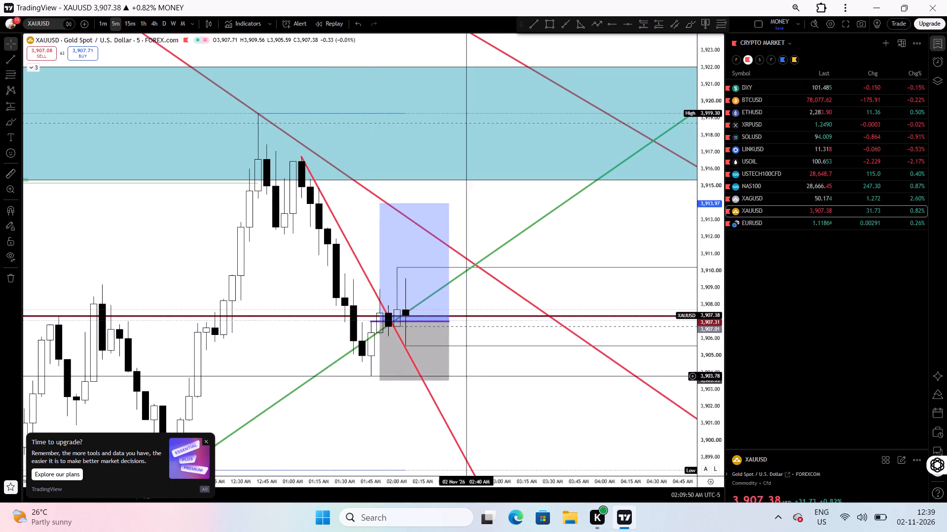
left_click_drag(552, 374, 521, 370)
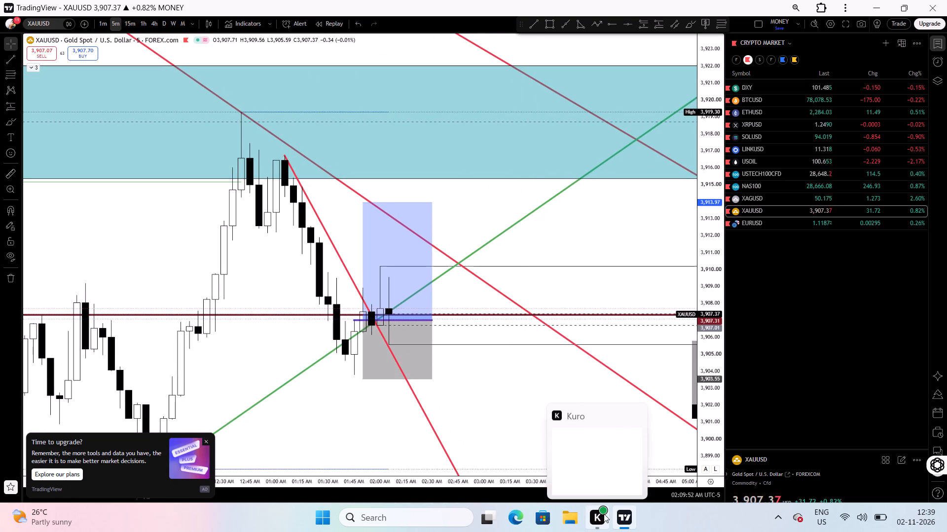
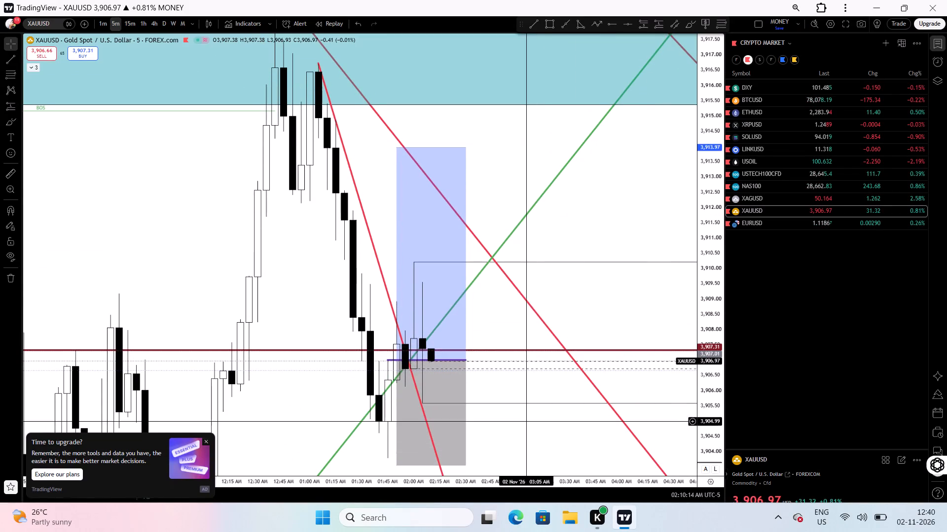
Examine the live XAUUSD 5-minute price around the long position against the teal zone, the dark red level and the wider swing range.
left_click_drag(530, 421, 597, 362)
left_click_drag(706, 283, 659, 380)
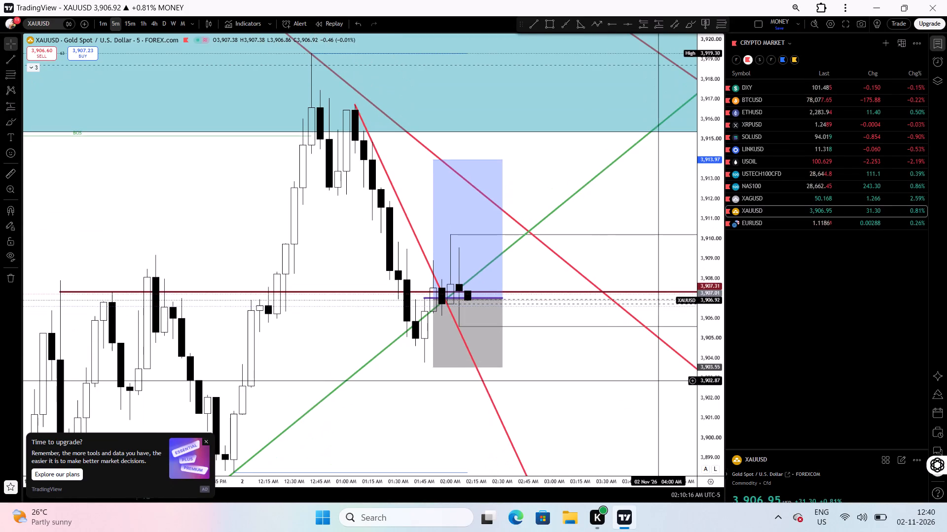
left_click_drag(577, 410, 574, 420)
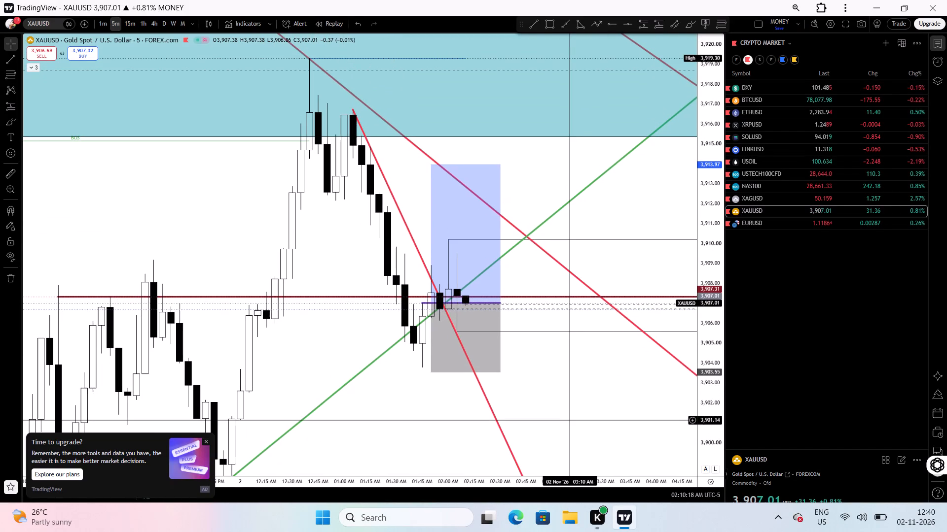
left_click_drag(560, 410, 558, 411)
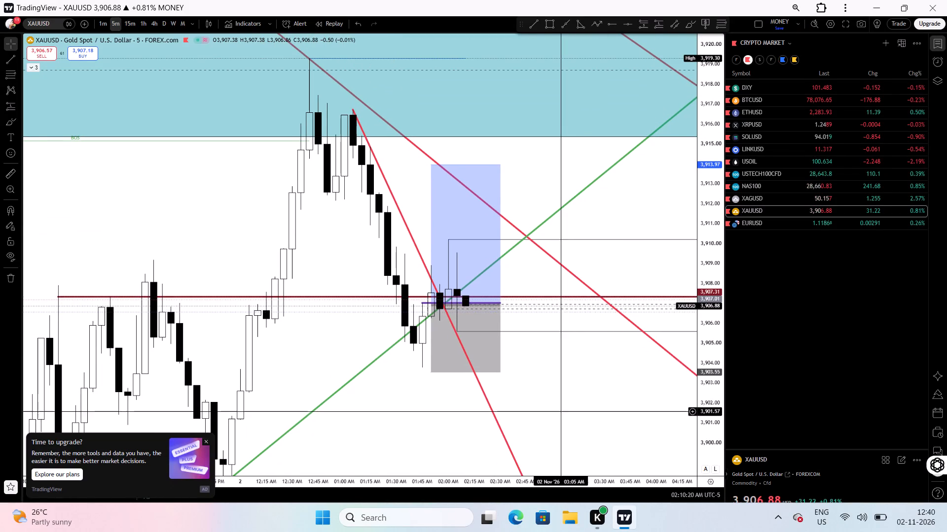
left_click_drag(558, 411, 527, 413)
left_click(527, 413)
left_click_drag(527, 413, 514, 414)
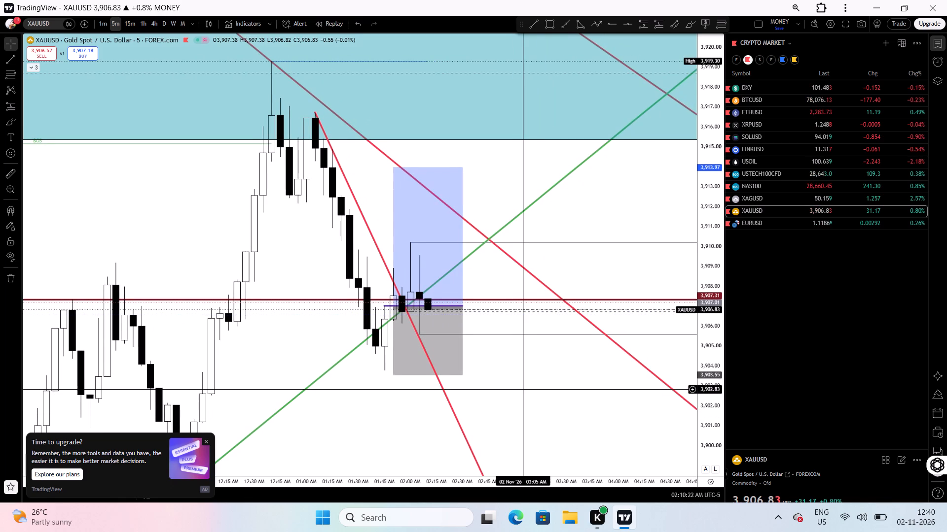
left_click_drag(526, 388, 544, 388)
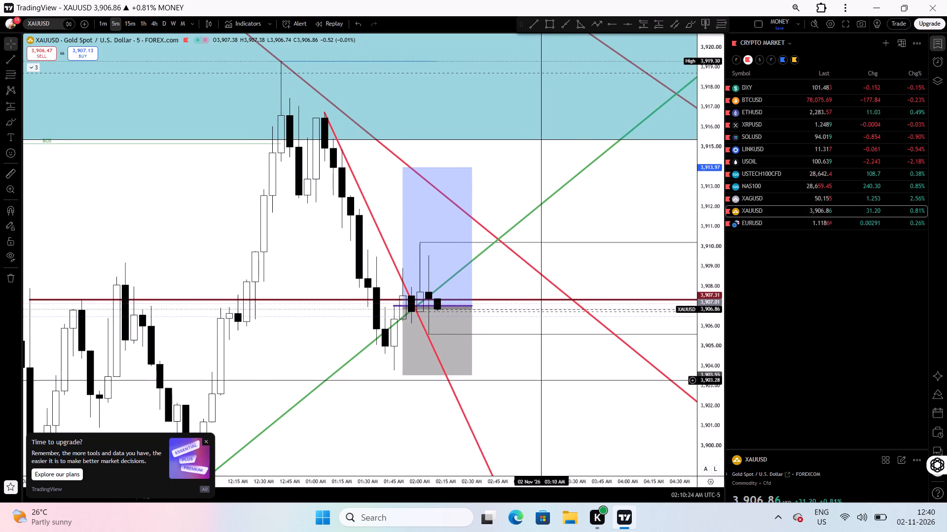
left_click_drag(539, 380, 589, 401)
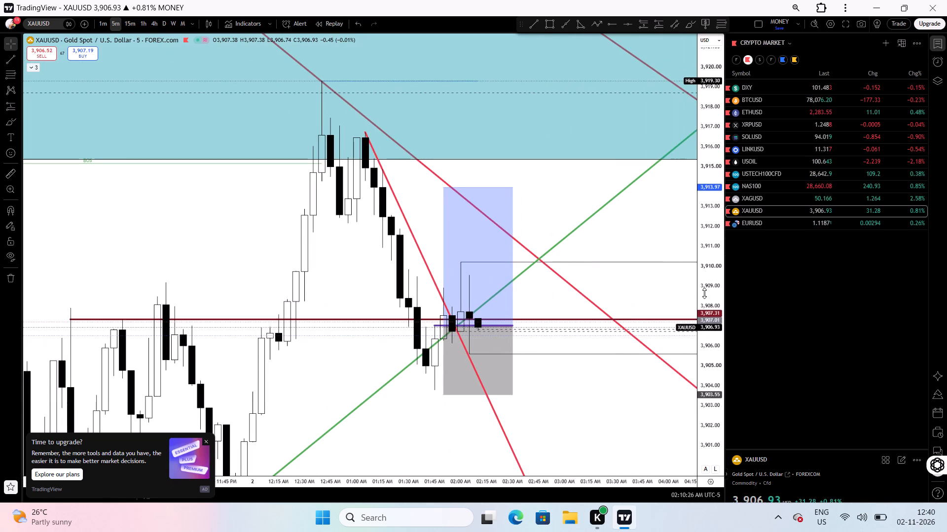
left_click_drag(704, 293, 680, 338)
left_click_drag(636, 359, 598, 353)
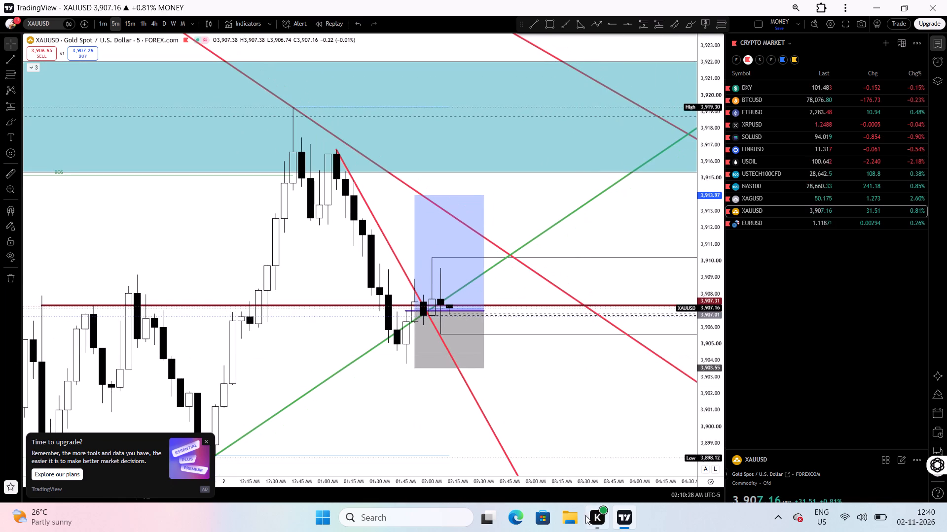
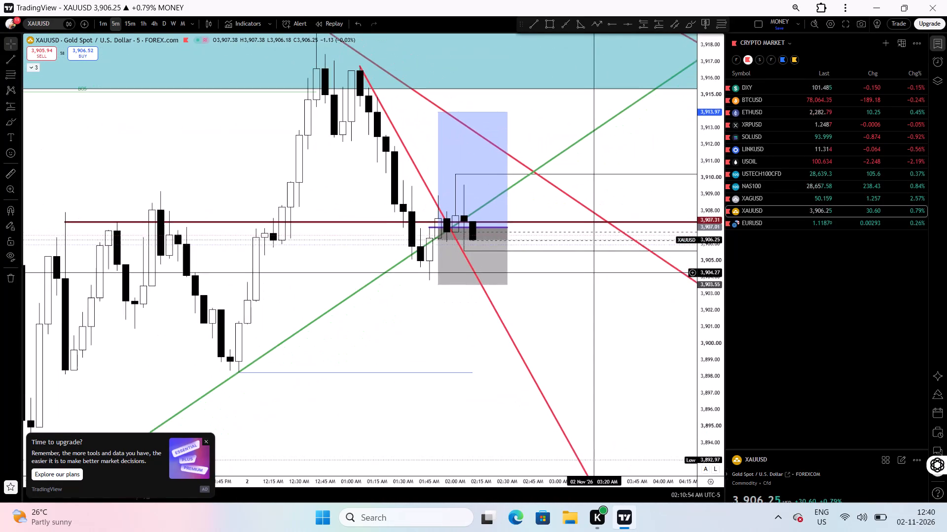
Examine the live XAUUSD 5-minute candles around the long position against the dark red level and the crossing red and green trendlines.
left_click_drag(576, 277, 544, 314)
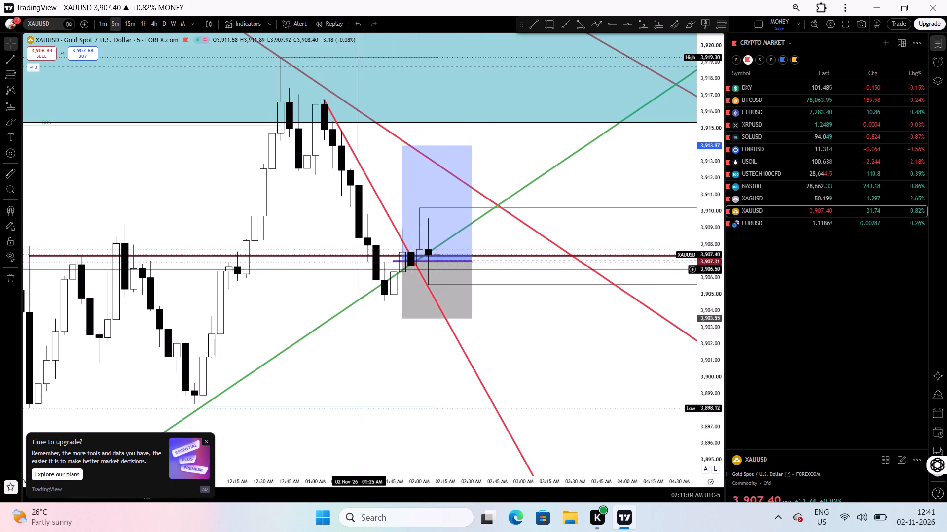
left_click_drag(571, 317, 608, 356)
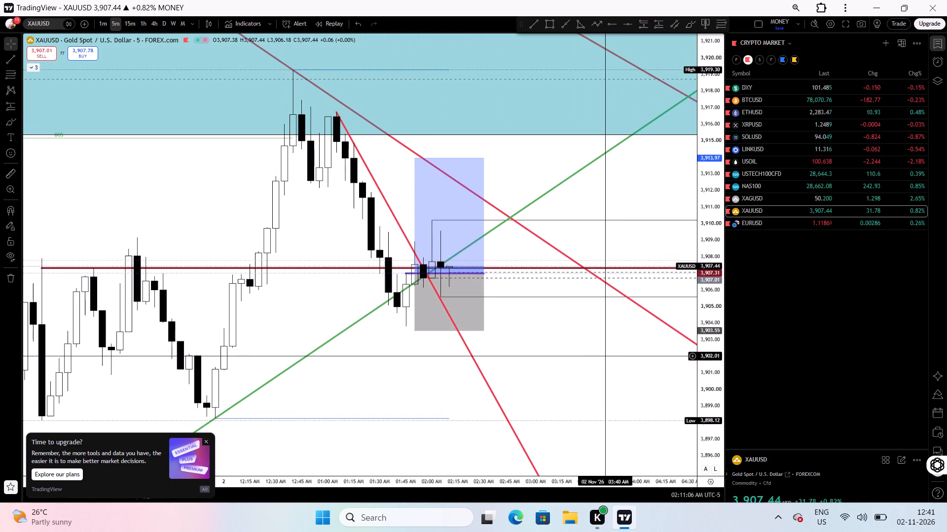
left_click_drag(713, 274, 682, 321)
left_click_drag(601, 366, 568, 369)
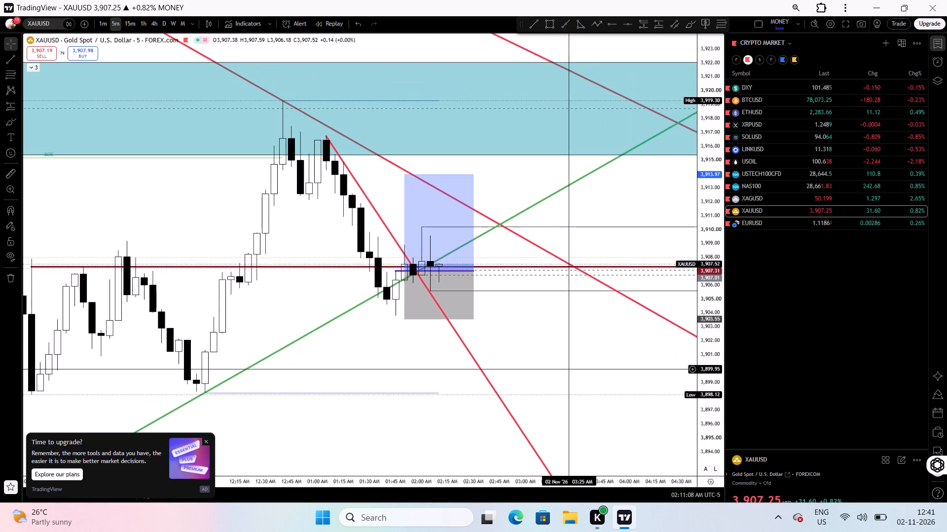
left_click_drag(560, 313, 545, 341)
left_click_drag(561, 320, 559, 321)
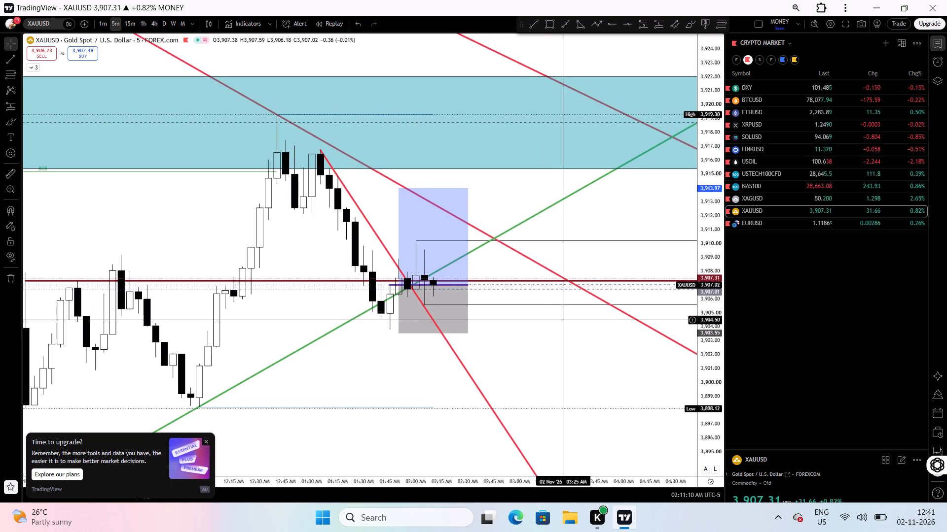
left_click_drag(559, 321, 546, 335)
left_click_drag(530, 345, 488, 309)
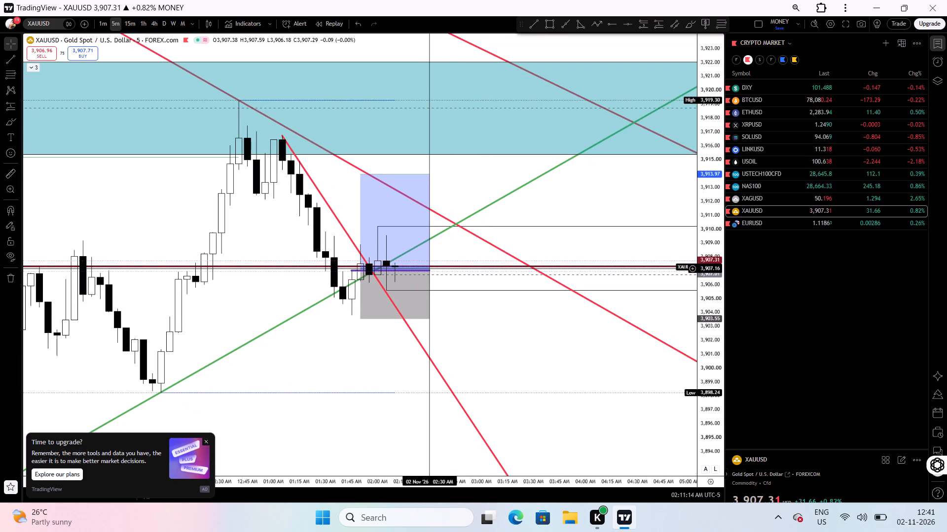
left_click_drag(462, 319, 442, 317)
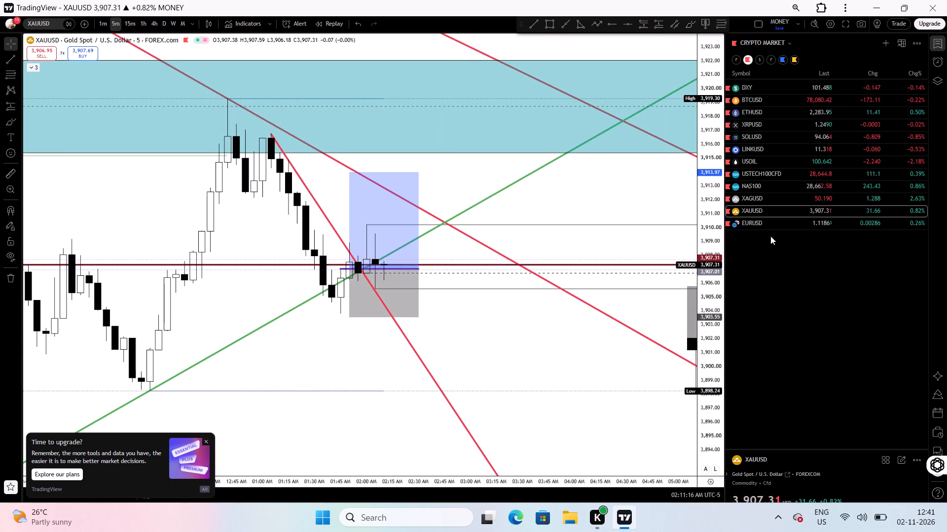
Check the EURUSD 5-minute chart briefly and return to the XAUUSD chart around the long position.
left_click(805, 225)
left_click(805, 225)
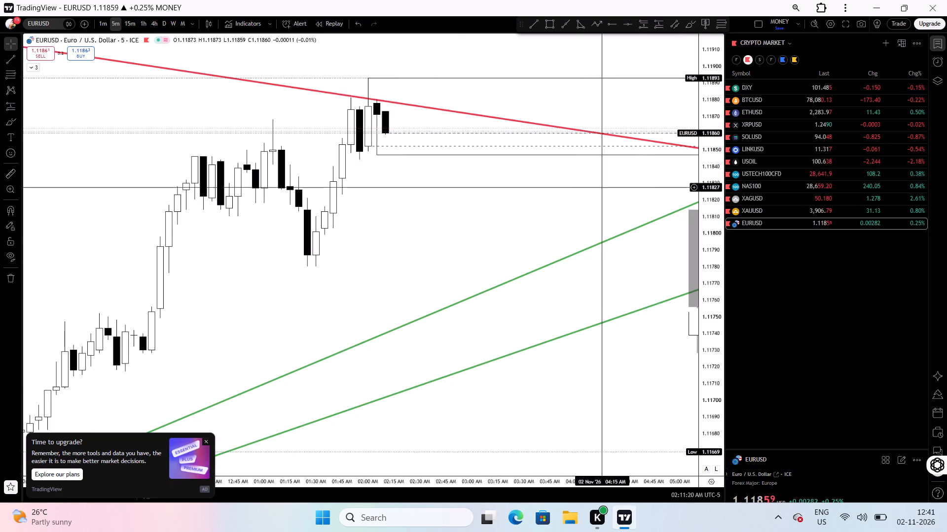
left_click(778, 208)
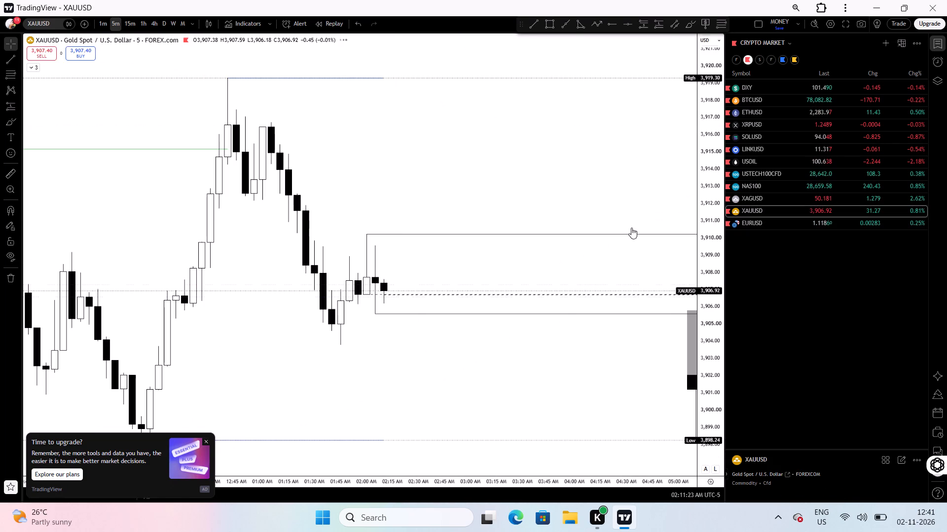
left_click_drag(501, 343, 566, 342)
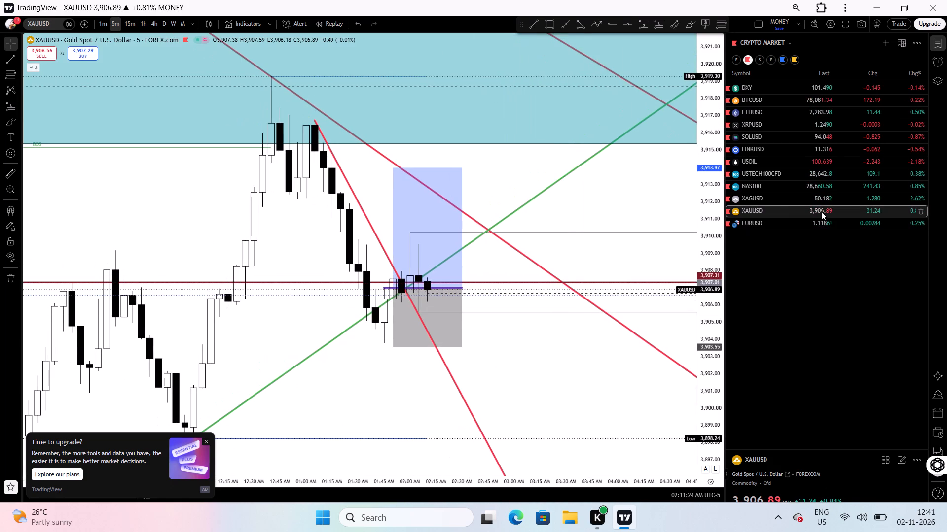
Examine EURUSD on the 15-minute timeframe with the chart view reset, comparing price with the descending red and rising green trendlines.
left_click(780, 219)
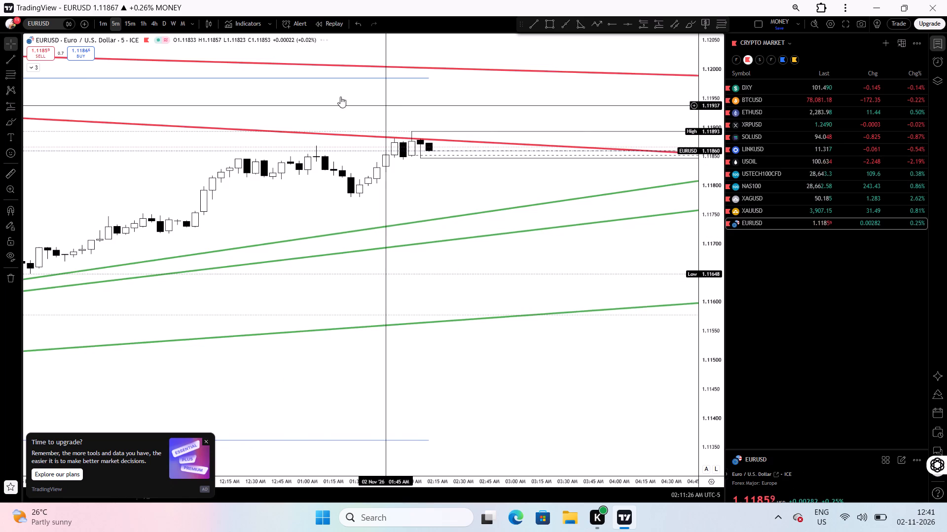
left_click(125, 22)
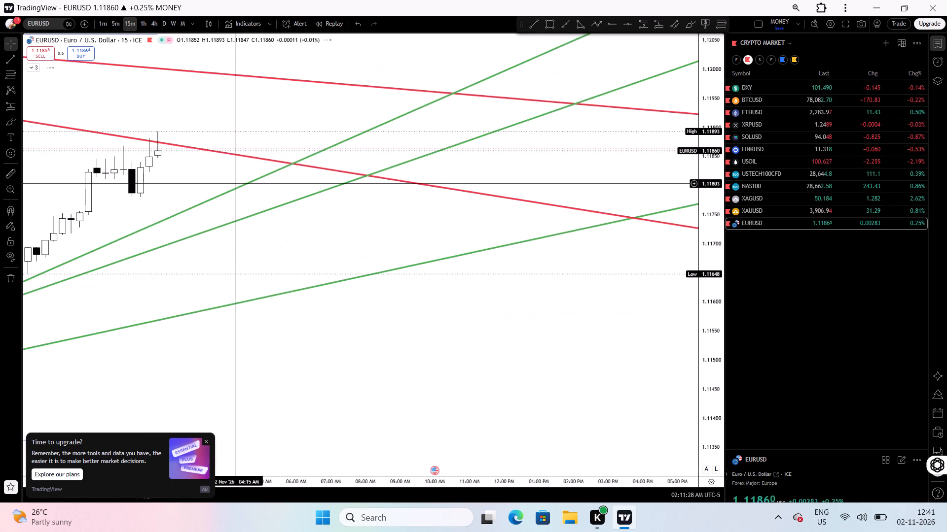
right_click(233, 183)
left_click(246, 189)
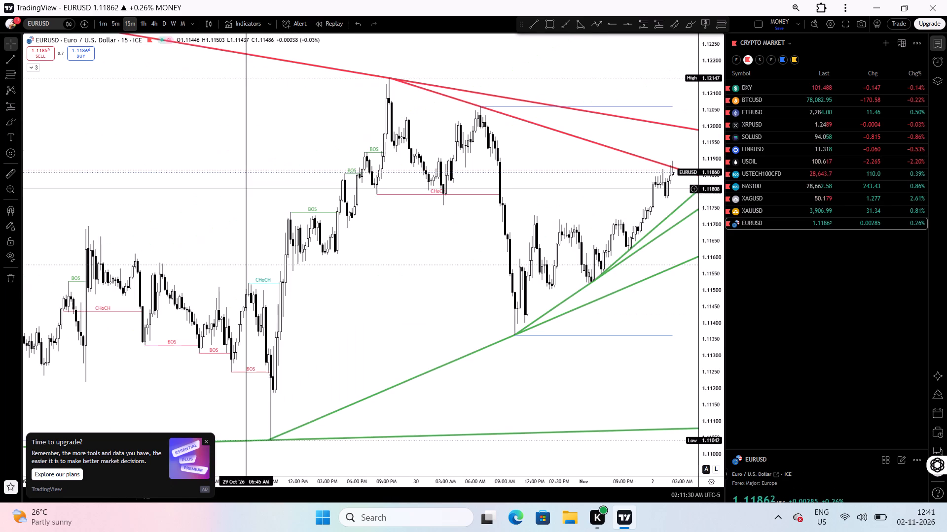
left_click_drag(410, 278, 254, 318)
left_click_drag(450, 220, 374, 234)
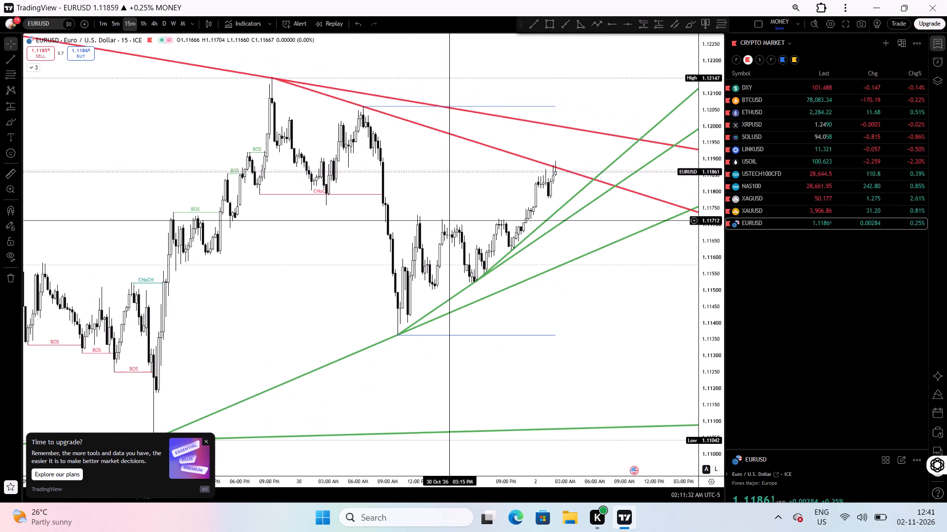
left_click_drag(374, 234, 315, 260)
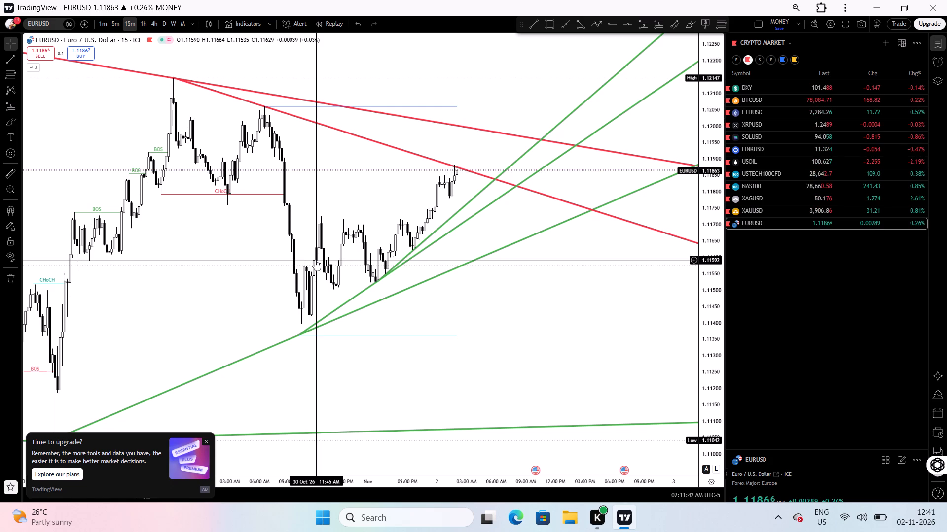
left_click_drag(494, 344, 494, 345)
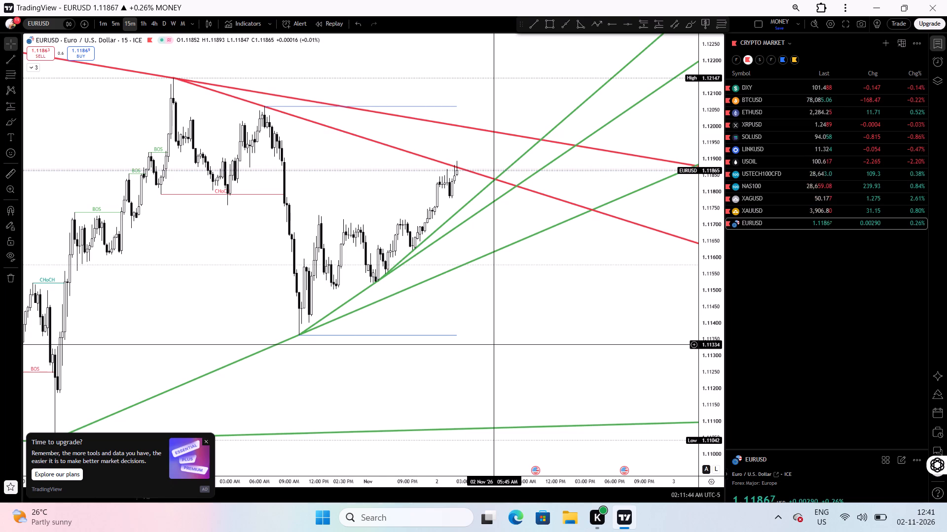
left_click_drag(494, 345, 474, 361)
left_click_drag(380, 221, 333, 240)
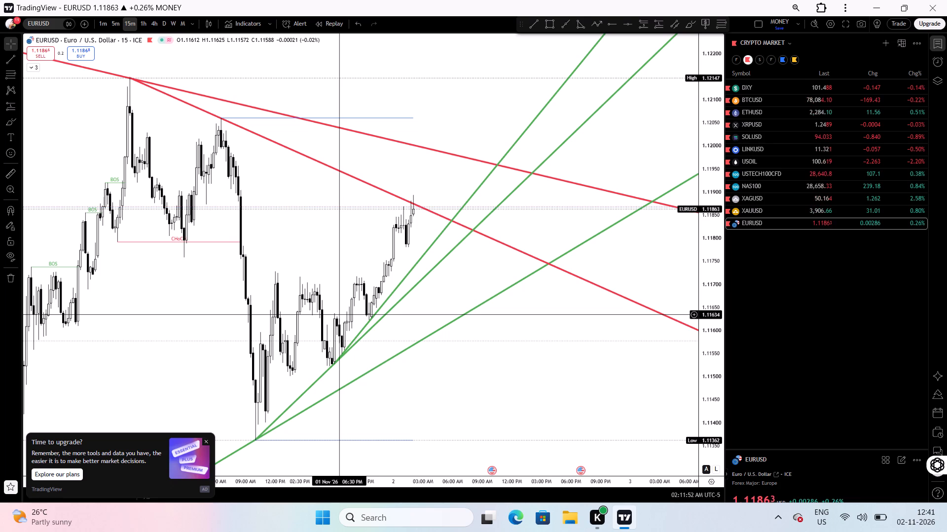
left_click_drag(327, 301, 299, 303)
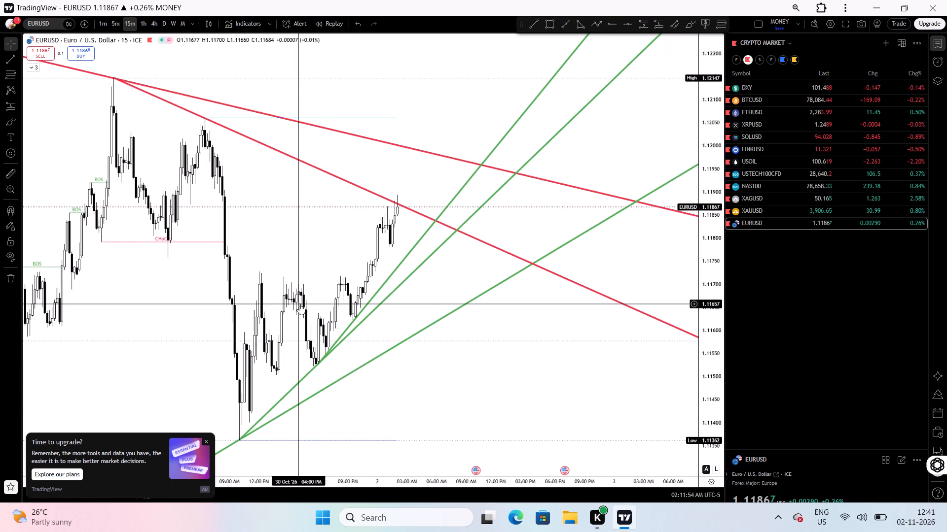
Examine XAUUSD on the 15-minute timeframe around the long position, against the teal and grey zones and the trendlines.
left_click(804, 213)
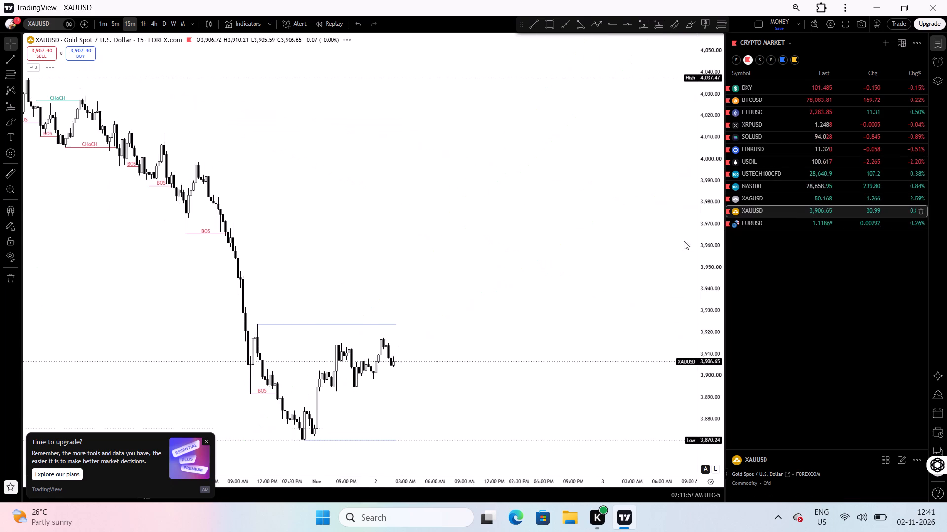
left_click_drag(379, 393, 587, 342)
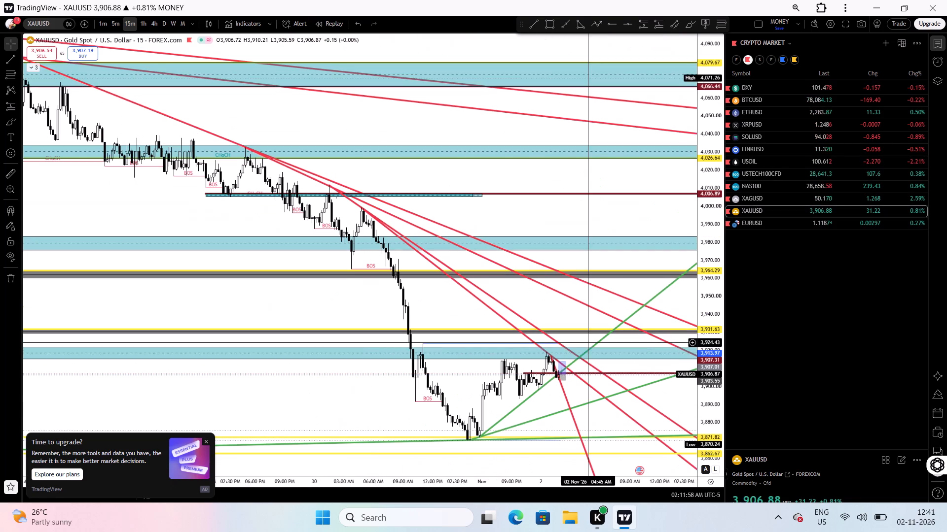
left_click_drag(603, 477, 487, 486)
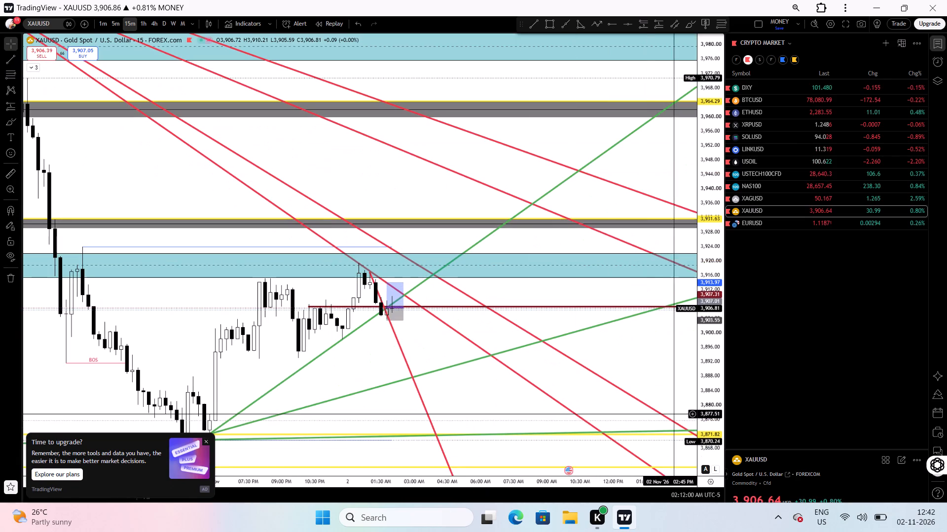
left_click_drag(708, 439, 602, 207)
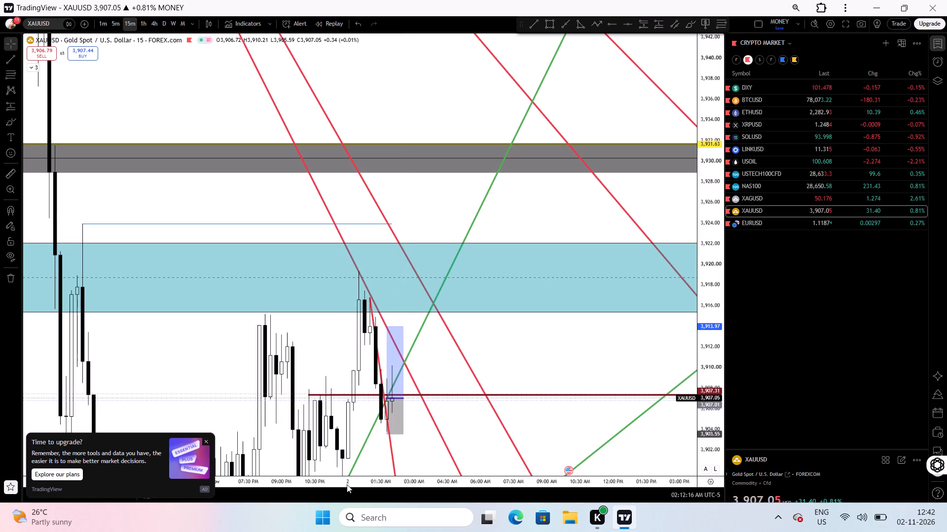
left_click_drag(311, 379, 401, 371)
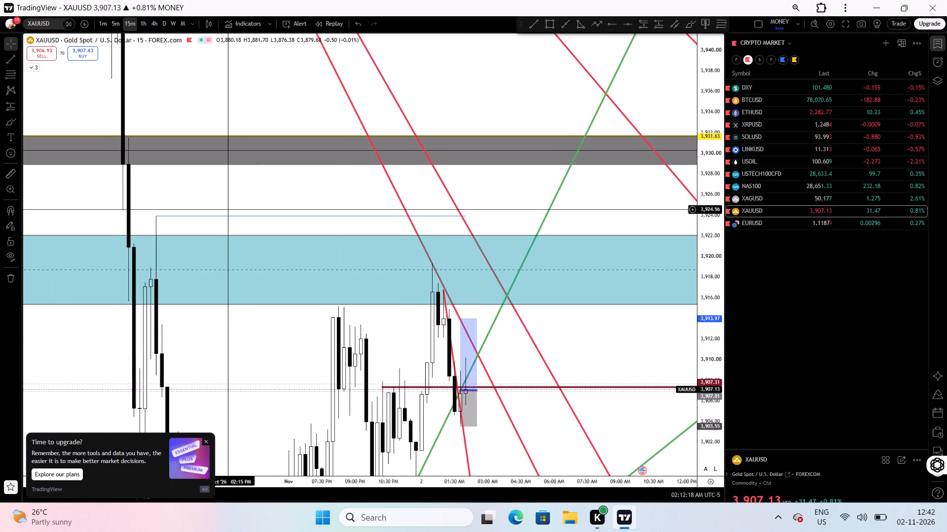
Return XAUUSD to the 5-minute timeframe, reset the chart view and examine the long position against the teal zone and trendlines.
left_click(113, 30)
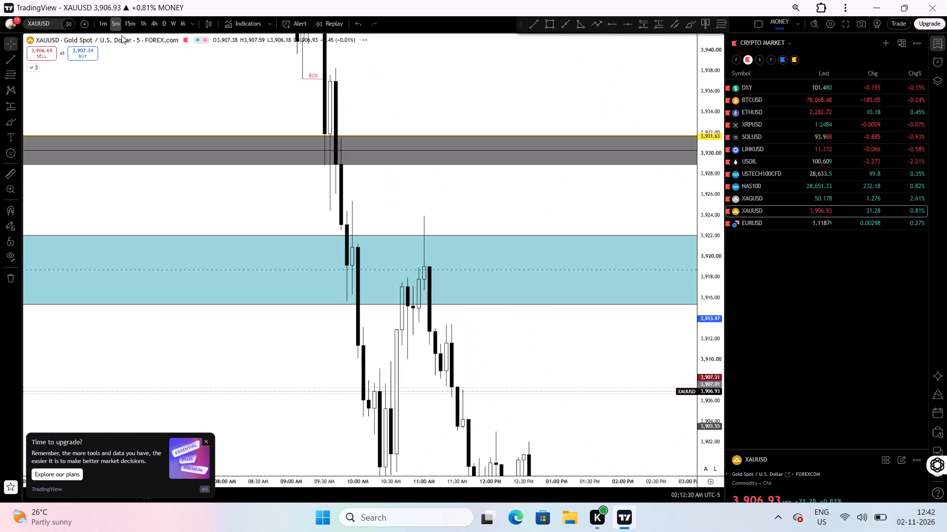
right_click(201, 177)
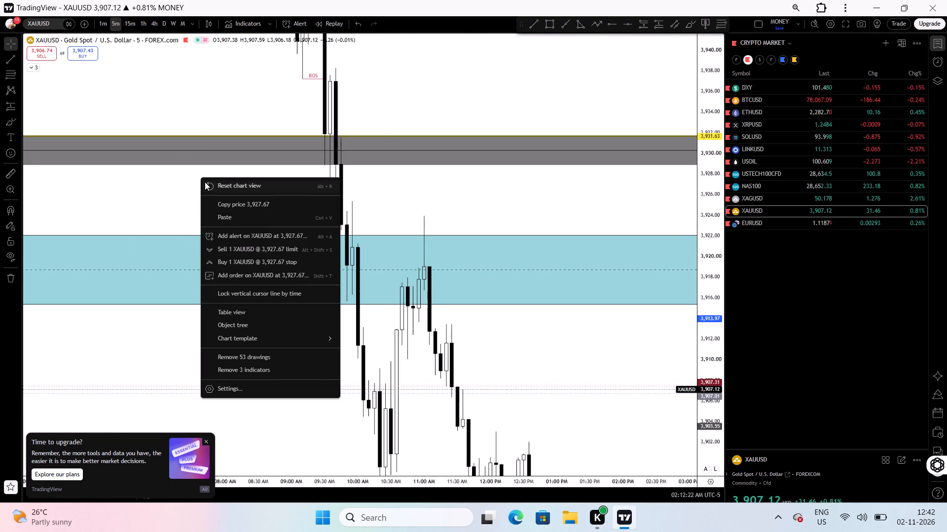
left_click(205, 182)
left_click_drag(495, 362, 276, 371)
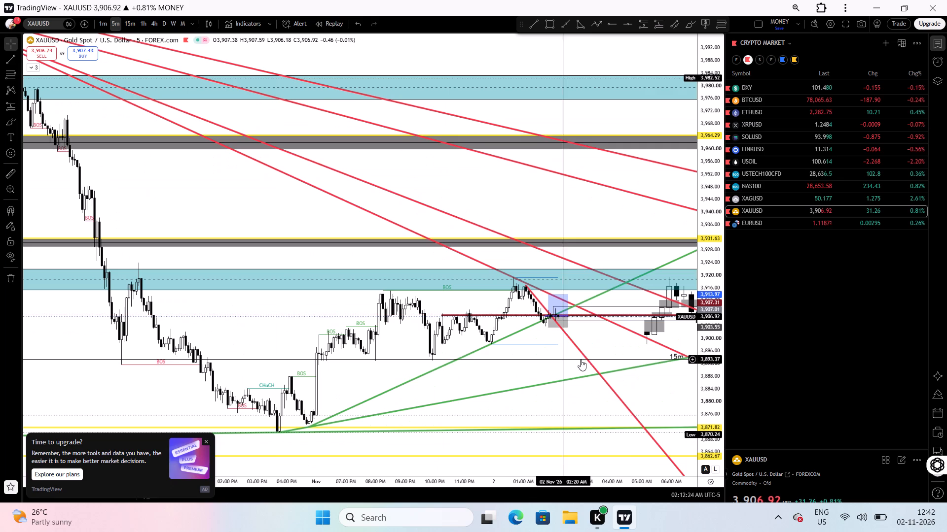
left_click_drag(707, 456, 619, 249)
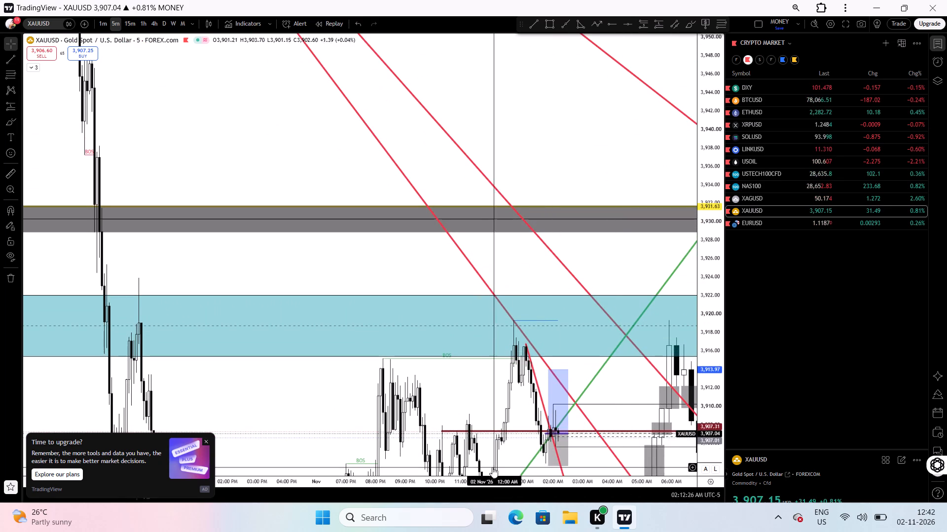
left_click_drag(473, 469, 579, 378)
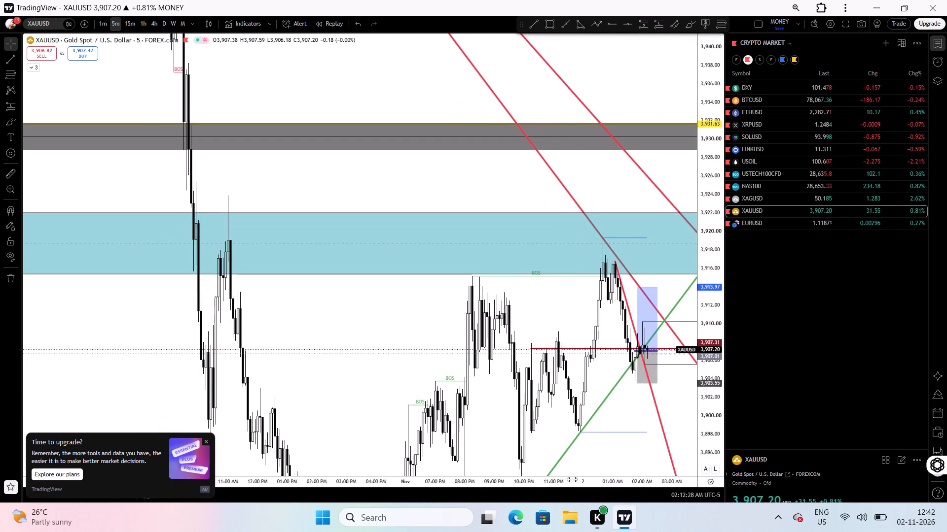
left_click_drag(572, 479, 363, 479)
left_click_drag(485, 455, 424, 462)
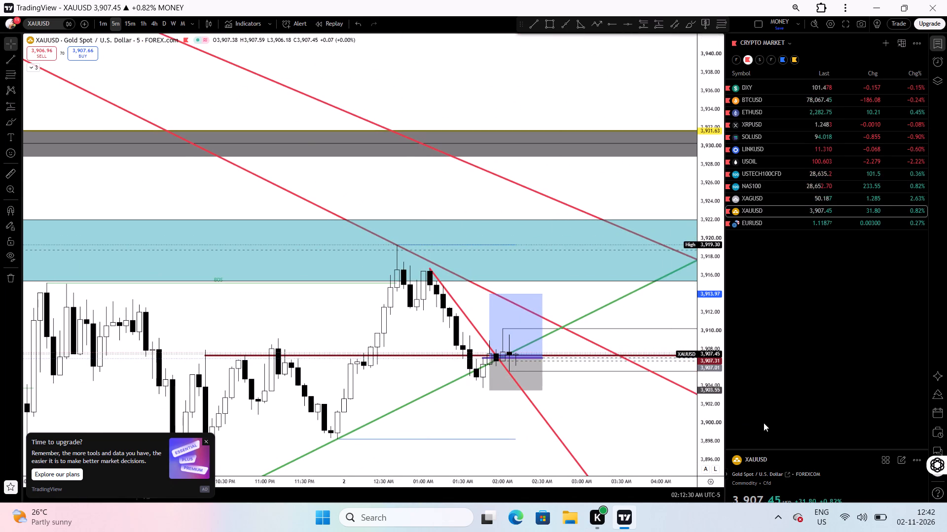
left_click_drag(722, 444, 689, 352)
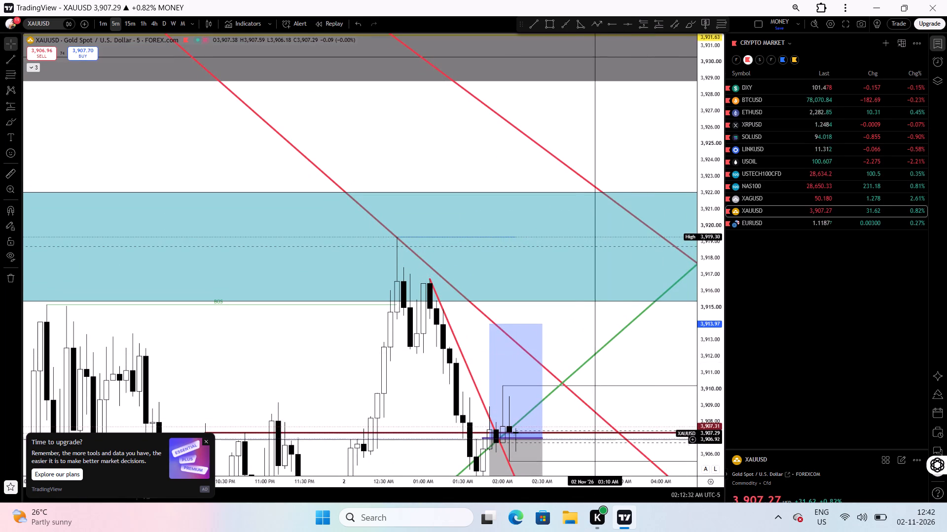
left_click_drag(589, 450, 551, 354)
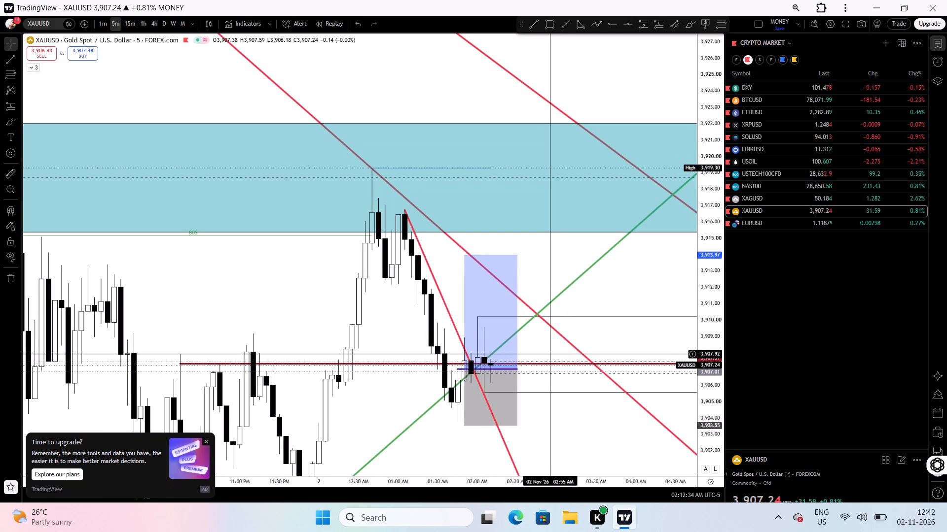
left_click_drag(552, 408, 511, 341)
left_click_drag(551, 368, 523, 373)
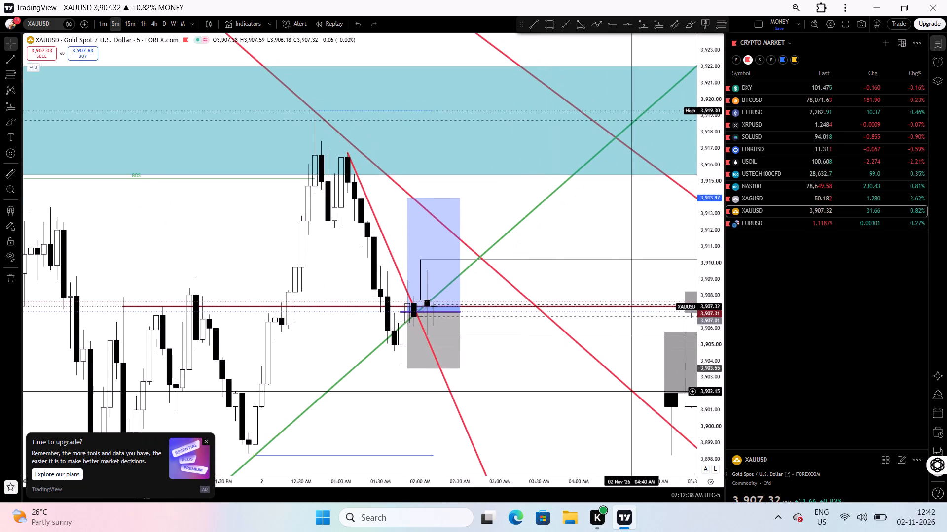
Examine the latest XAUUSD 5-minute candles up close at the long position's entry, beside the dark red level and dashed lines.
left_click_drag(705, 429, 654, 332)
left_click_drag(533, 437, 647, 426)
left_click_drag(616, 480, 552, 456)
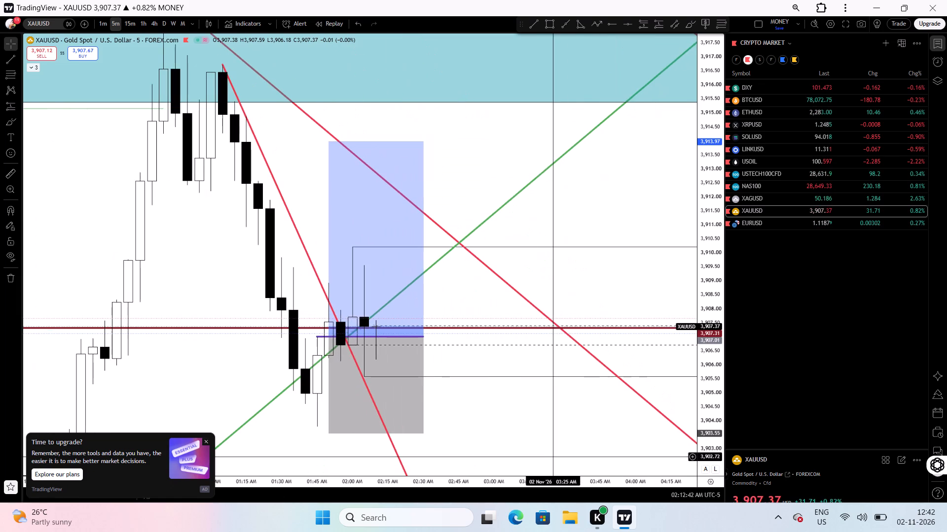
left_click_drag(508, 434, 608, 406)
left_click_drag(708, 296, 668, 364)
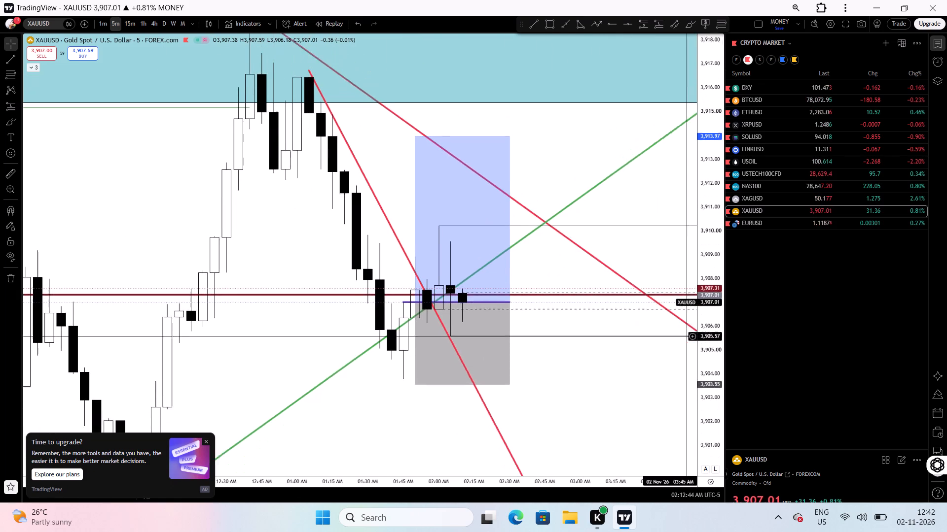
left_click_drag(668, 364, 667, 367)
left_click_drag(619, 348, 587, 431)
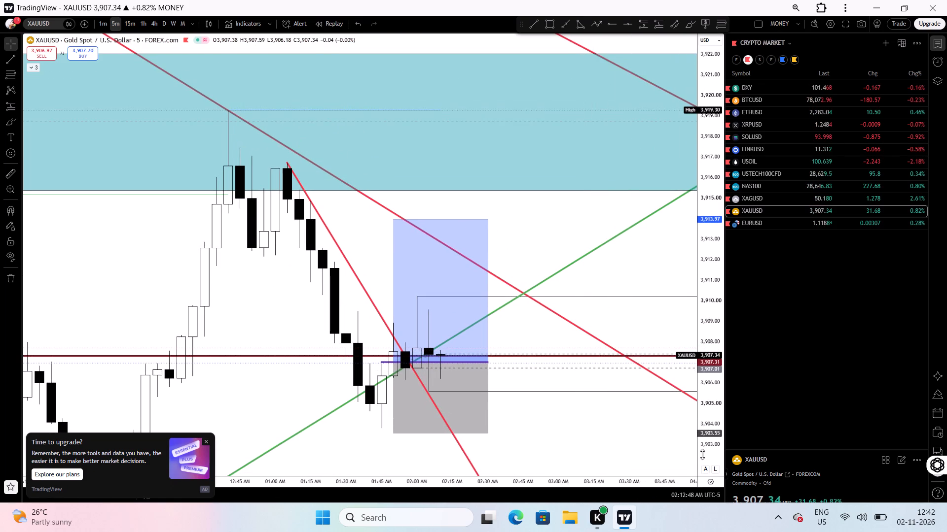
left_click_drag(711, 451, 679, 389)
left_click_drag(565, 440, 581, 338)
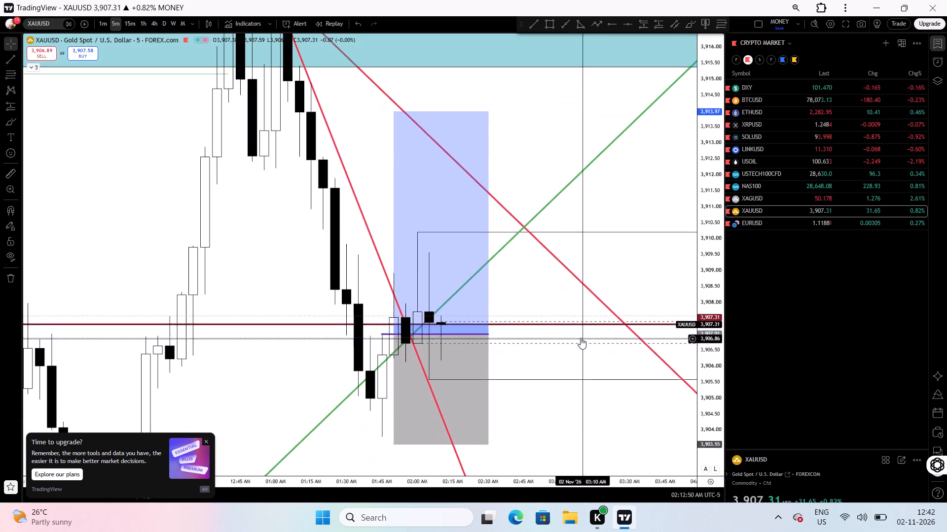
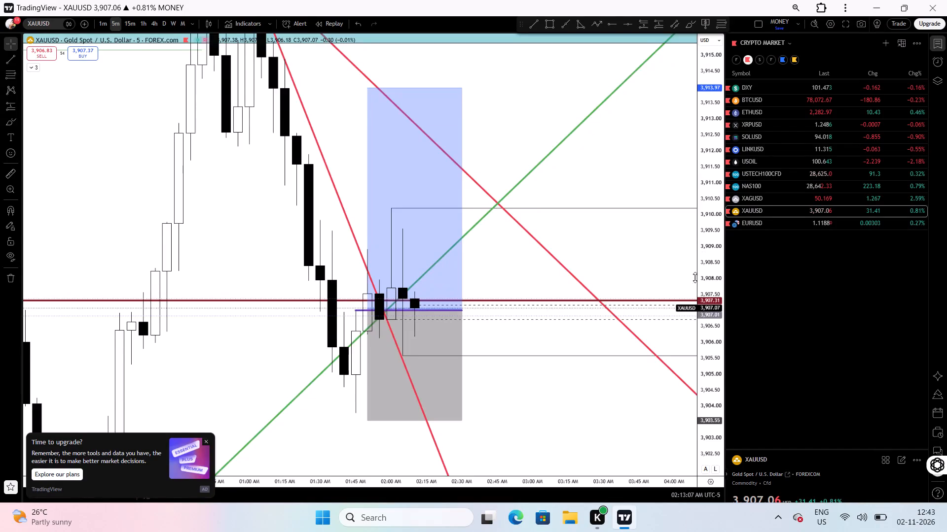
Examine the full XAUUSD long position on the 5-minute chart, from its stop area to its target below the teal zone, against the crossing trendlines.
left_click_drag(540, 333, 584, 363)
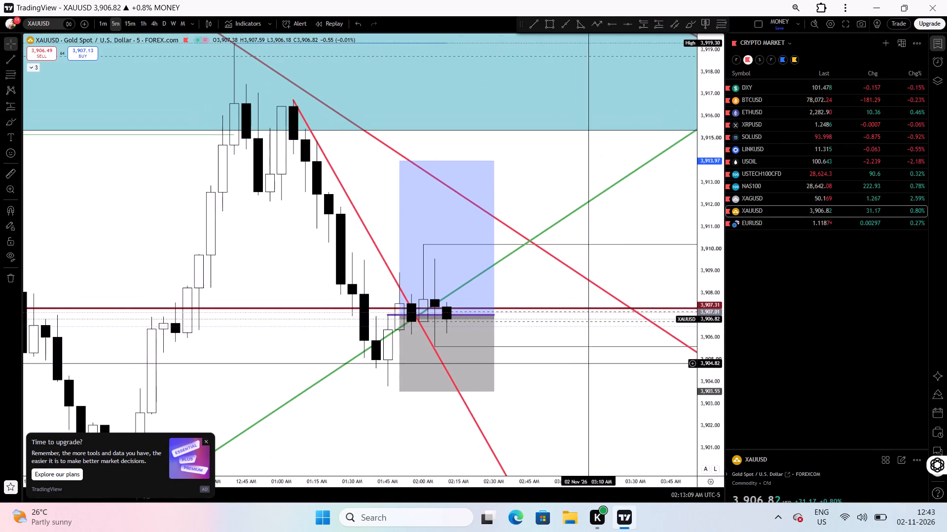
left_click_drag(702, 435, 657, 341)
left_click_drag(537, 420, 585, 409)
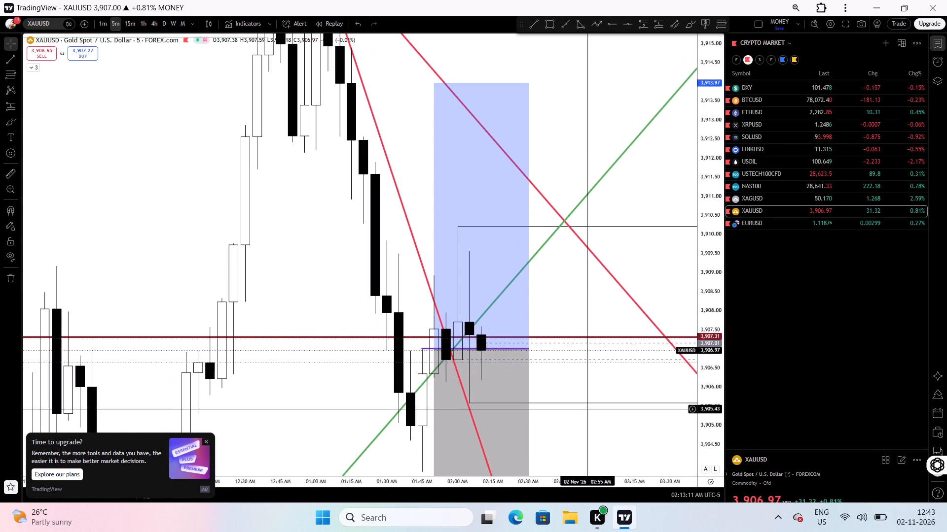
left_click_drag(585, 409, 586, 409)
left_click_drag(703, 309, 700, 368)
left_click_drag(594, 370, 604, 458)
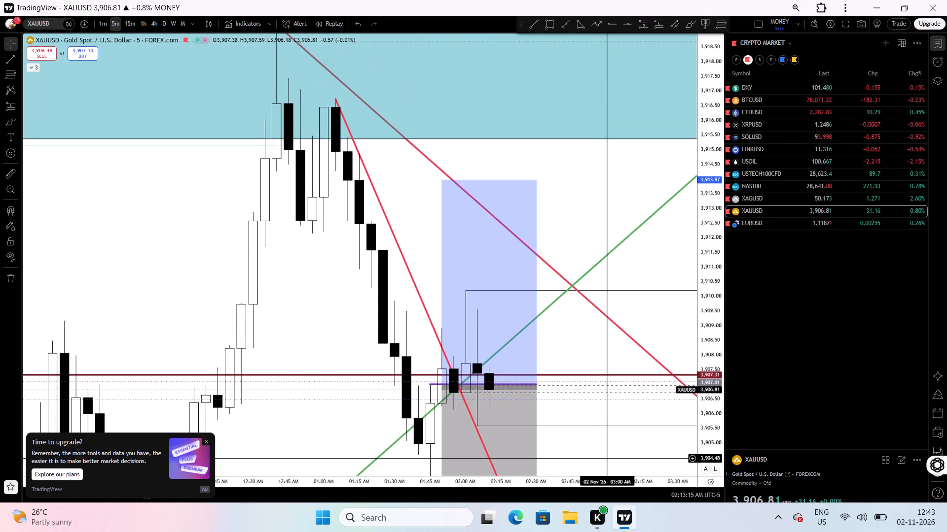
left_click_drag(604, 458, 600, 392)
left_click_drag(590, 396, 566, 339)
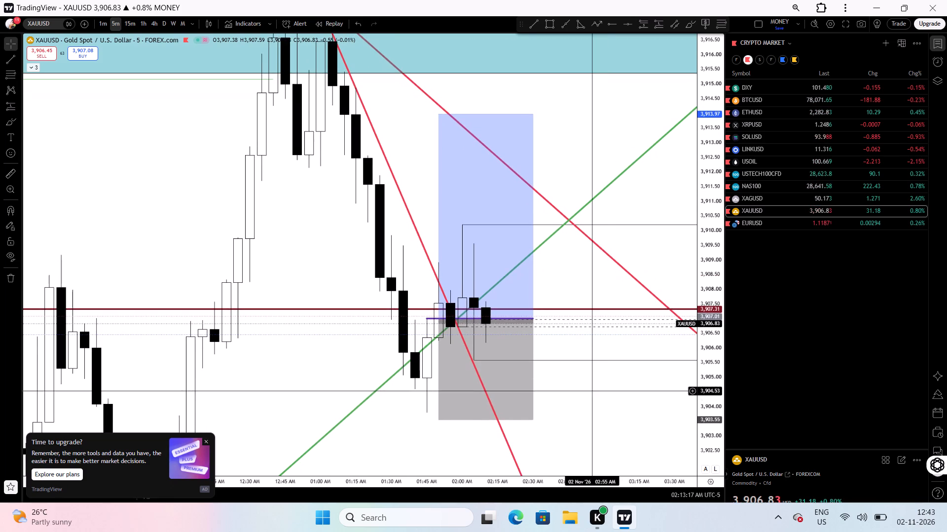
left_click_drag(566, 339, 562, 323)
left_click_drag(562, 323, 525, 354)
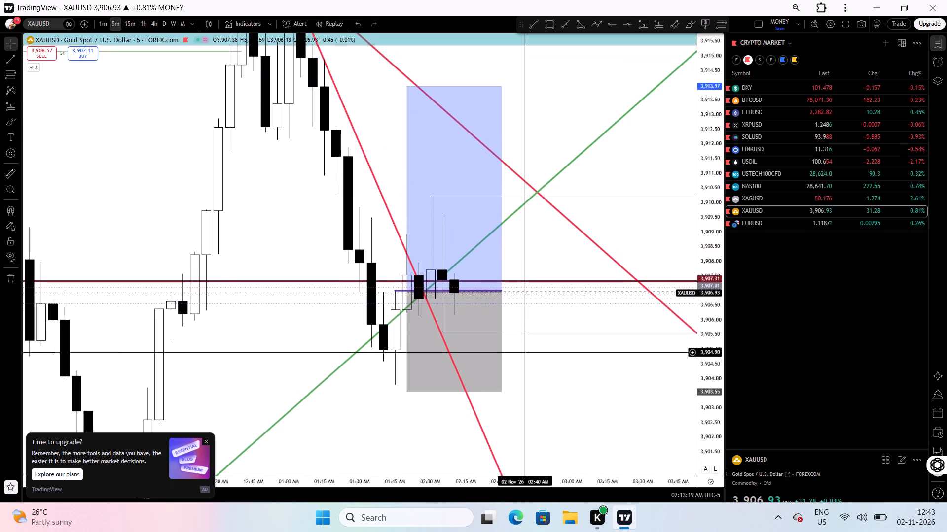
left_click_drag(525, 354, 524, 384)
left_click_drag(576, 366, 550, 378)
left_click_drag(550, 378, 546, 375)
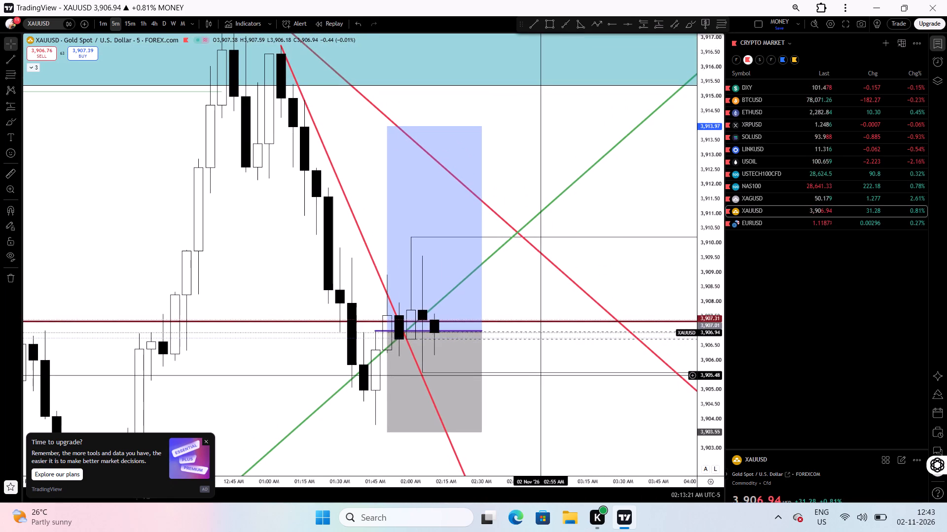
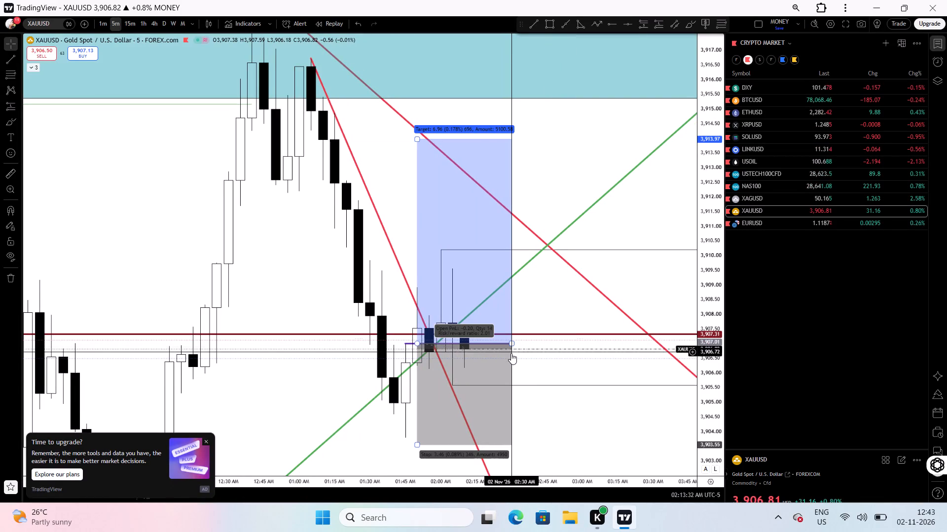
Extend the right edge of the XAUUSD long position to 02:35 AM on the 5-minute chart.
left_click(511, 356)
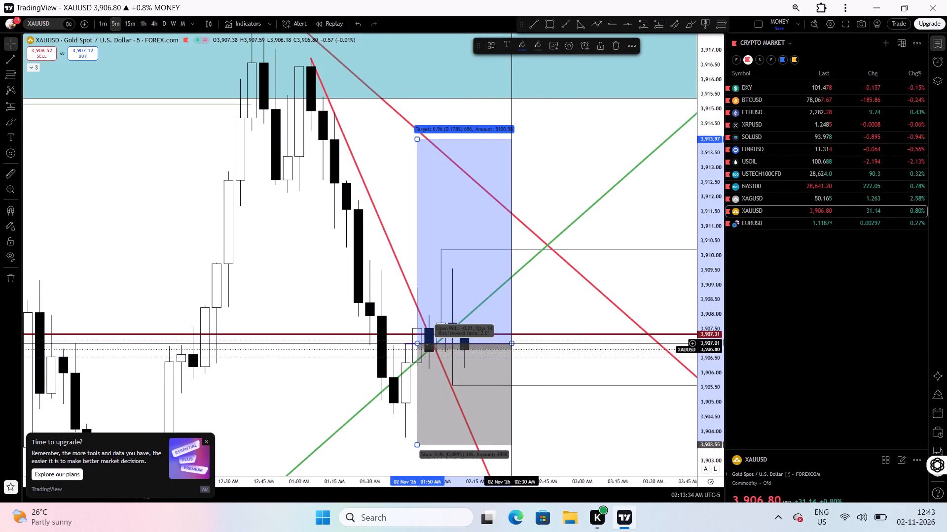
left_click_drag(513, 343, 529, 343)
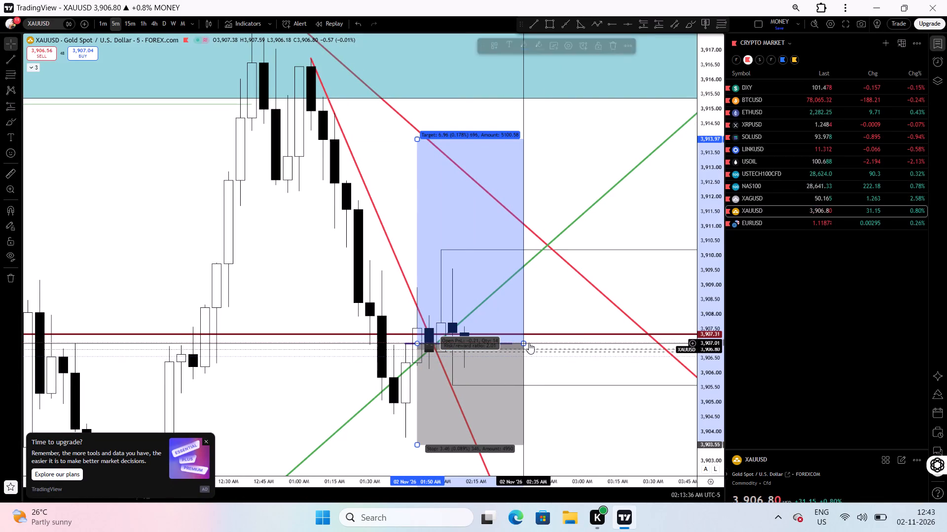
Examine the latest XAUUSD candles around the long position's entry, up to the teal zone and the crossing trendlines.
left_click_drag(560, 375, 552, 370)
left_click_drag(552, 370, 561, 374)
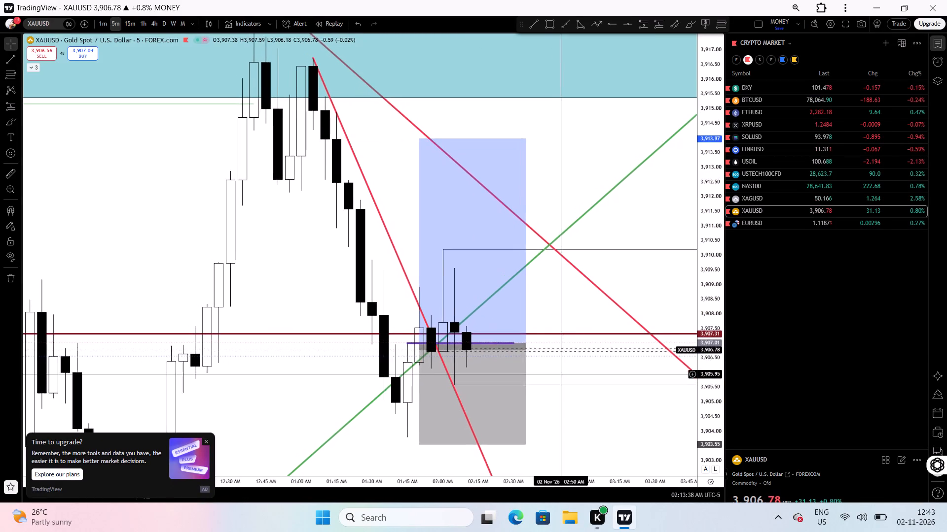
left_click_drag(561, 374, 575, 378)
left_click_drag(699, 424, 685, 347)
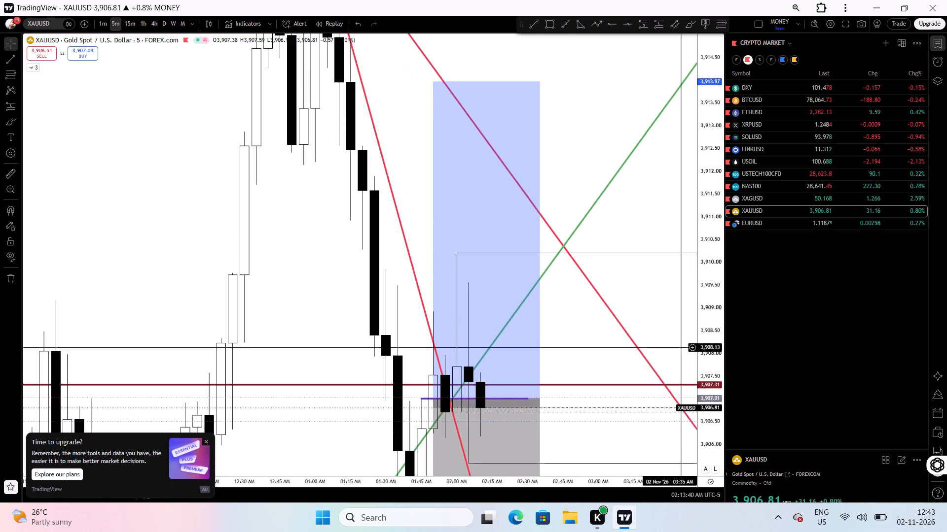
left_click_drag(685, 347, 679, 459)
left_click_drag(603, 417, 628, 418)
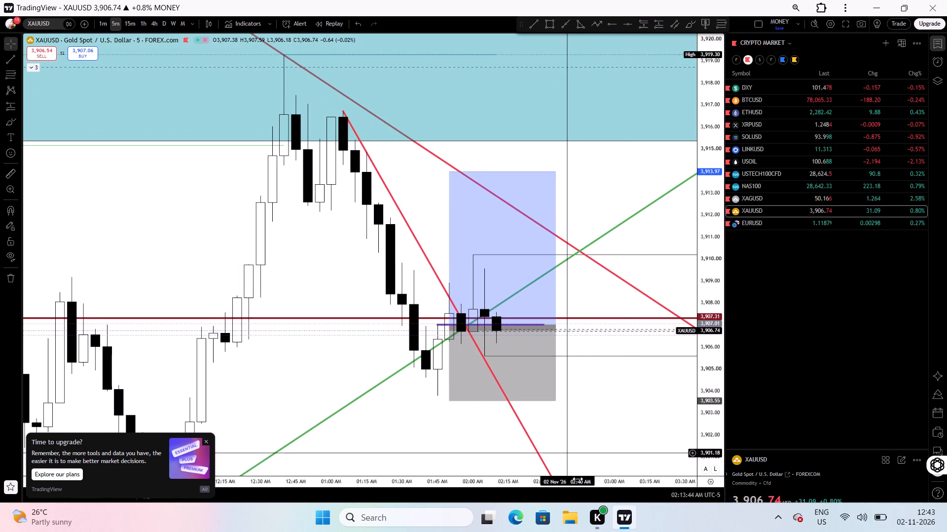
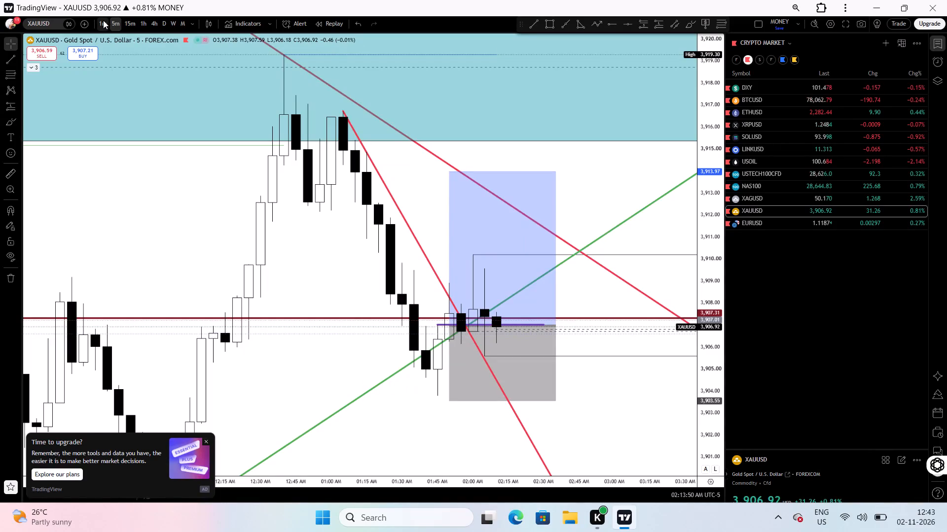
Switch the XAUUSD chart to the 1-minute timeframe and reset the chart view.
left_click(103, 20)
right_click(193, 157)
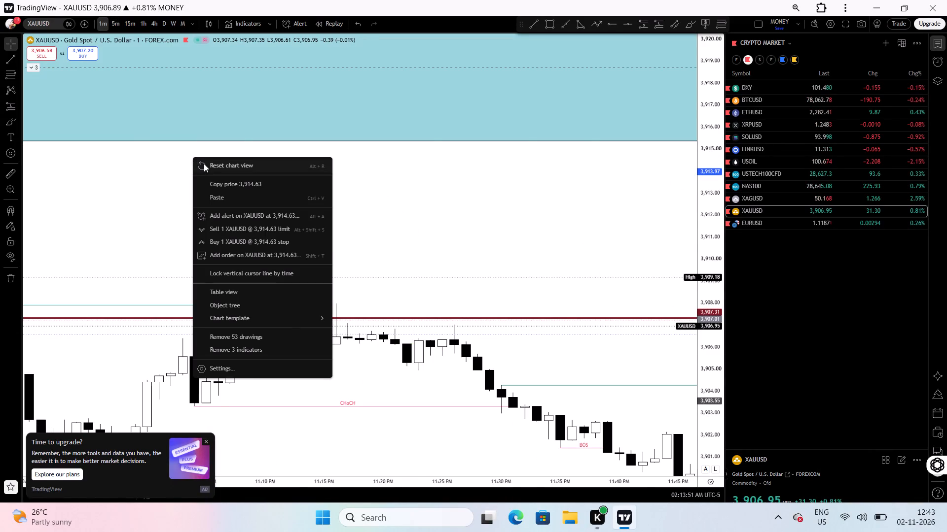
left_click(204, 164)
Examine the 1-minute XAUUSD candles around the long position's entry, the crossing trendlines and the larger-timeframe candles drawn ahead of price.
left_click_drag(524, 357, 454, 382)
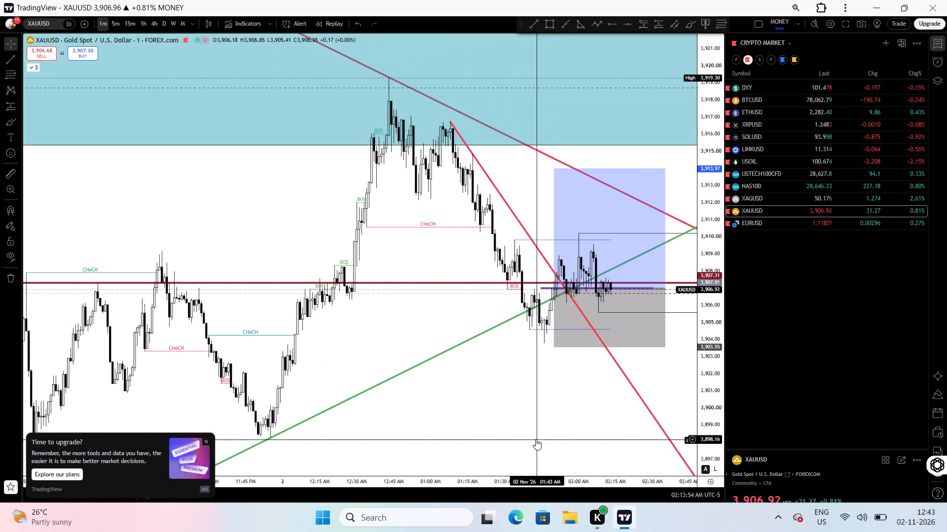
left_click_drag(563, 480, 479, 482)
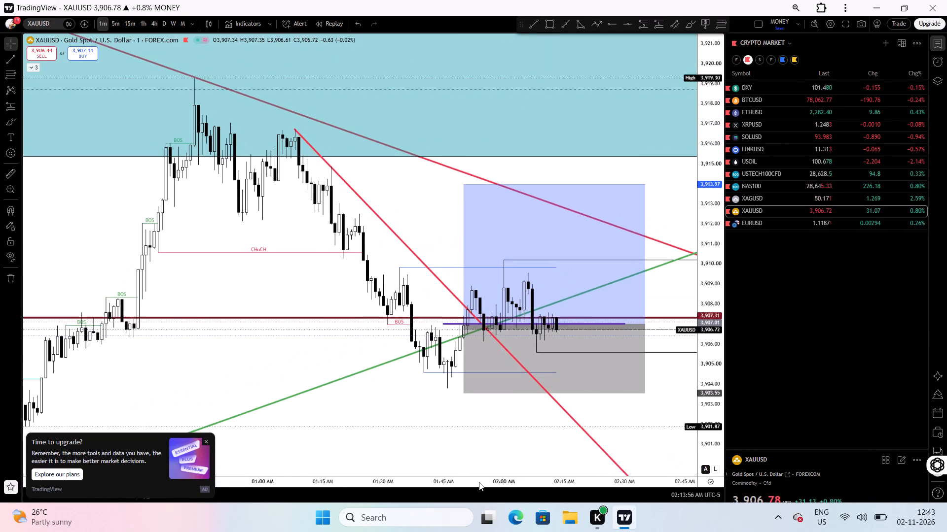
left_click_drag(659, 413, 640, 414)
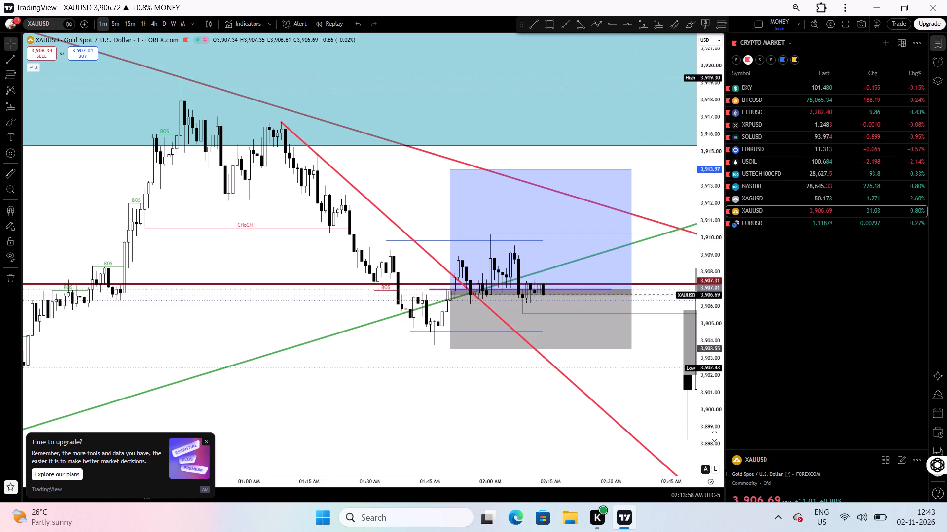
left_click_drag(715, 438, 683, 376)
left_click_drag(649, 409, 577, 461)
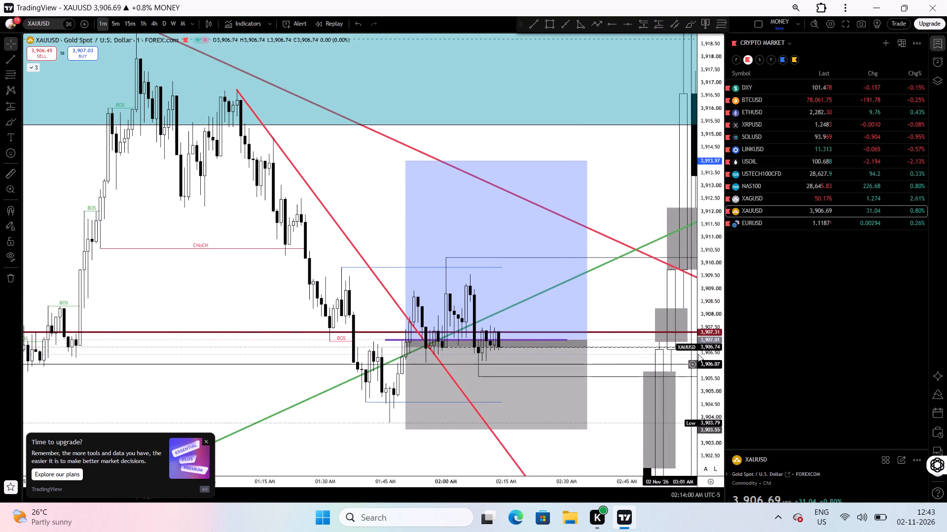
left_click_drag(722, 324, 718, 339)
left_click_drag(715, 317, 712, 328)
left_click_drag(652, 354, 619, 361)
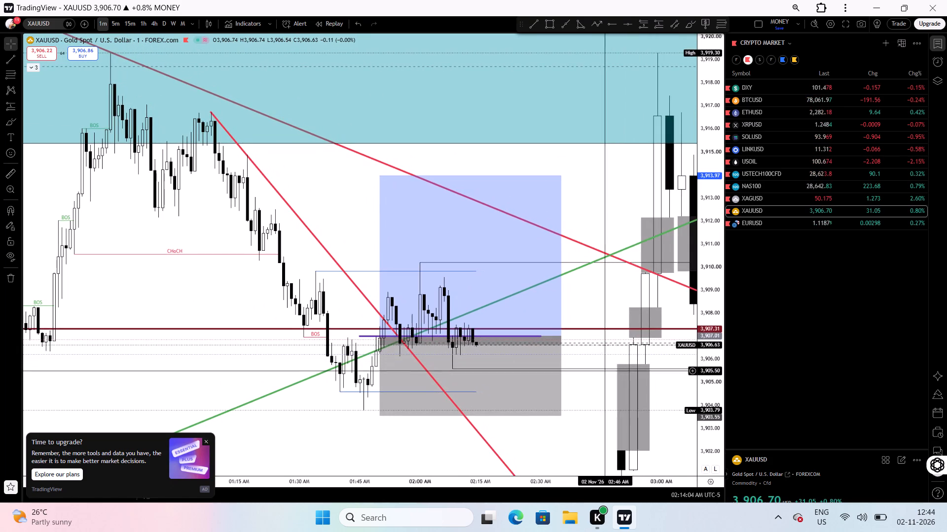
left_click_drag(595, 375, 588, 364)
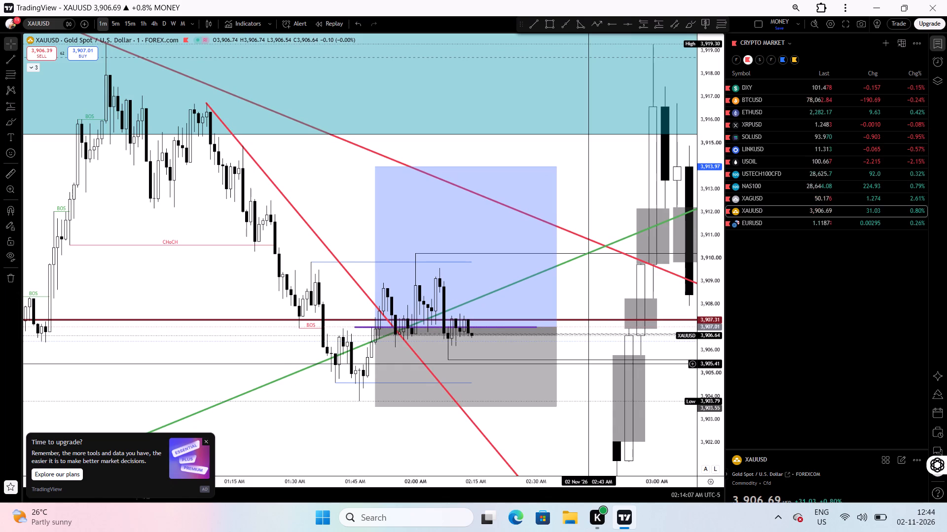
left_click_drag(705, 328, 702, 339)
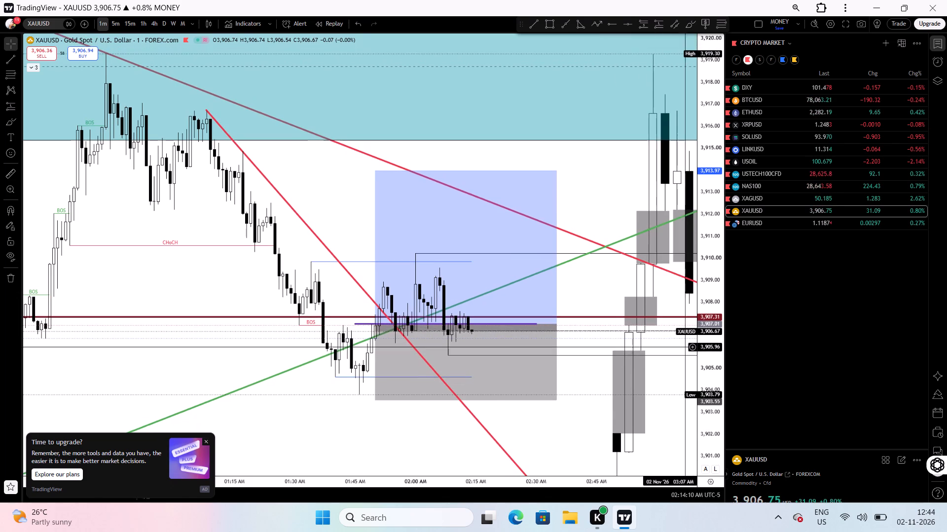
left_click_drag(676, 352, 551, 341)
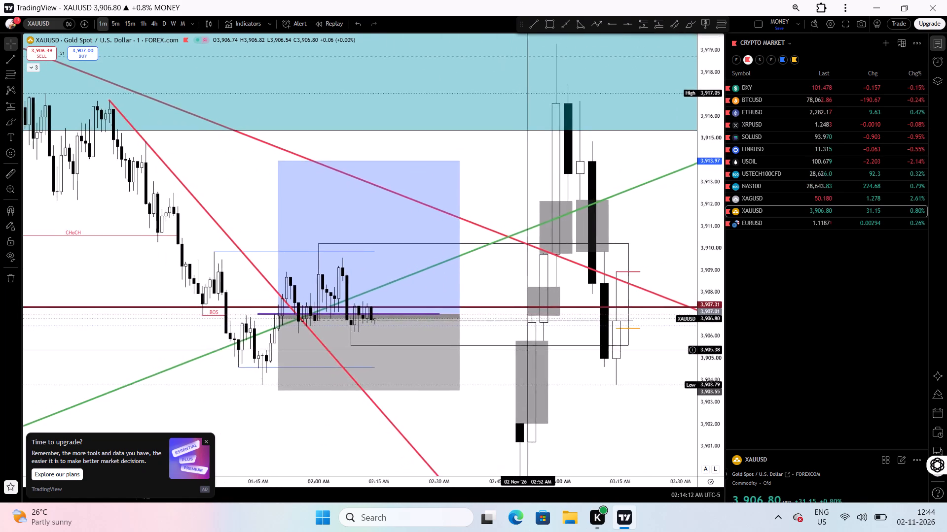
left_click_drag(551, 341, 589, 335)
left_click_drag(550, 365, 566, 371)
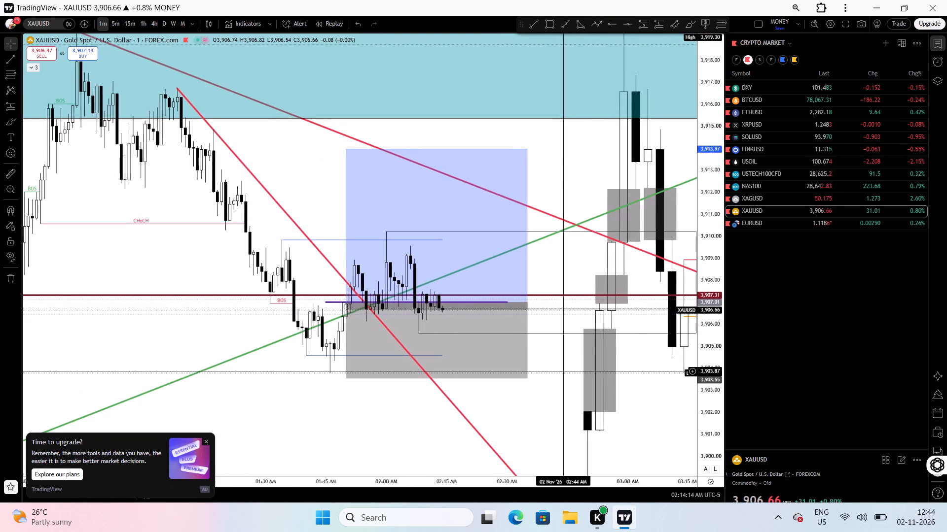
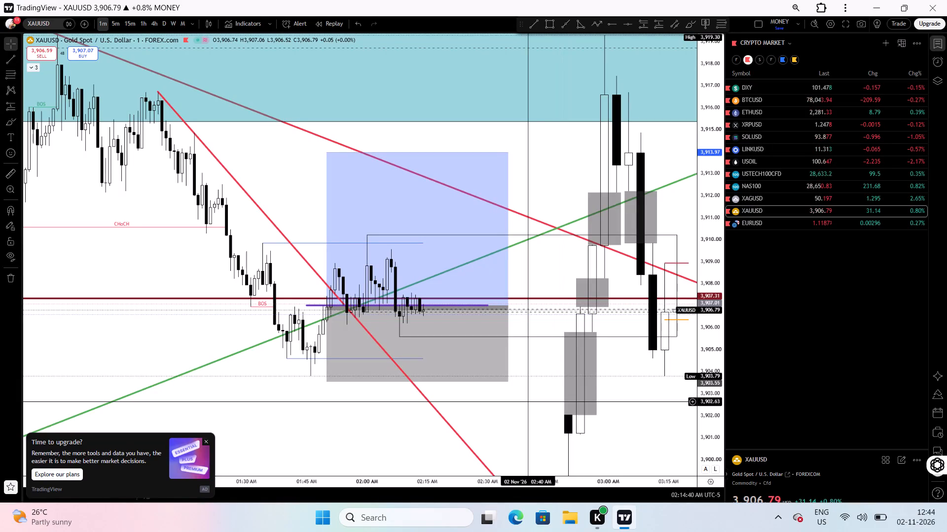
Examine the 1-minute XAUUSD price action around the long position's entry and stop zone, the crossing trendlines and the 15m candles drawn ahead.
left_click_drag(541, 399, 468, 436)
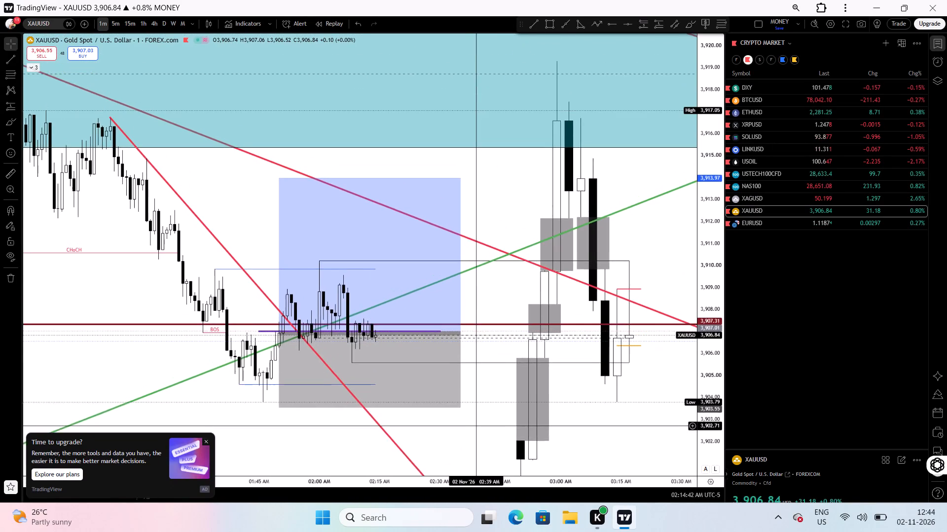
left_click_drag(468, 436, 455, 436)
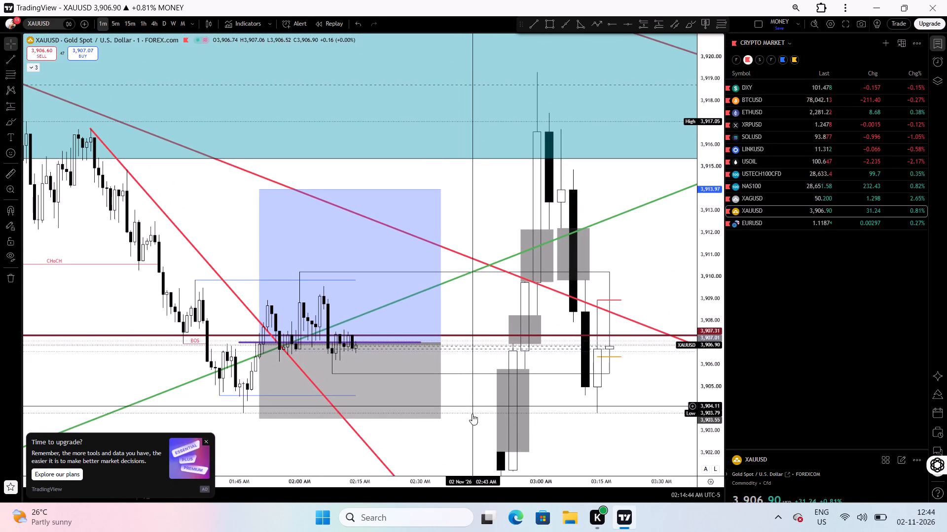
left_click_drag(475, 424, 565, 349)
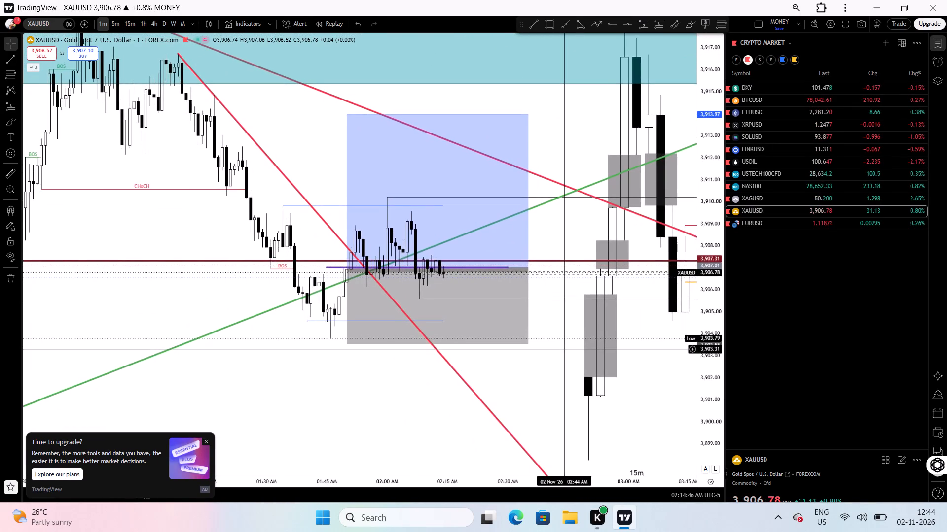
left_click_drag(565, 349, 580, 367)
left_click_drag(551, 386, 520, 408)
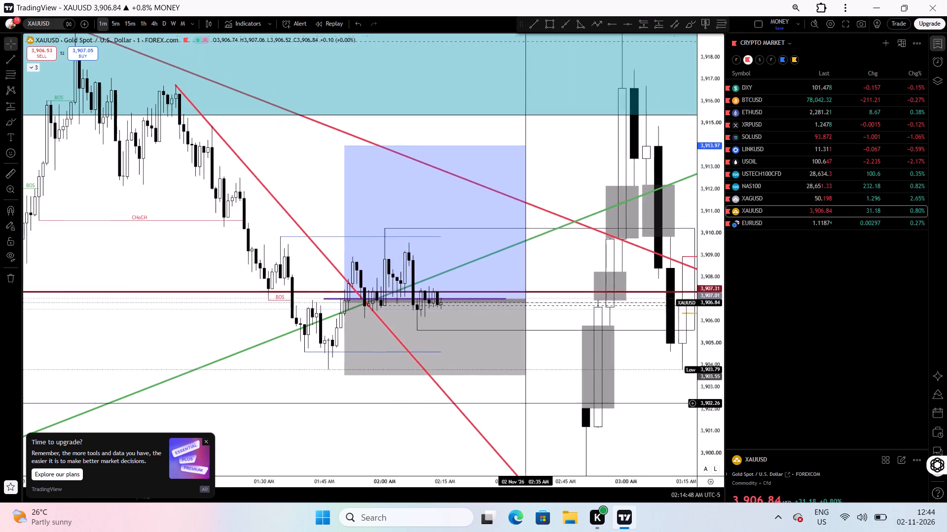
left_click_drag(520, 408, 517, 411)
left_click_drag(506, 402, 572, 394)
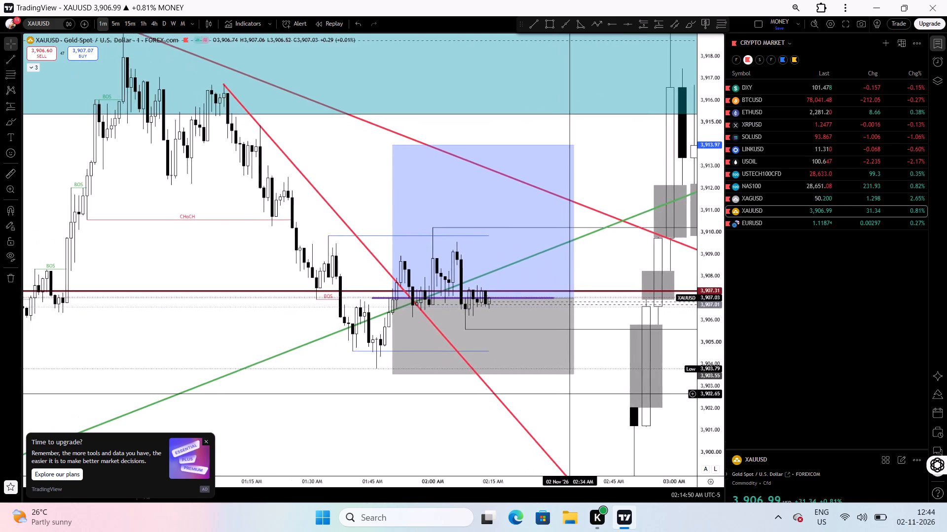
left_click_drag(572, 394, 584, 379)
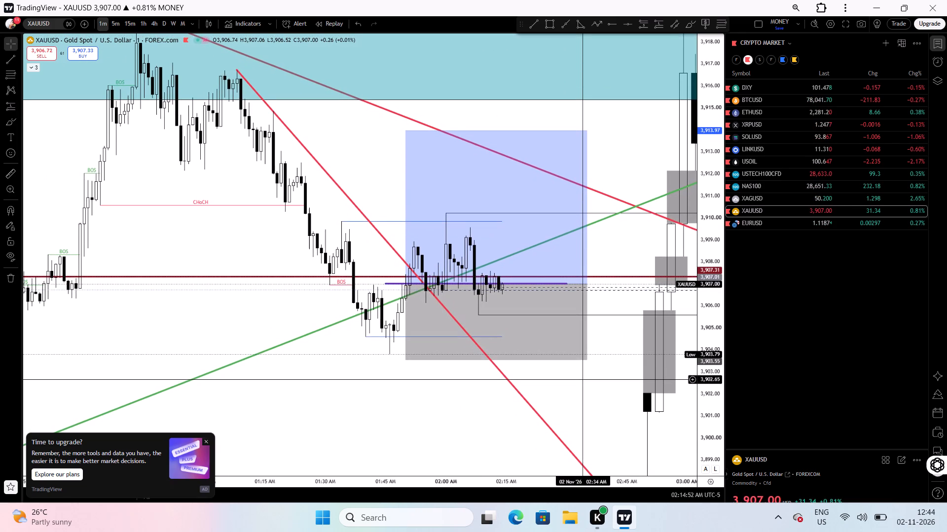
left_click_drag(584, 379, 581, 379)
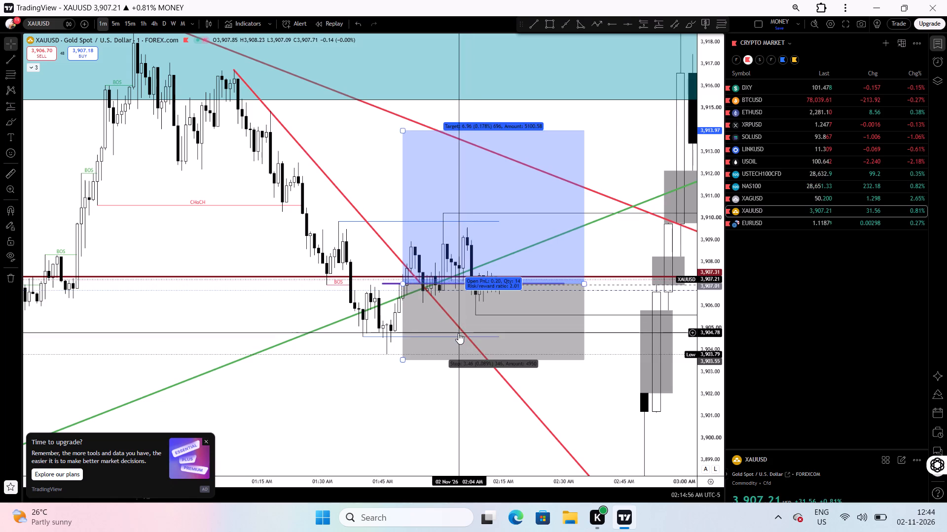
left_click_drag(629, 395, 609, 407)
left_click_drag(609, 407, 606, 401)
left_click_drag(606, 401, 585, 396)
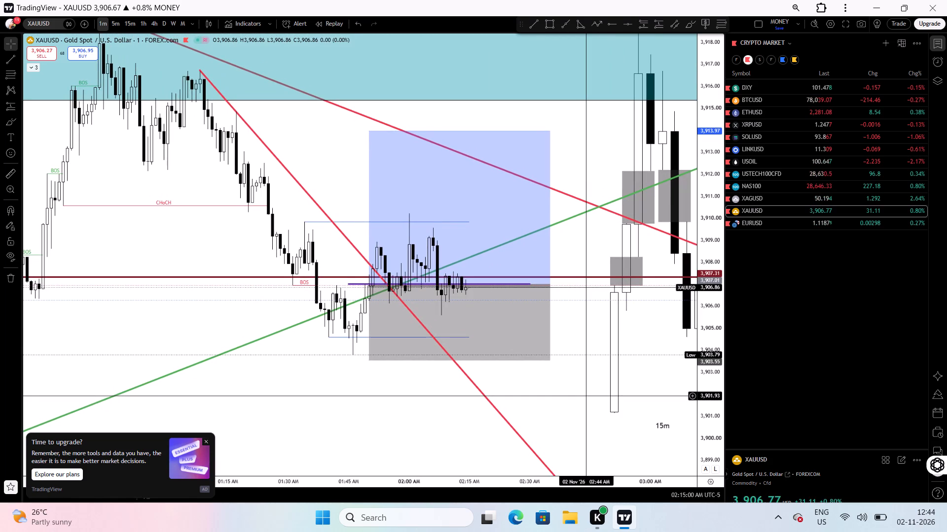
left_click_drag(597, 398, 590, 406)
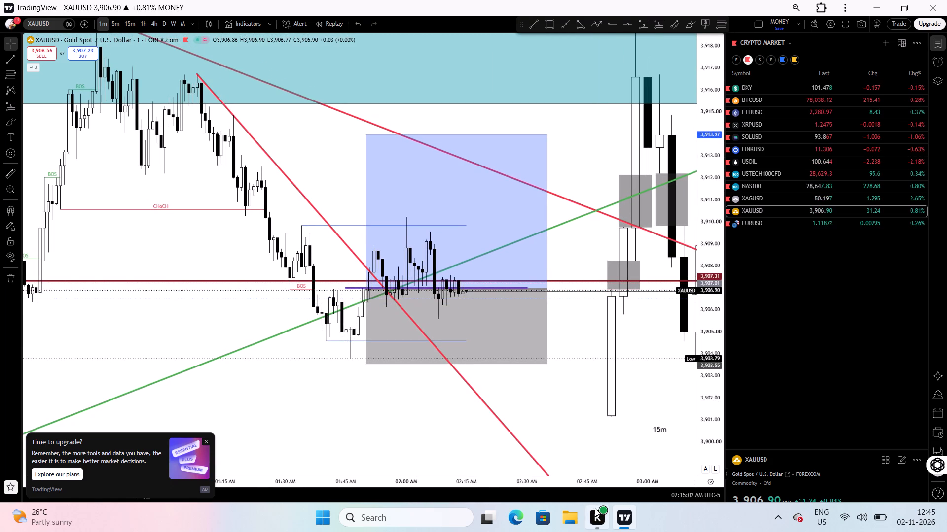
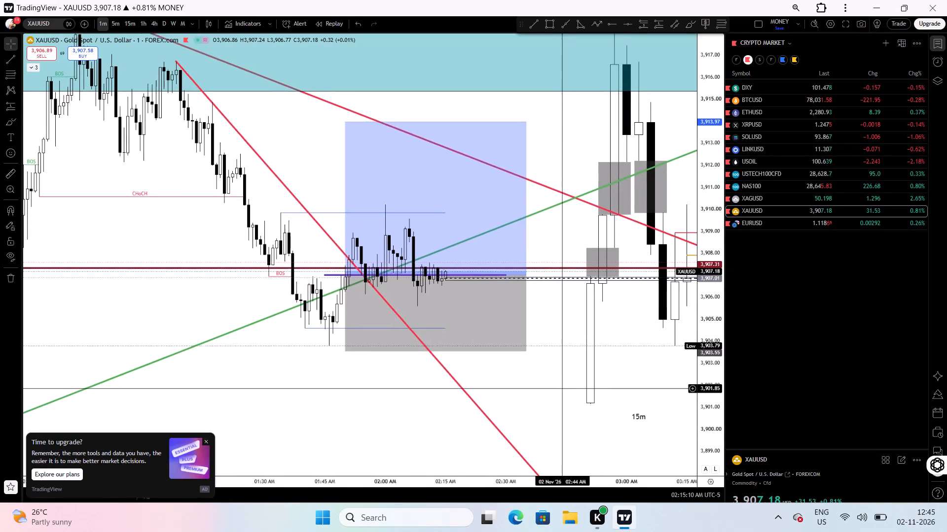
Watch the live 1-minute XAUUSD candles at the long position's entry line against the trendlines, the upper zone and the projected 15m candles.
left_click_drag(559, 398, 559, 399)
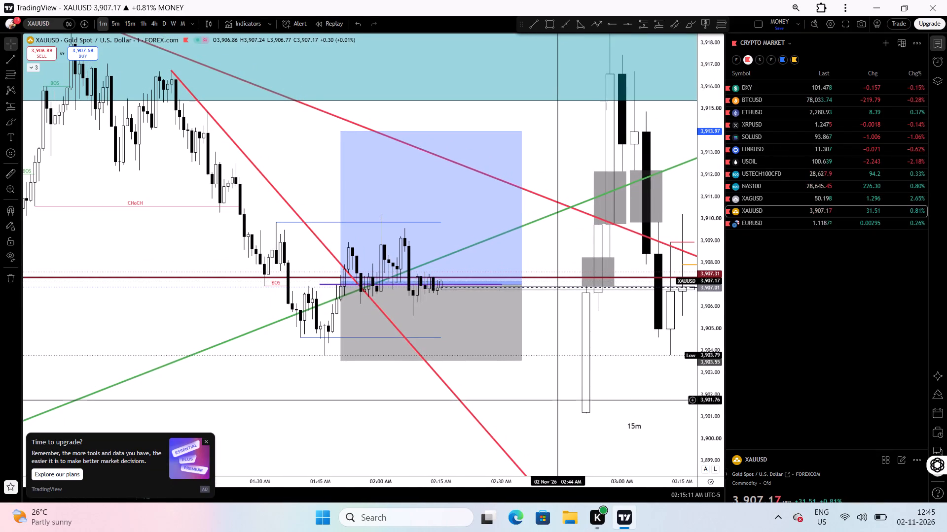
left_click_drag(559, 399, 566, 411)
left_click_drag(566, 411, 576, 409)
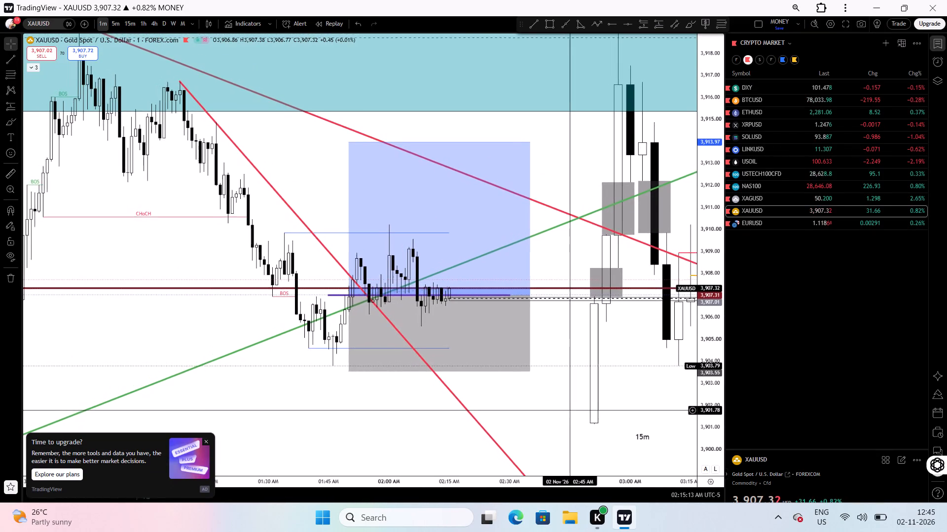
left_click_drag(576, 409, 588, 407)
left_click_drag(588, 407, 585, 394)
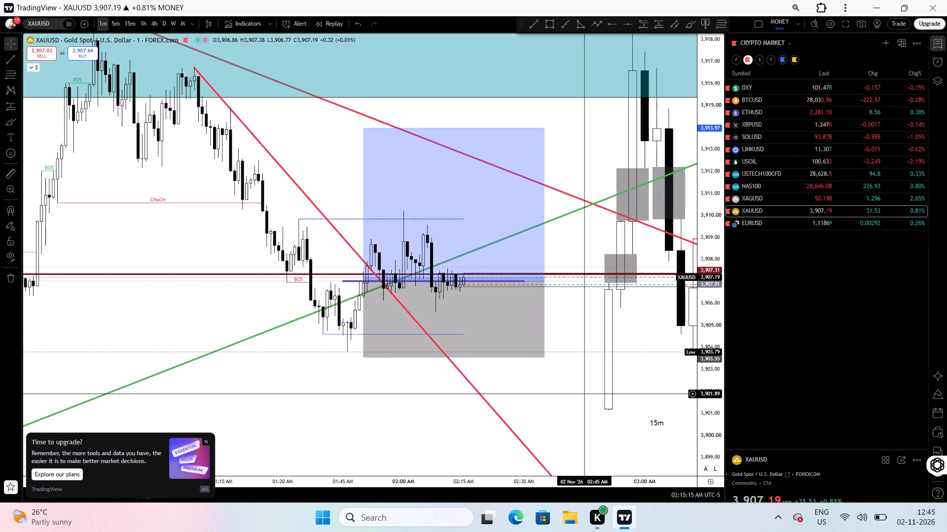
left_click_drag(577, 378, 572, 406)
left_click_drag(571, 411, 548, 375)
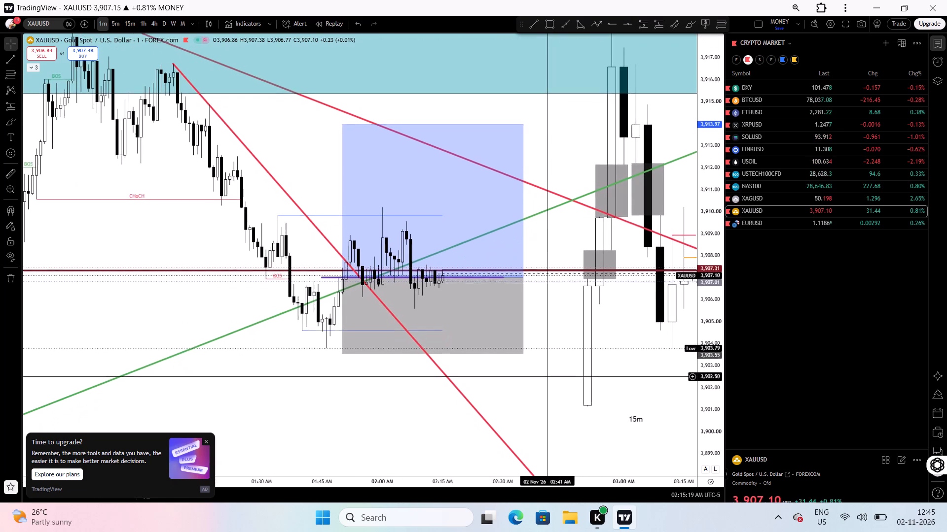
left_click_drag(548, 375, 548, 375)
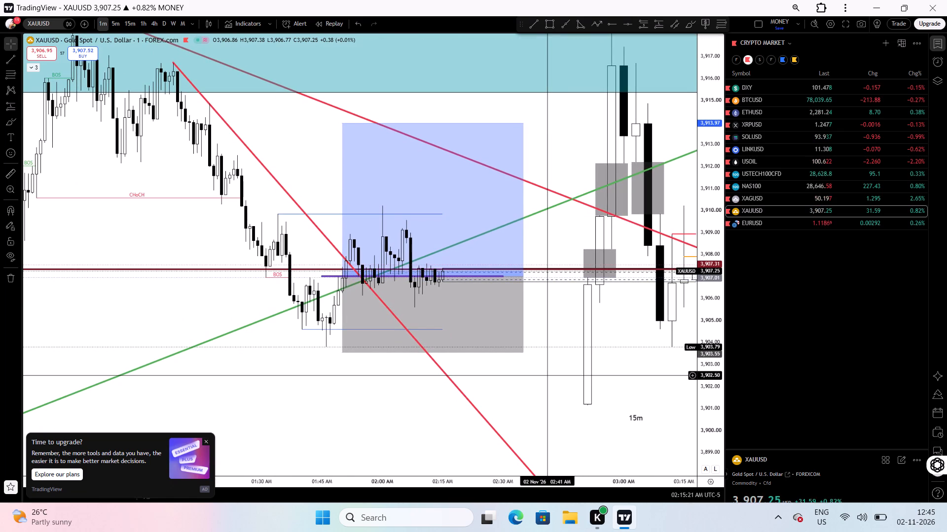
left_click_drag(559, 378, 558, 378)
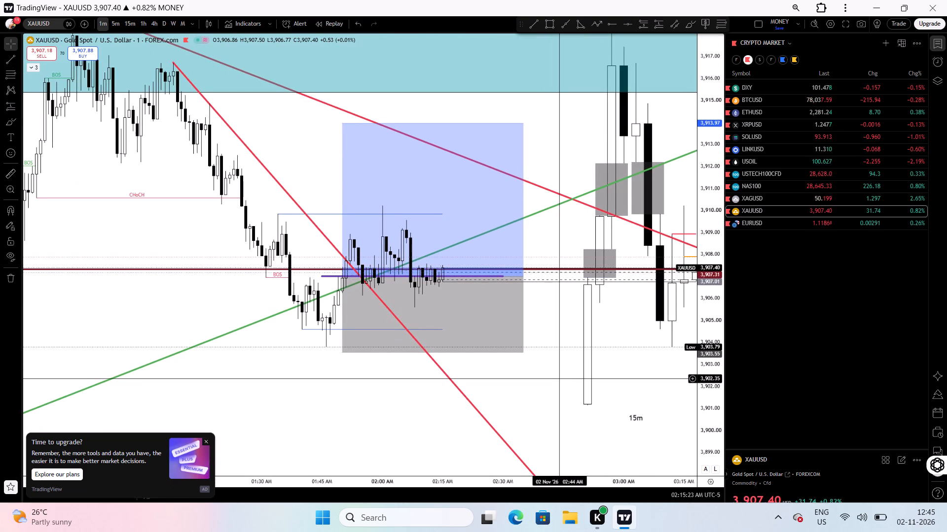
left_click_drag(558, 378, 552, 381)
left_click_drag(552, 381, 560, 383)
left_click_drag(560, 383, 568, 386)
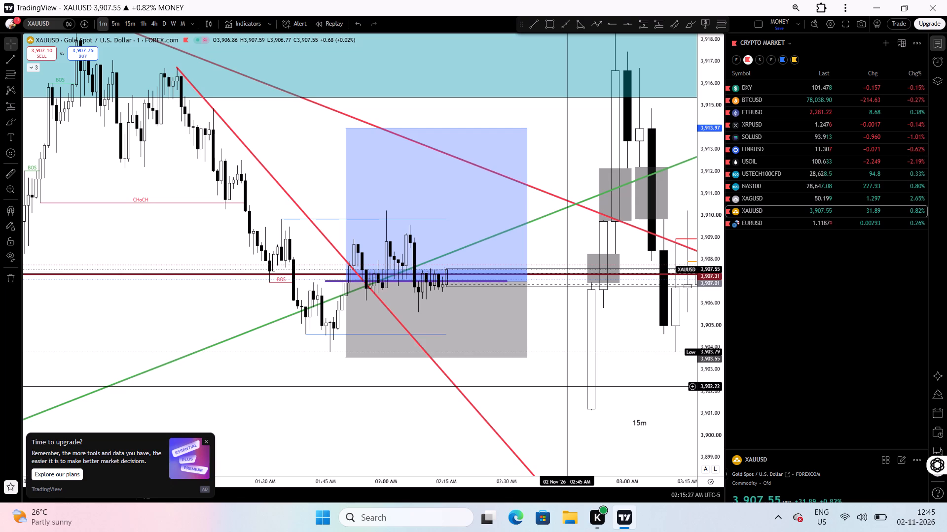
left_click_drag(552, 370, 545, 370)
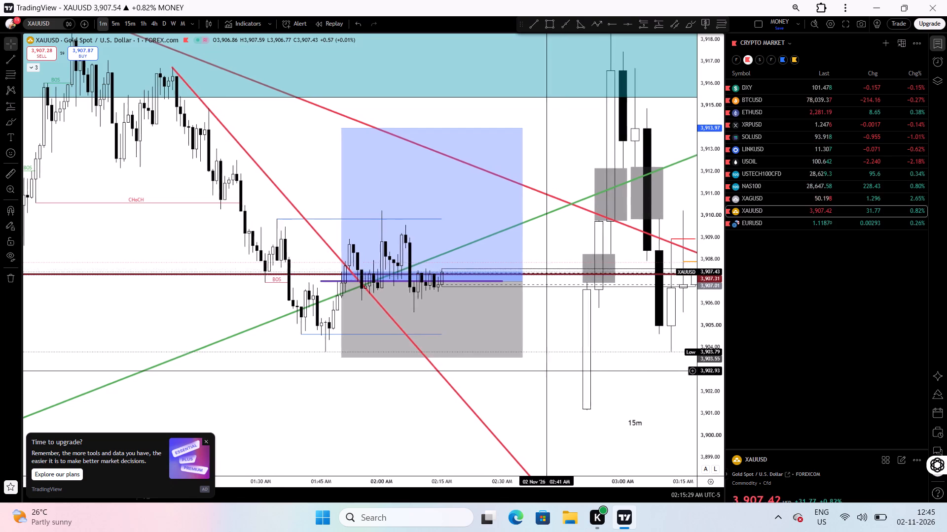
left_click_drag(545, 370, 567, 354)
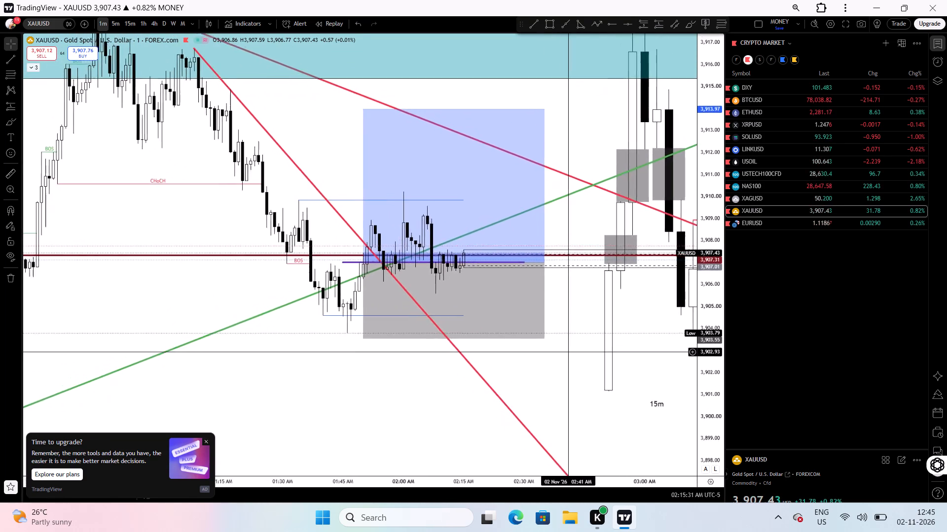
left_click_drag(567, 354, 524, 358)
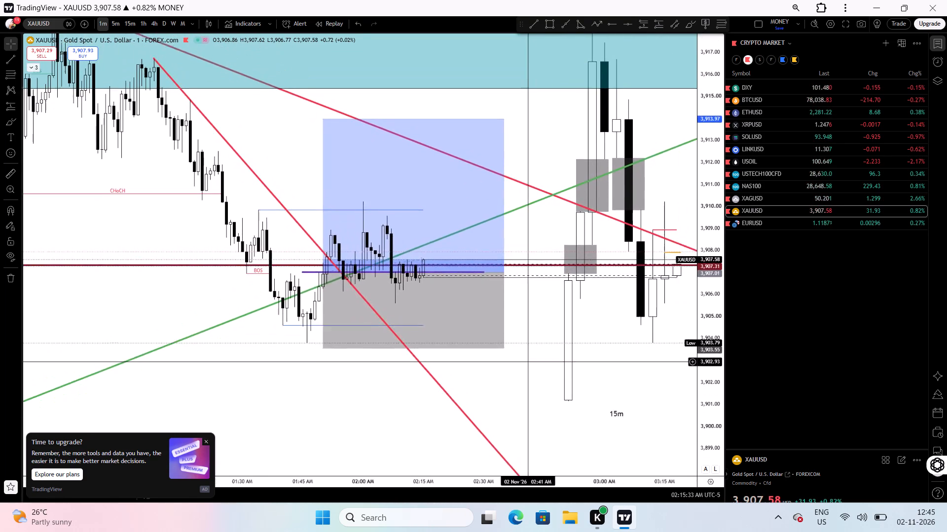
left_click_drag(524, 358, 518, 366)
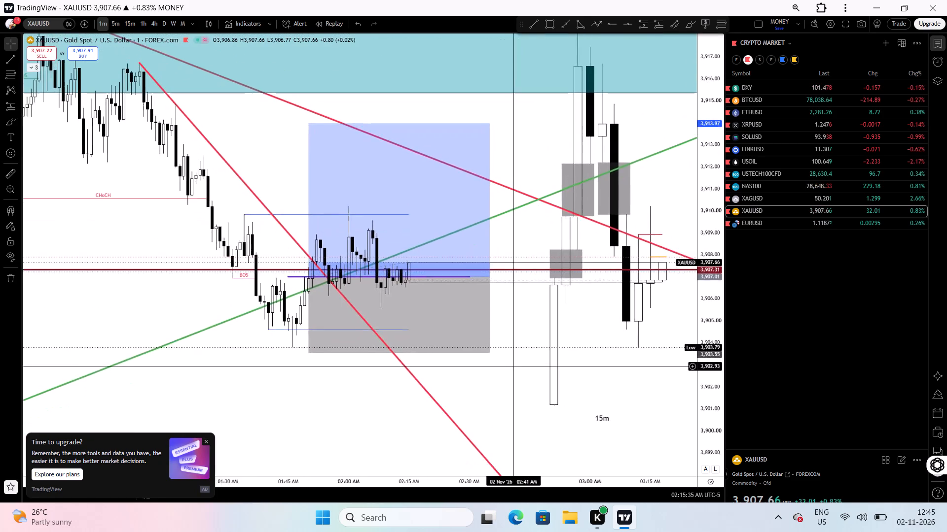
left_click_drag(518, 366, 514, 400)
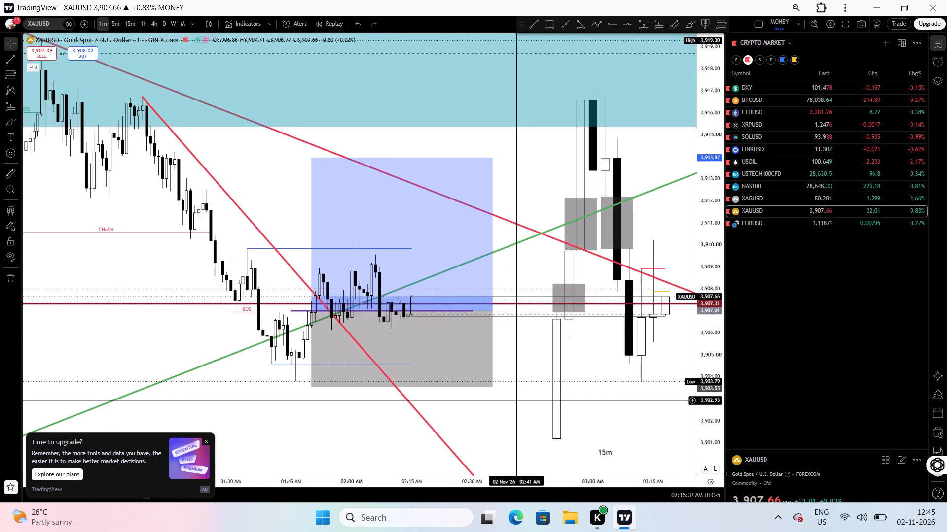
left_click_drag(514, 400, 510, 392)
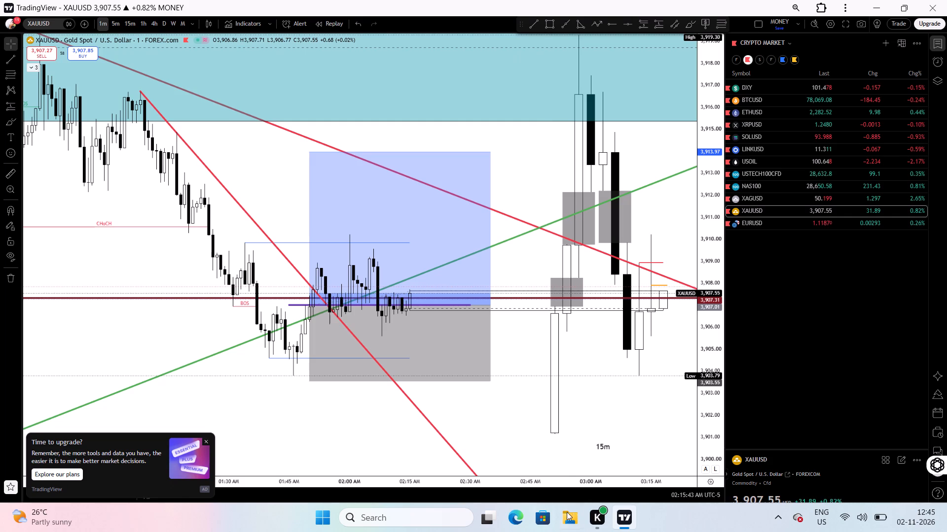
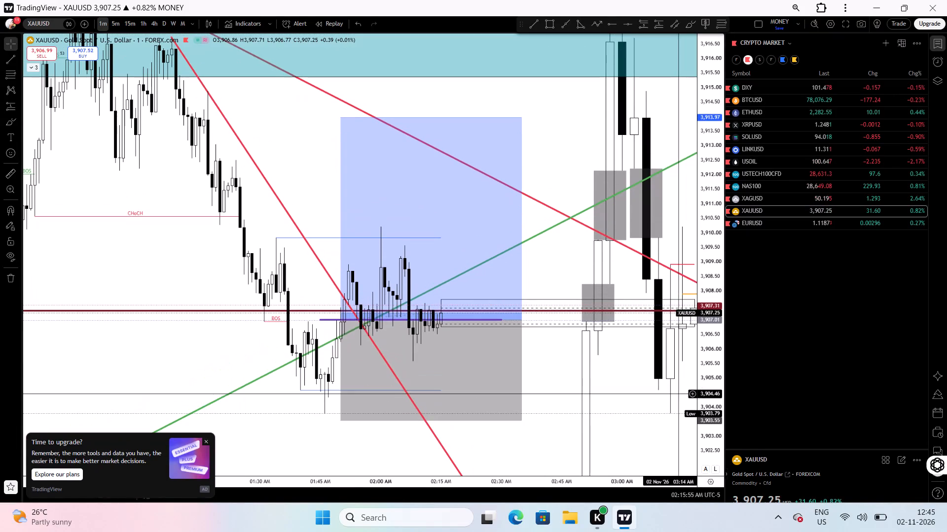
Examine the 1-minute XAUUSD price action around the long position's entry line, the crossing trendlines and the projected higher-timeframe candles.
left_click_drag(633, 408, 600, 358)
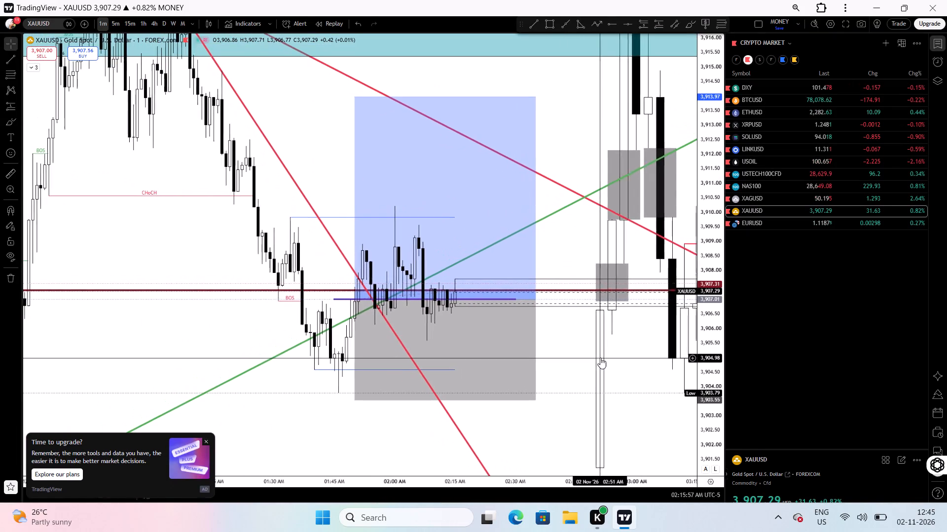
left_click_drag(703, 323, 664, 377)
left_click_drag(603, 353, 616, 399)
left_click_drag(706, 413, 660, 337)
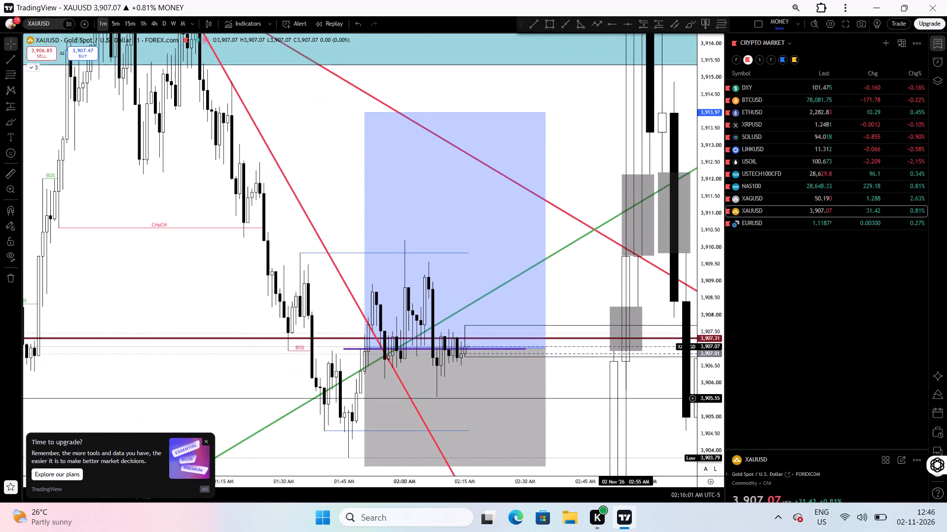
left_click_drag(626, 398, 601, 346)
left_click_drag(622, 361, 595, 331)
left_click_drag(595, 331, 578, 326)
left_click_drag(563, 340, 586, 341)
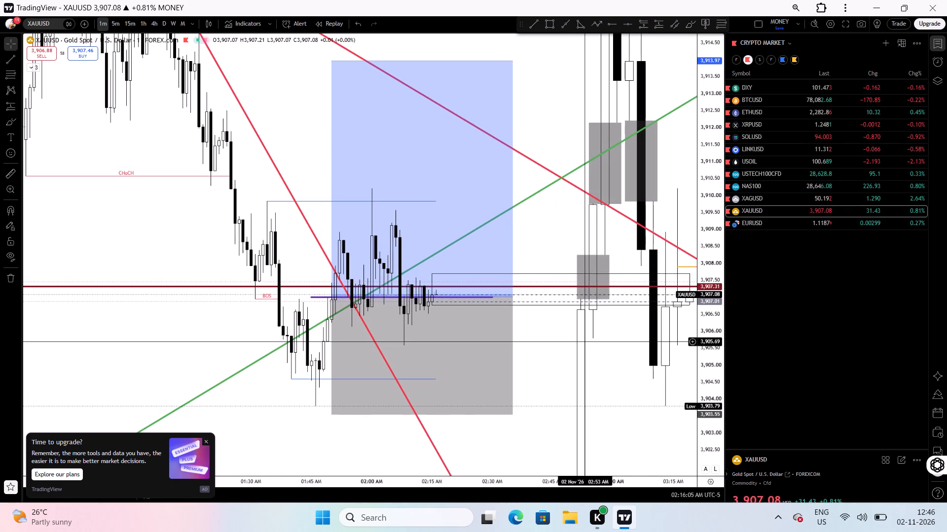
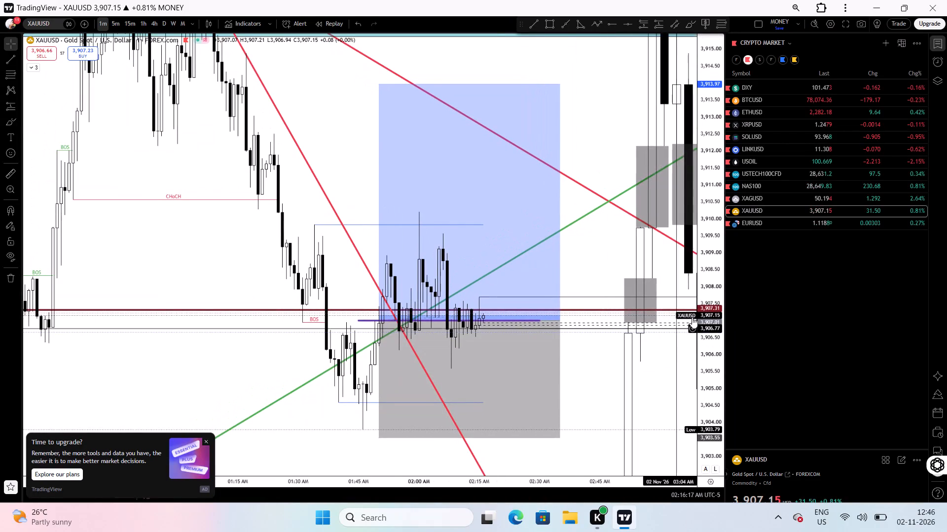
Examine the 1-minute XAUUSD candles around the long position's entry line and its stop and target zones.
left_click_drag(708, 304, 696, 324)
left_click_drag(616, 348, 619, 357)
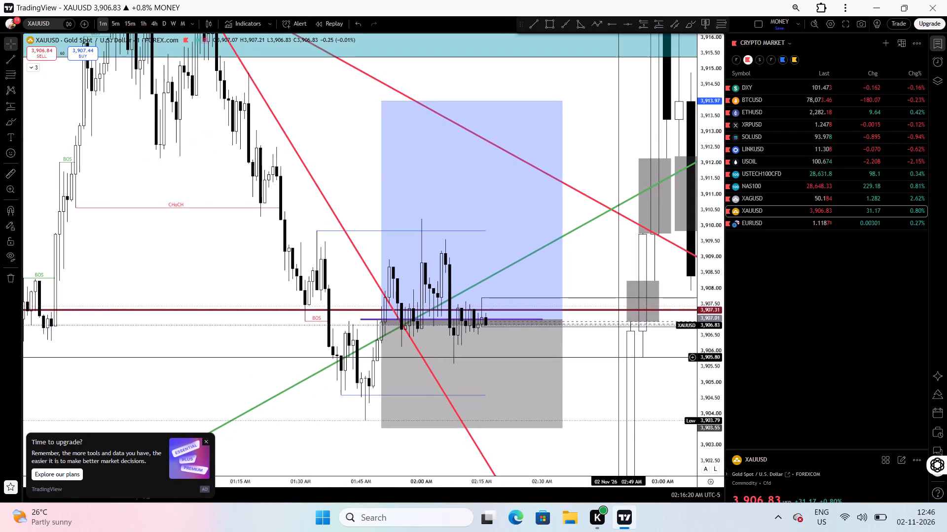
left_click_drag(619, 357, 594, 348)
left_click_drag(594, 348, 554, 344)
left_click_drag(554, 344, 548, 341)
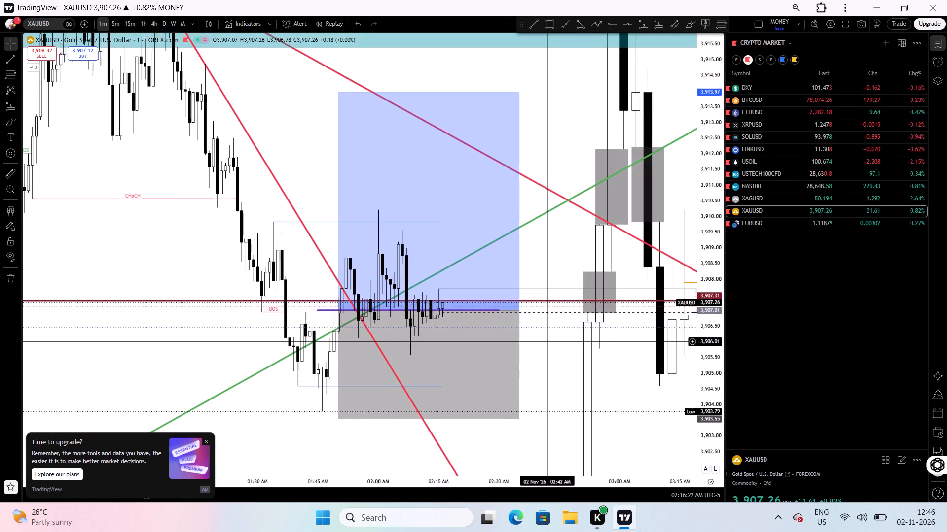
left_click_drag(548, 341, 547, 341)
left_click_drag(547, 341, 600, 347)
left_click_drag(706, 270, 691, 300)
left_click_drag(588, 355, 605, 365)
left_click_drag(605, 365, 593, 356)
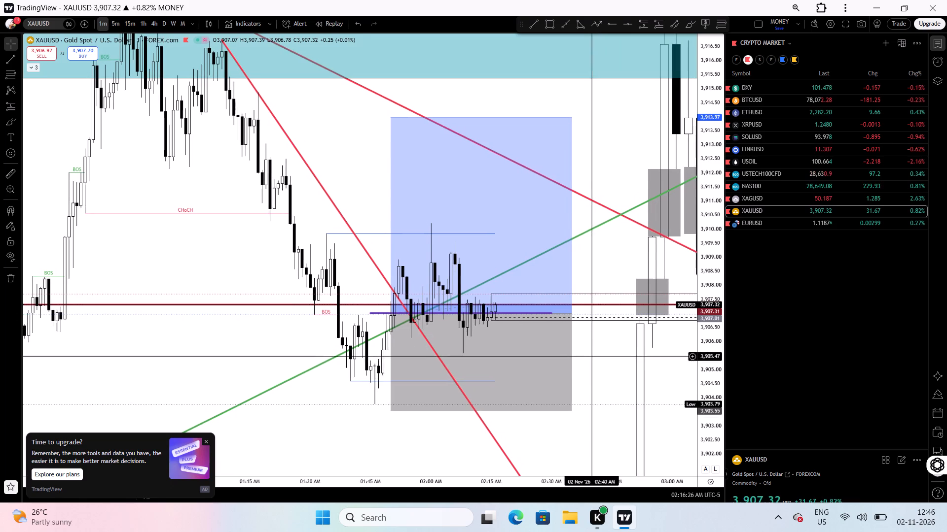
left_click_drag(615, 378, 606, 412)
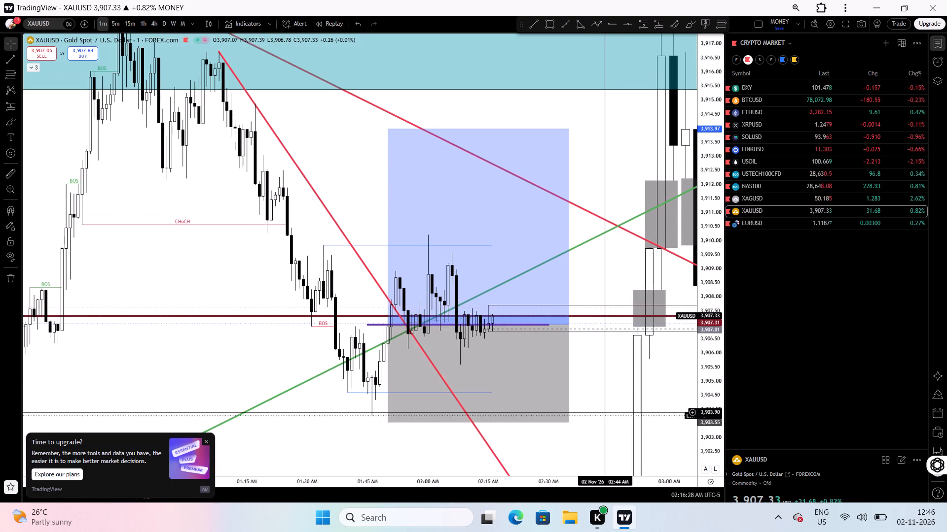
left_click_drag(605, 404, 601, 404)
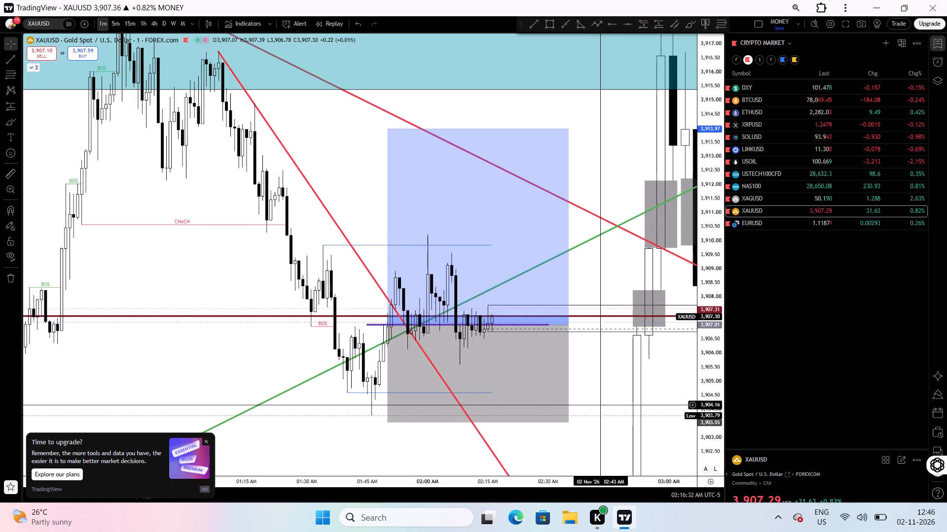
left_click_drag(629, 383, 594, 378)
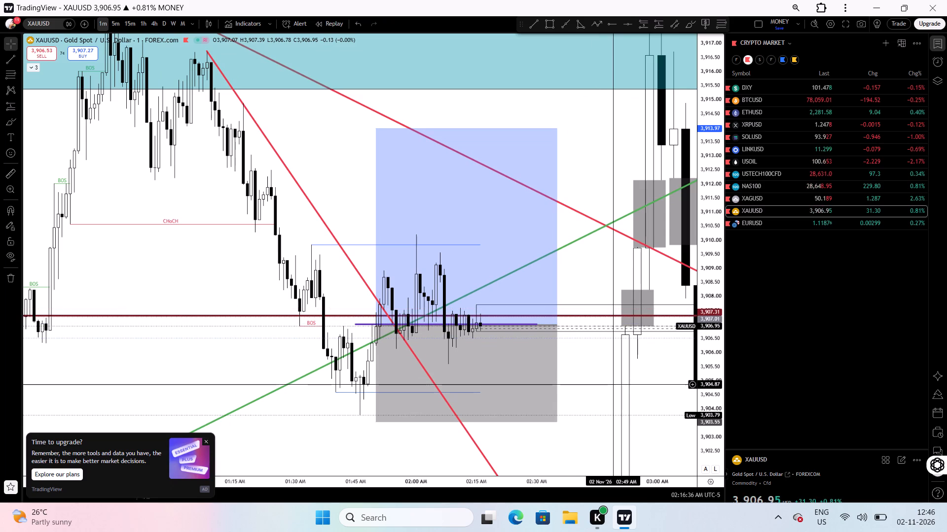
left_click_drag(613, 384, 588, 384)
Check the 1-minute EURUSD chart from the watchlist and return to XAUUSD.
left_click(799, 222)
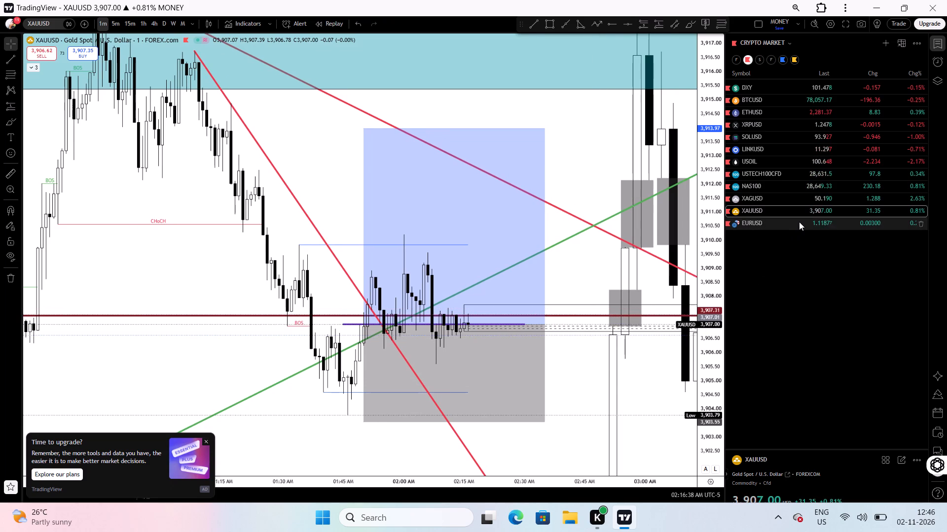
left_click(786, 208)
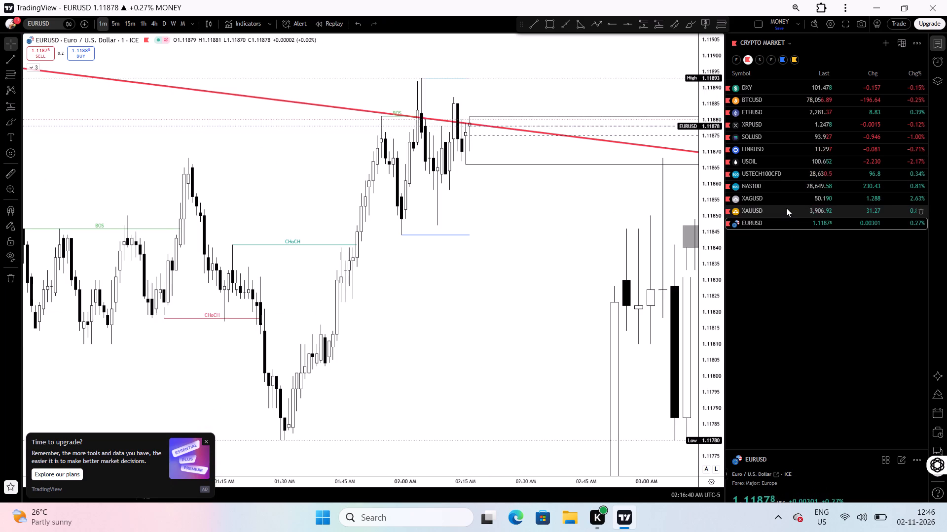
Examine the 1-minute XAUUSD price action around the long position's entry, the dark red level and the projected 15m candles.
left_click_drag(592, 368, 564, 352)
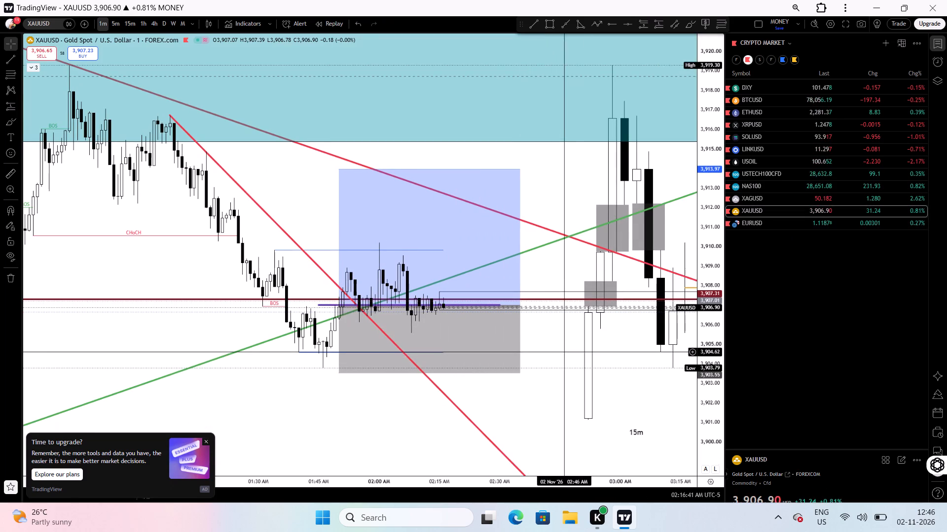
left_click_drag(704, 419, 677, 361)
left_click_drag(647, 390, 619, 361)
left_click_drag(604, 378, 636, 379)
left_click_drag(619, 373, 650, 393)
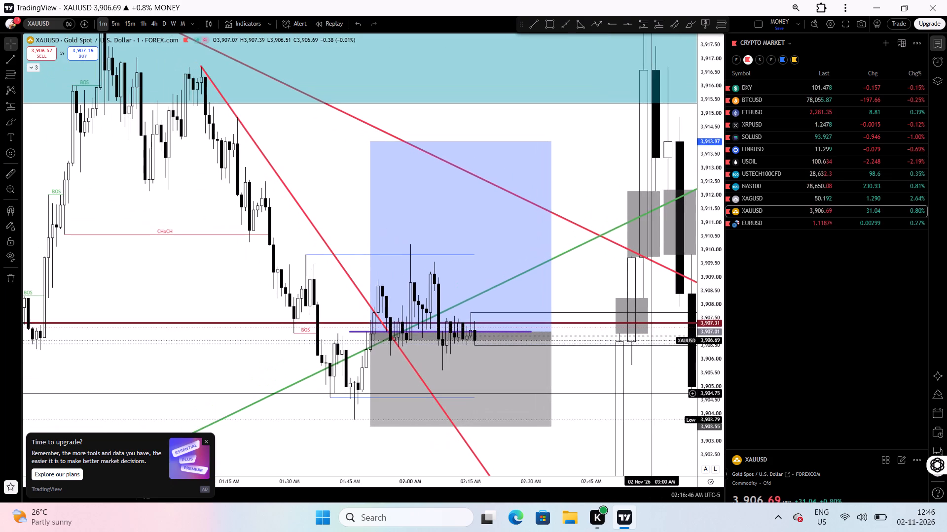
left_click_drag(650, 393, 617, 359)
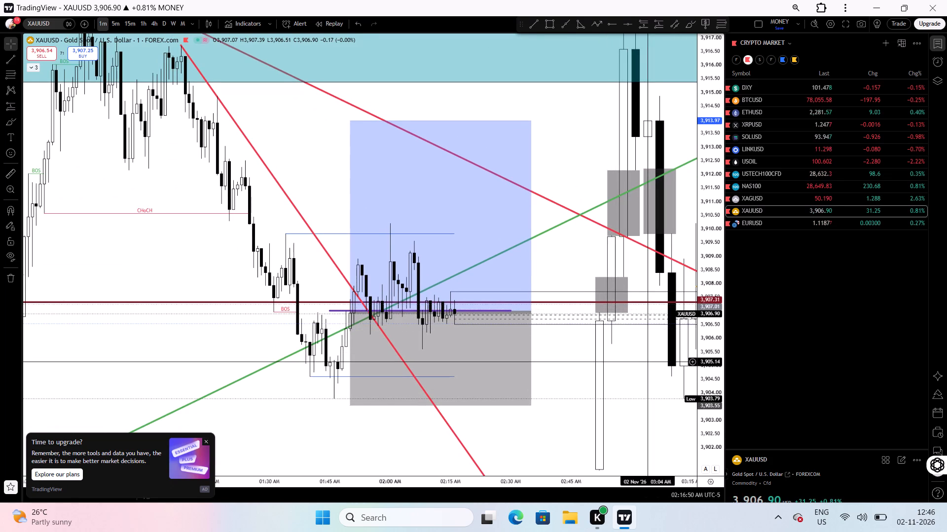
left_click_drag(647, 362, 632, 353)
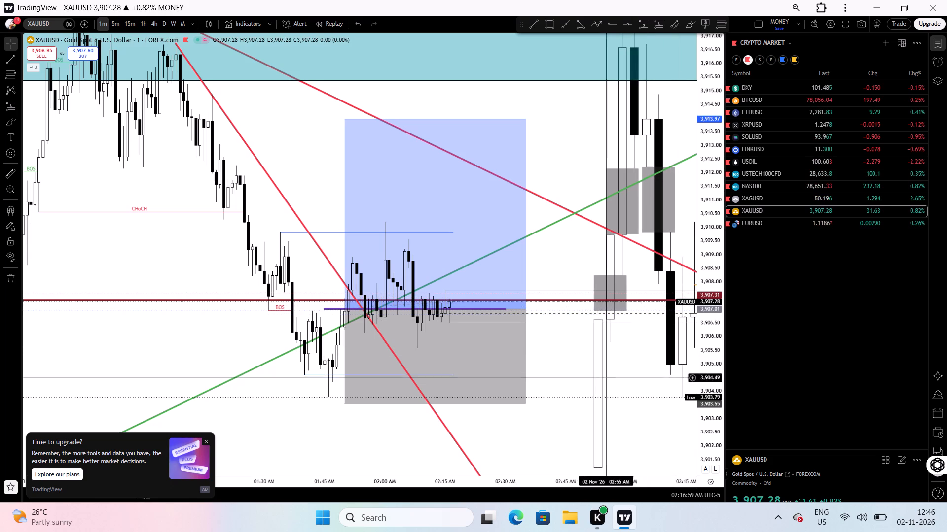
left_click_drag(592, 366, 556, 372)
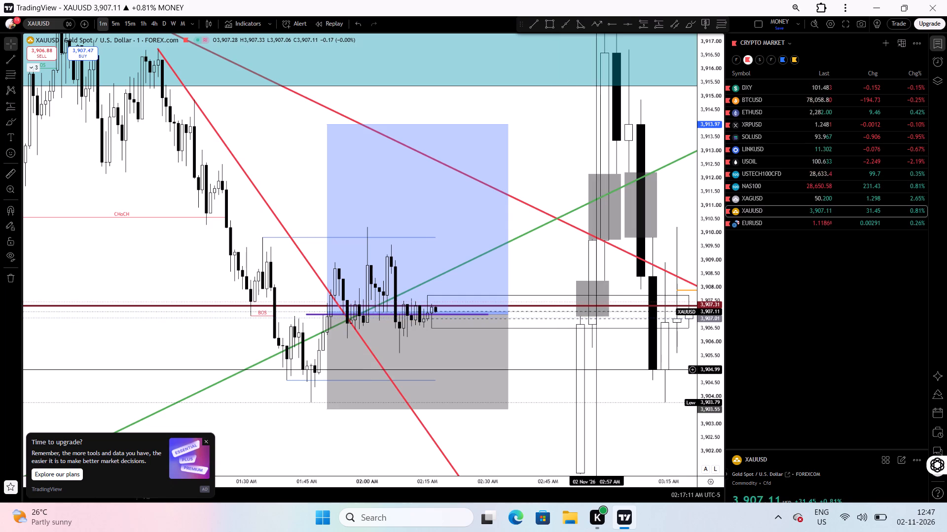
left_click_drag(568, 382, 534, 385)
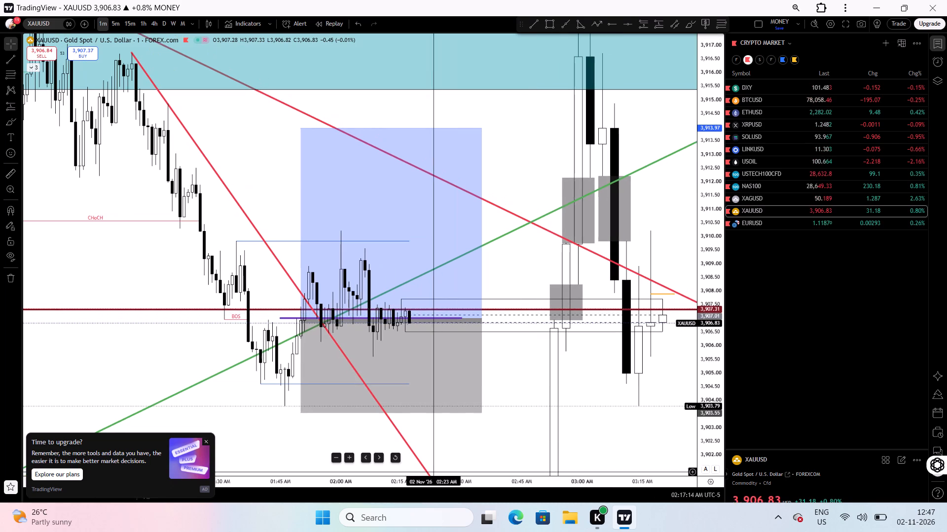
left_click_drag(425, 477, 495, 467)
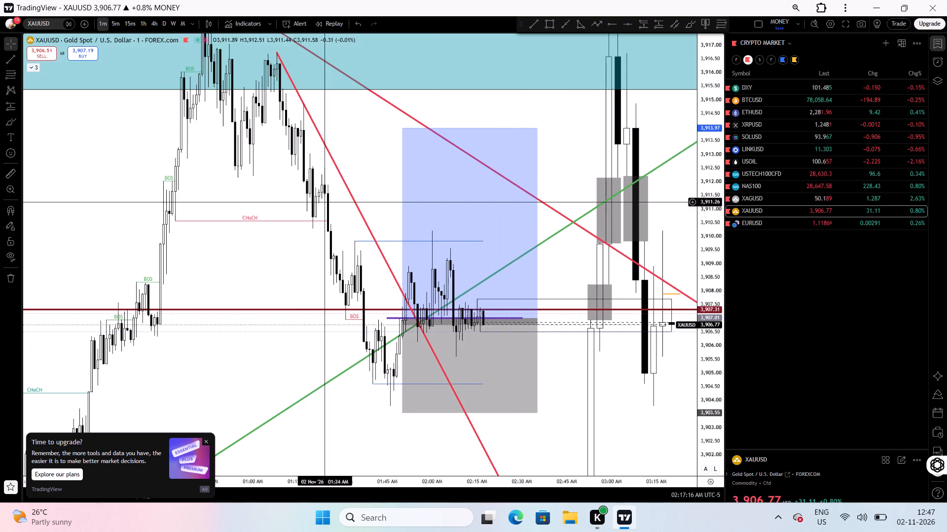
Check the long position and crossing trendlines on the 5-minute XAUUSD chart.
left_click(121, 28)
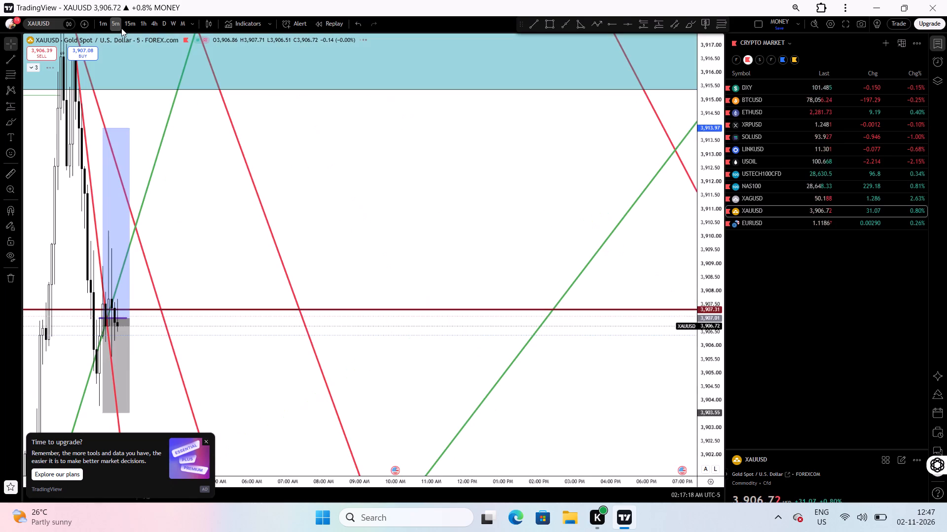
left_click_drag(186, 350, 330, 366)
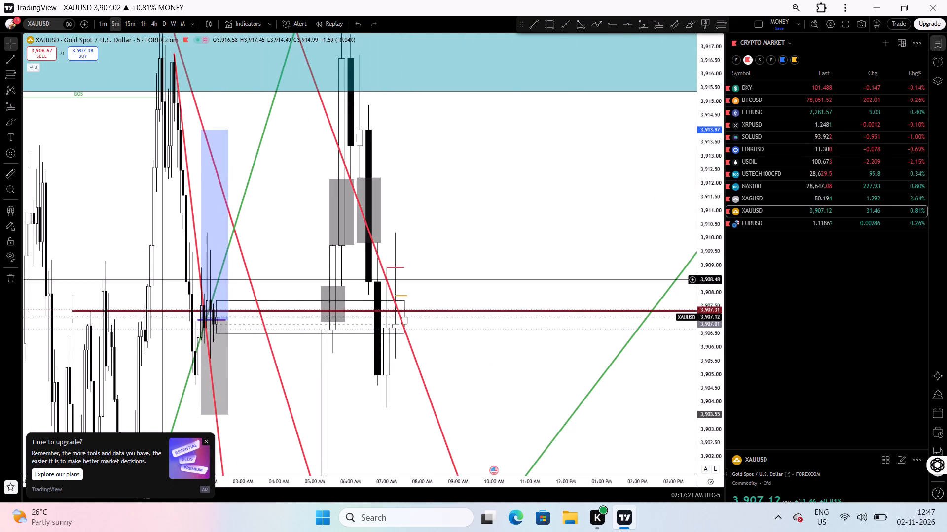
Switch XAUUSD back to the 1-minute timeframe and reset the chart view.
left_click(105, 25)
right_click(321, 207)
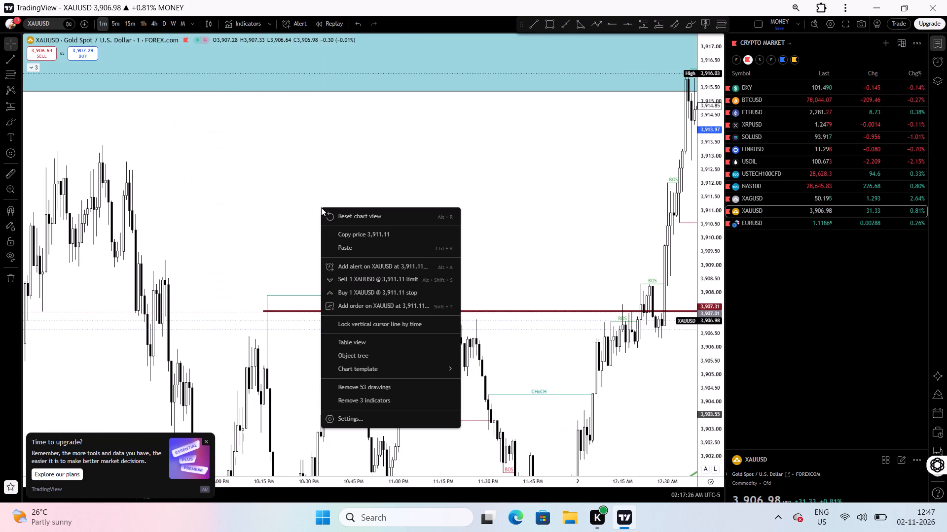
left_click(328, 217)
Examine the latest 1-minute XAUUSD candles against the long position, the crossing trendlines and the projected 15m candles.
left_click_drag(557, 376, 282, 418)
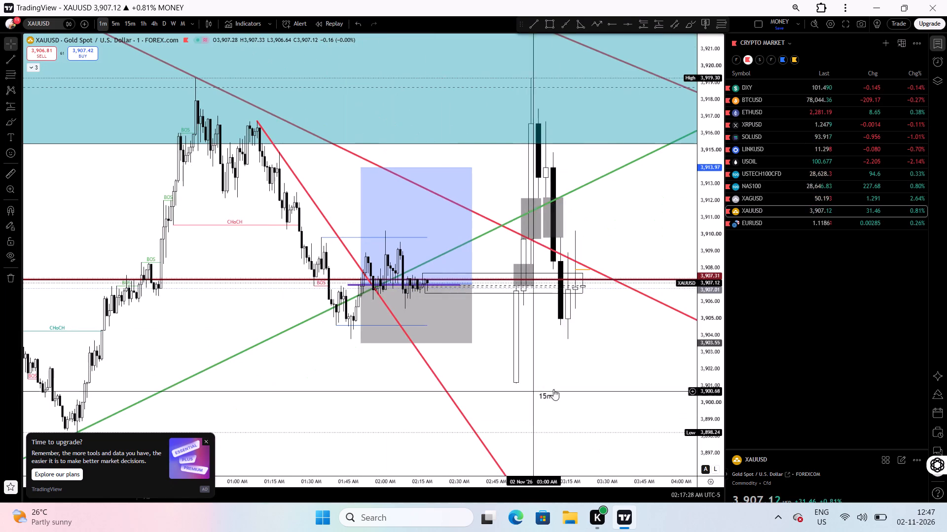
left_click_drag(597, 396, 670, 424)
left_click_drag(711, 434, 671, 311)
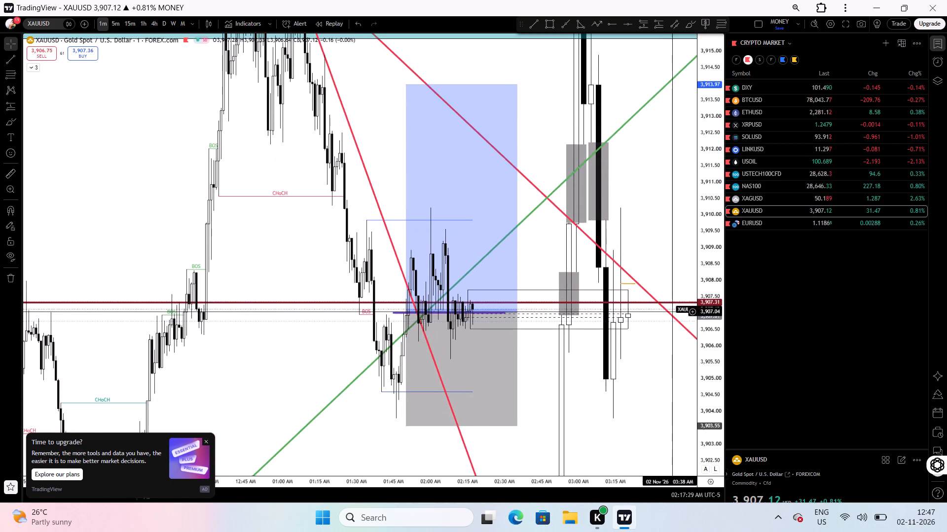
left_click_drag(651, 367, 551, 393)
left_click_drag(706, 287, 690, 326)
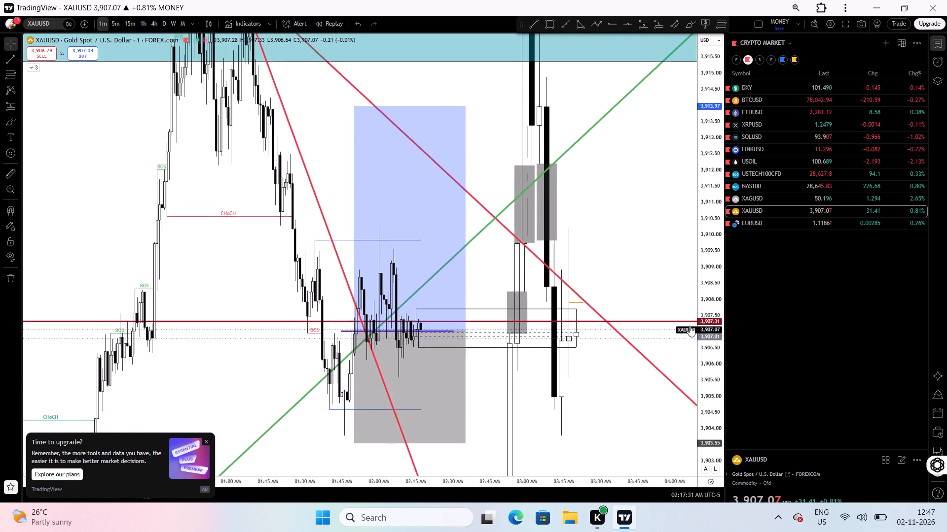
left_click_drag(690, 326, 675, 368)
left_click_drag(567, 372, 568, 413)
left_click_drag(555, 394, 570, 395)
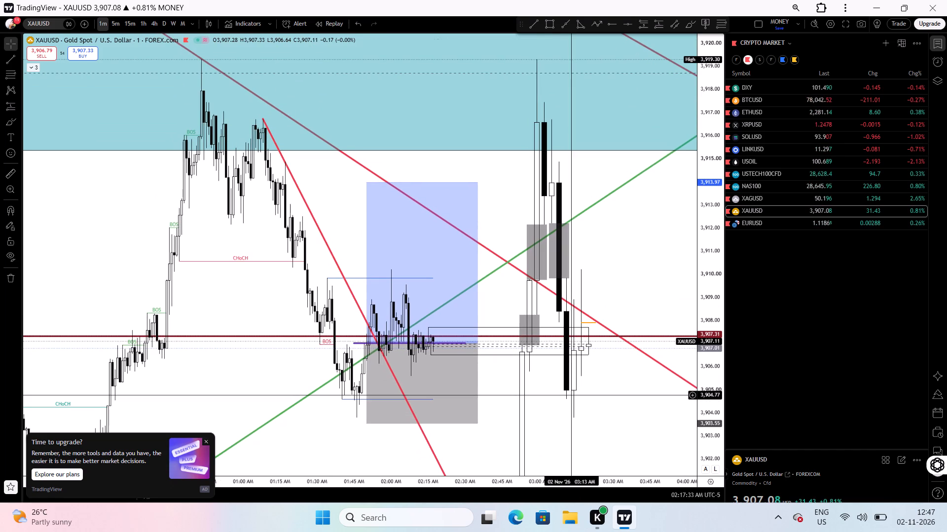
left_click_drag(544, 401, 525, 376)
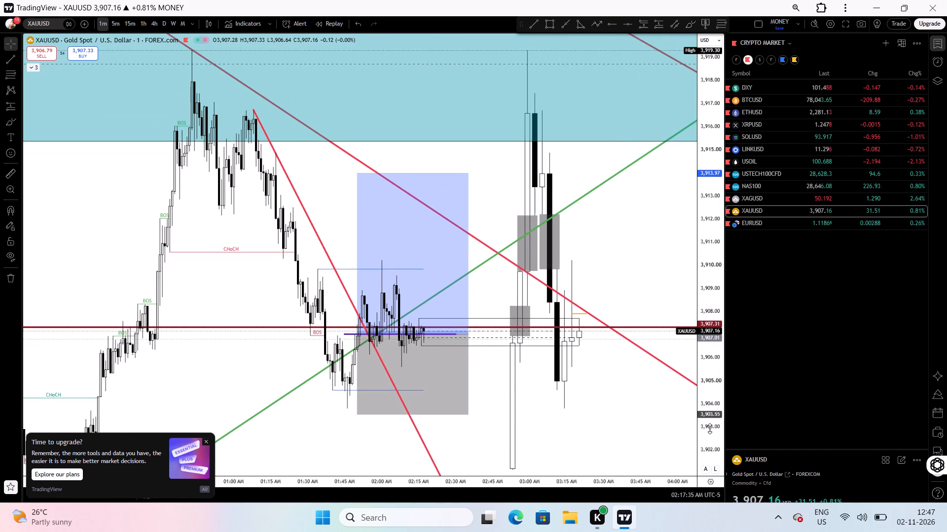
left_click_drag(710, 429, 664, 345)
left_click_drag(562, 420, 581, 317)
left_click_drag(540, 369, 549, 327)
left_click_drag(706, 272, 689, 298)
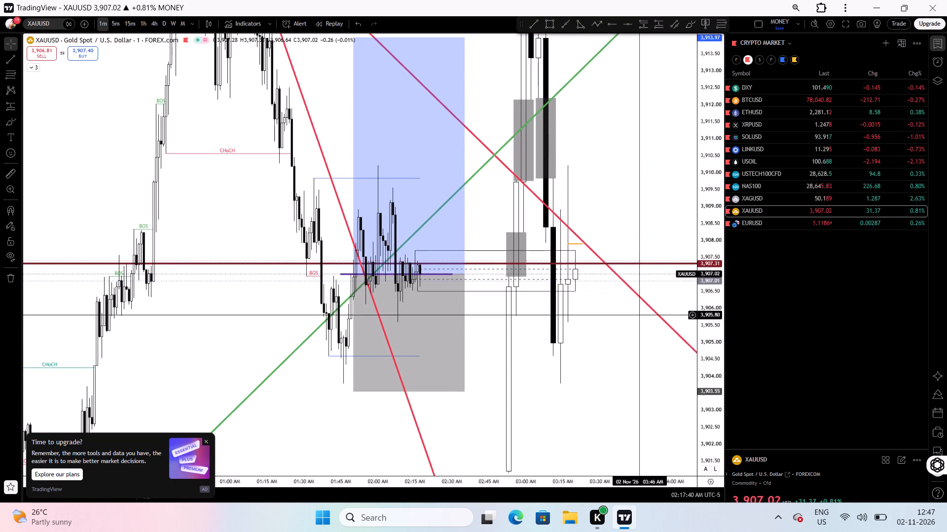
left_click_drag(570, 349, 606, 353)
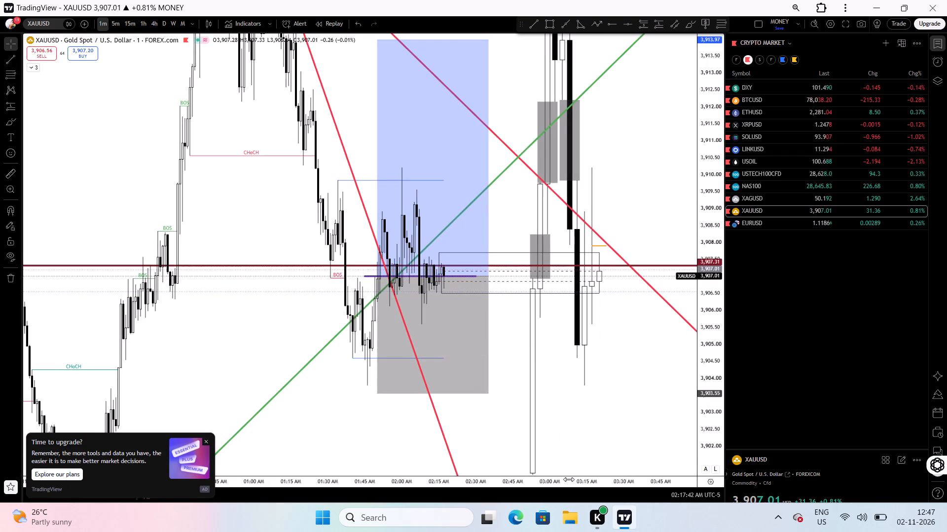
left_click_drag(569, 479, 523, 472)
left_click_drag(512, 442, 552, 440)
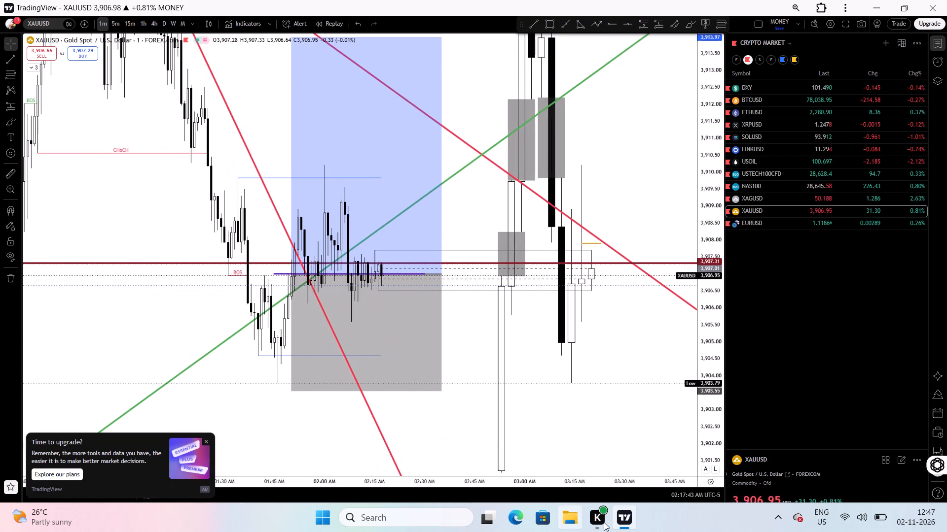
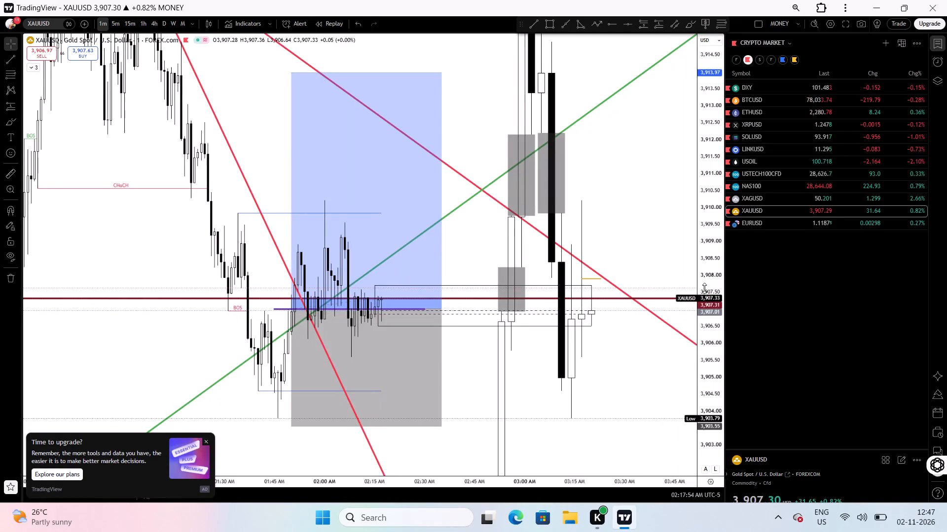
Check the 1-minute XAUUSD candles around the long position, the blue zone above and the projected 15m candles.
left_click_drag(582, 344, 546, 387)
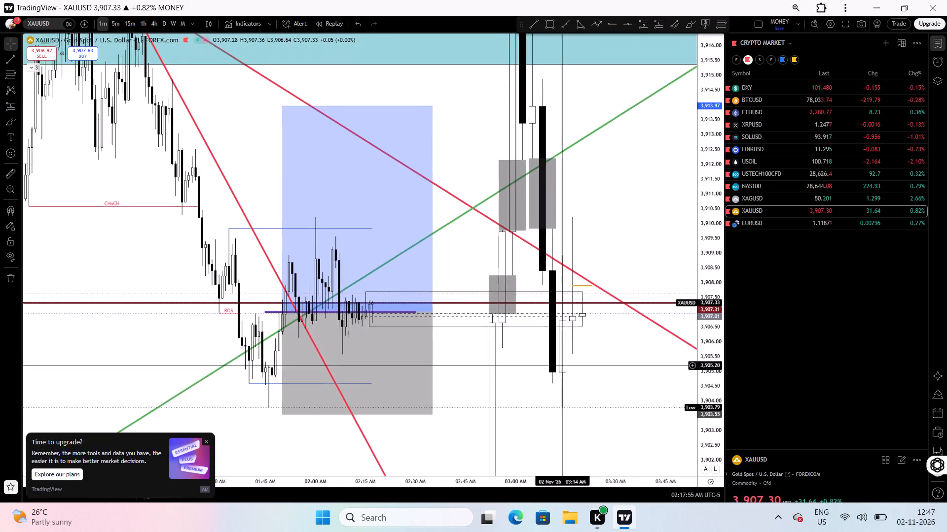
left_click_drag(546, 387, 545, 392)
left_click_drag(505, 382, 476, 396)
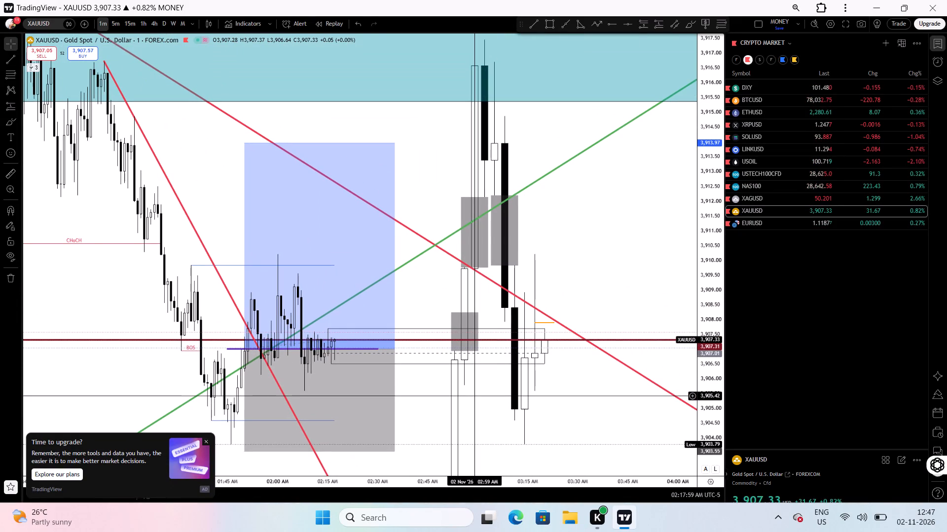
left_click_drag(501, 393, 569, 370)
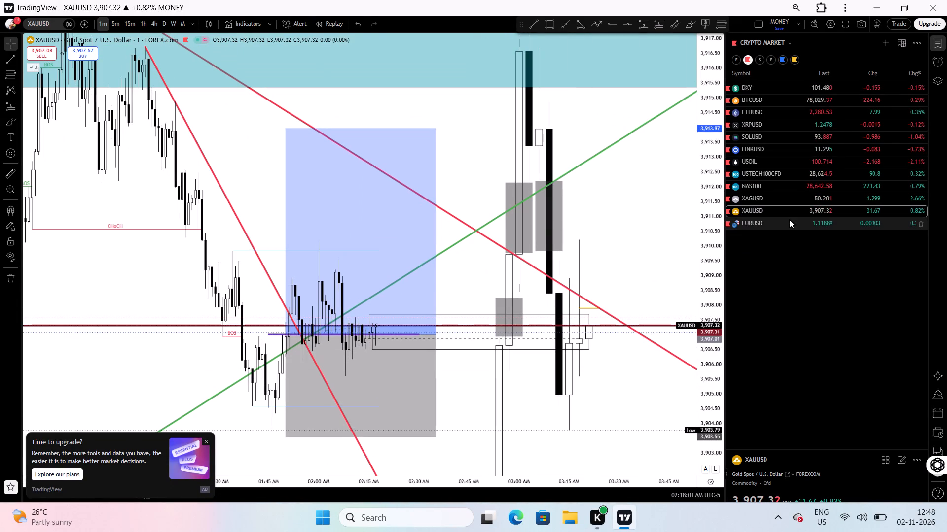
Check EURUSD on the 1-minute and 15-minute charts against the red and green trendlines.
left_click(779, 219)
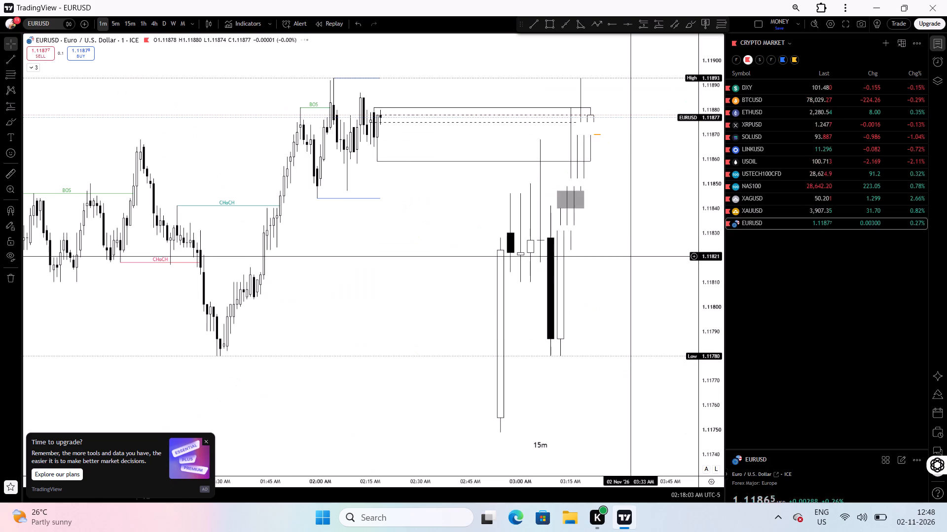
left_click_drag(473, 200, 494, 258)
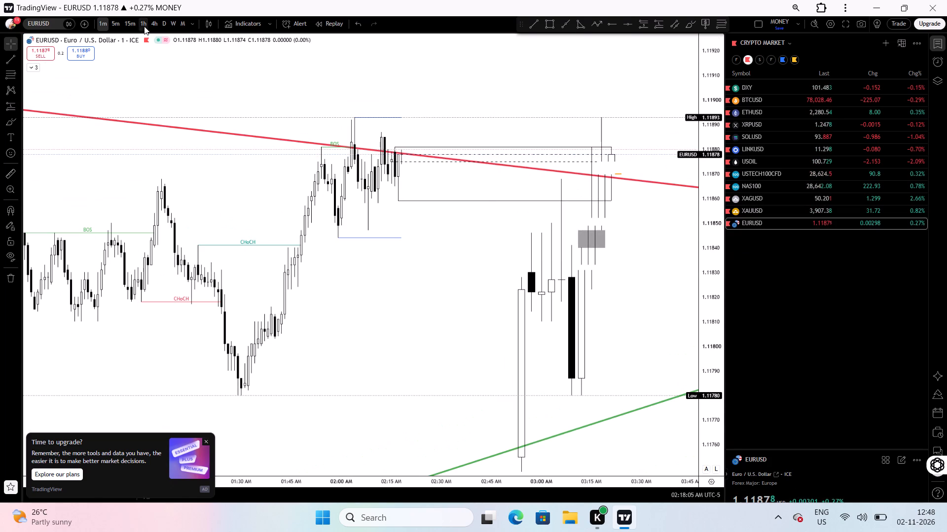
left_click(126, 22)
left_click(149, 203)
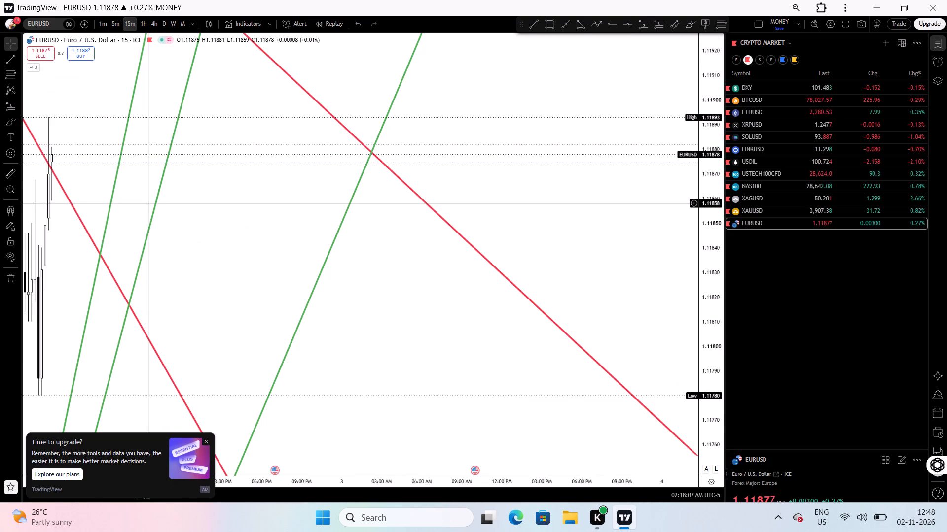
left_click_drag(228, 202, 448, 278)
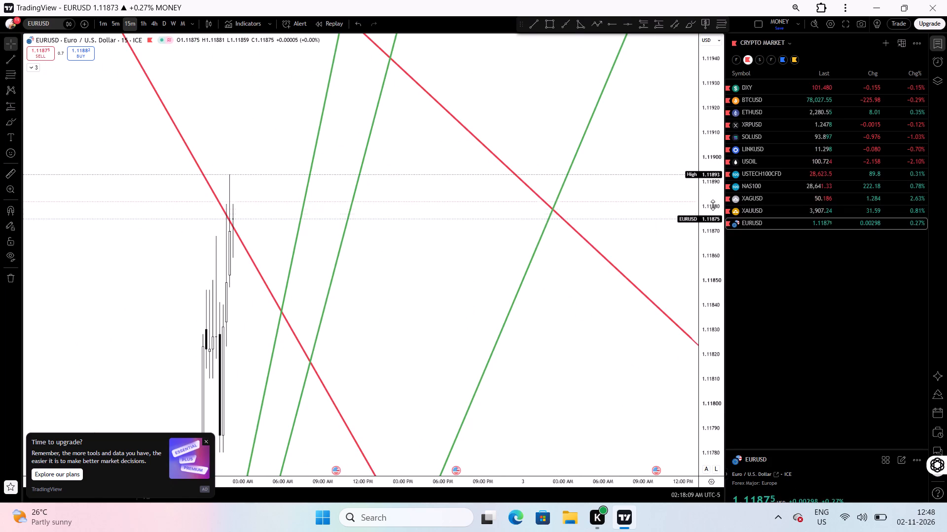
left_click_drag(713, 205, 700, 303)
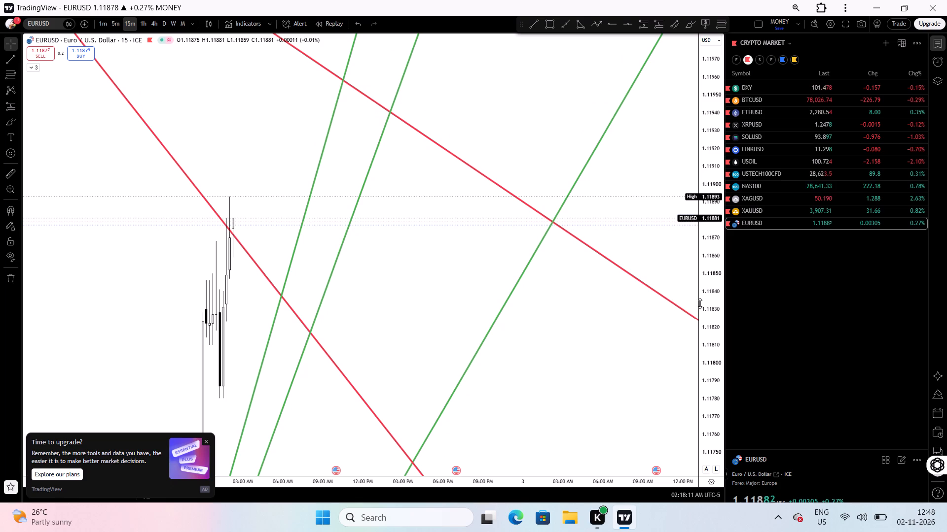
left_click_drag(438, 331, 513, 314)
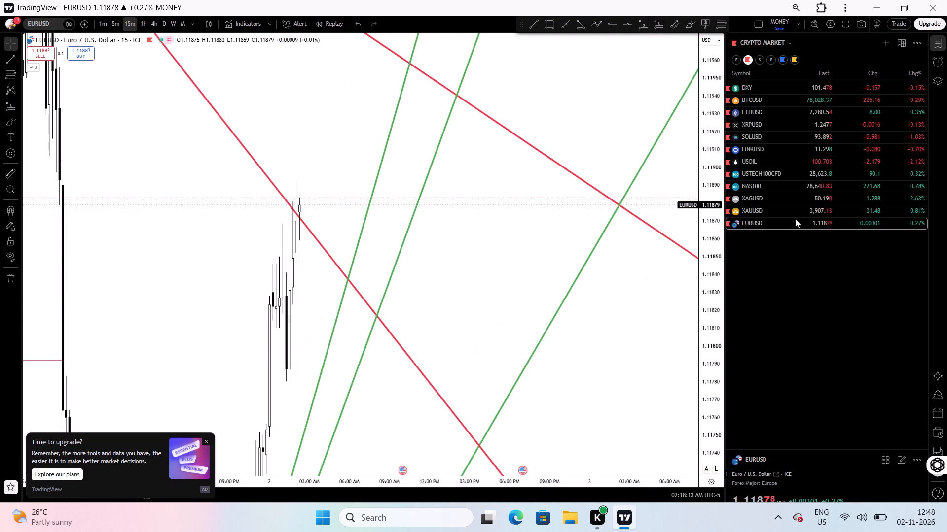
Return to XAUUSD and examine the long position against the zones and trendlines on the 15-minute chart.
left_click(828, 210)
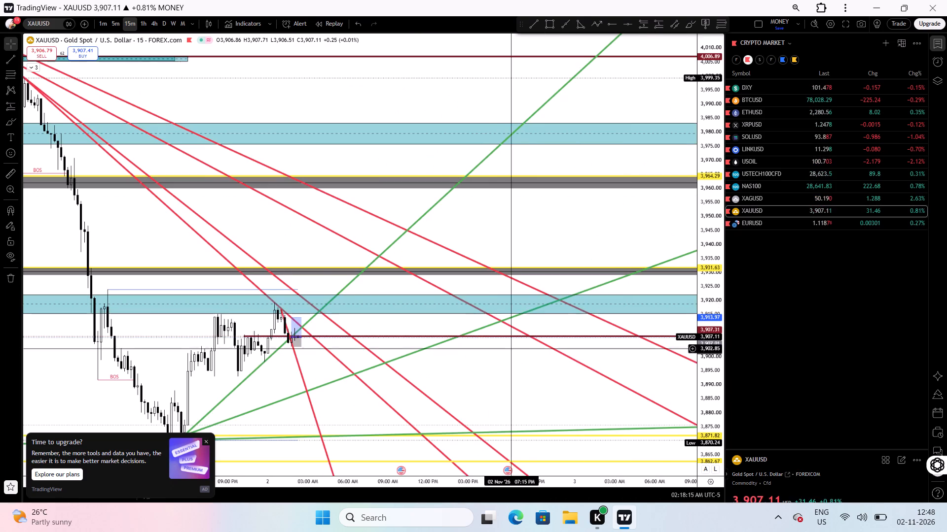
left_click_drag(539, 373, 714, 377)
left_click_drag(702, 443, 634, 158)
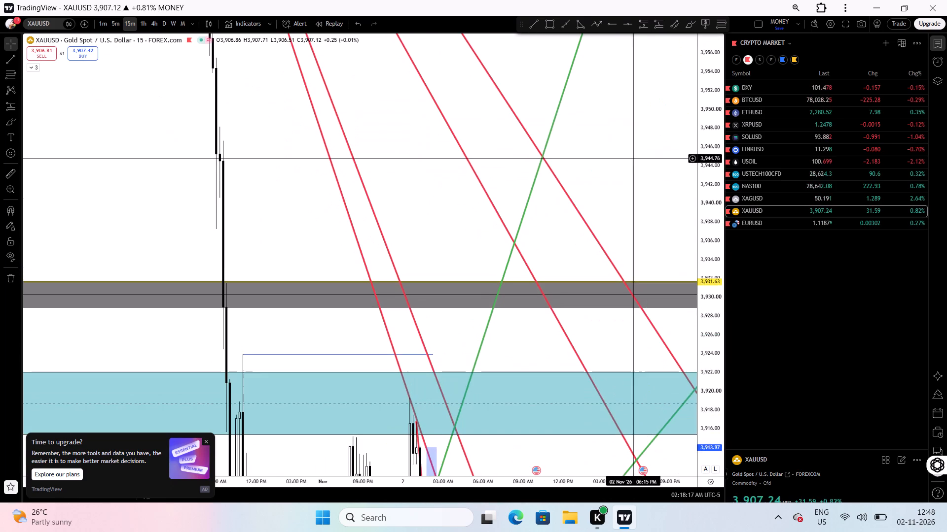
left_click_drag(503, 450, 558, 292)
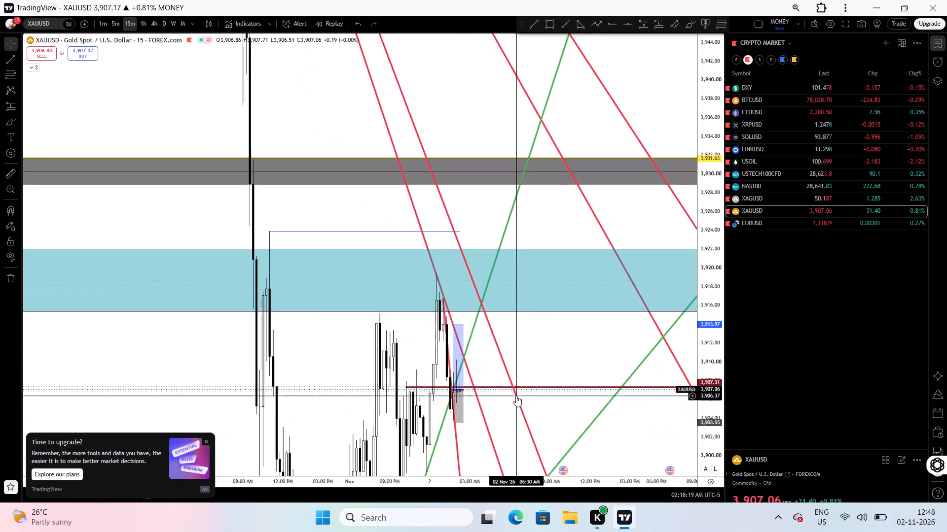
left_click_drag(515, 481, 459, 475)
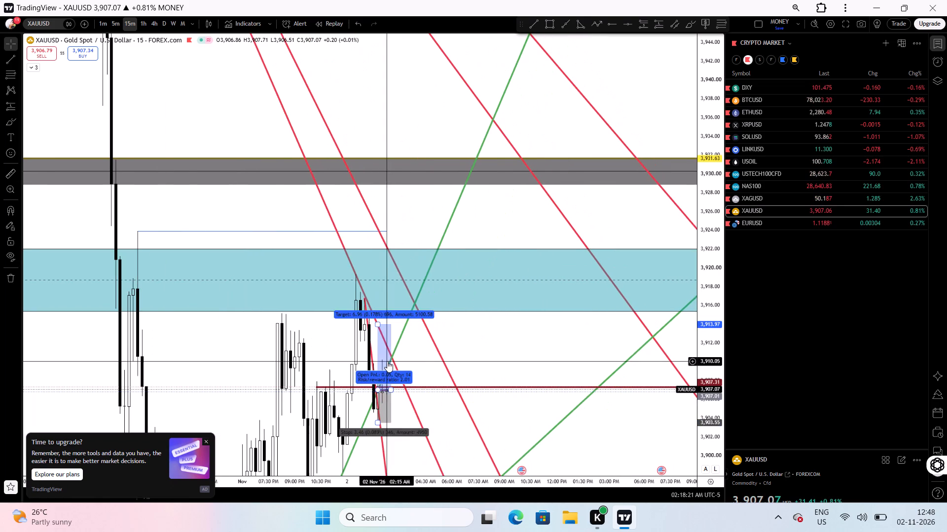
Switch XAUUSD to the 5-minute timeframe and reset the chart view.
left_click(111, 27)
right_click(312, 226)
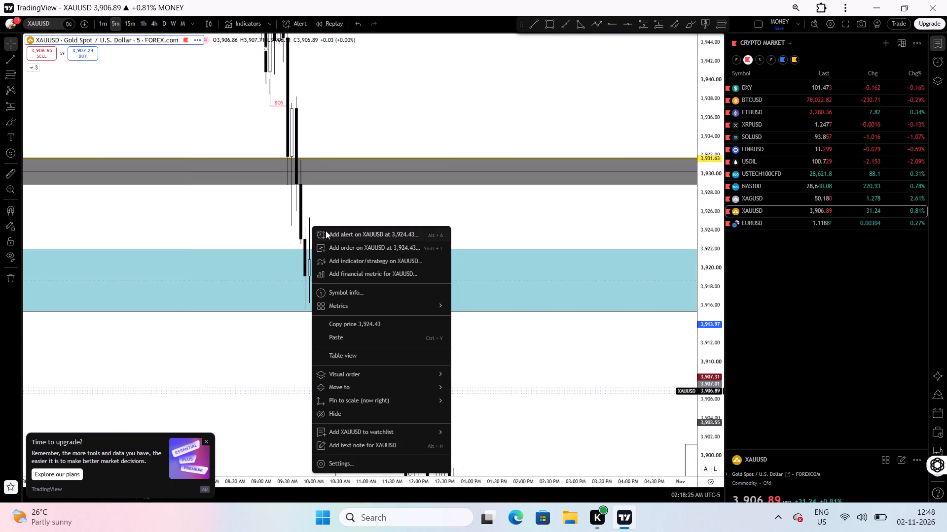
left_click(455, 218)
right_click(455, 218)
left_click(470, 223)
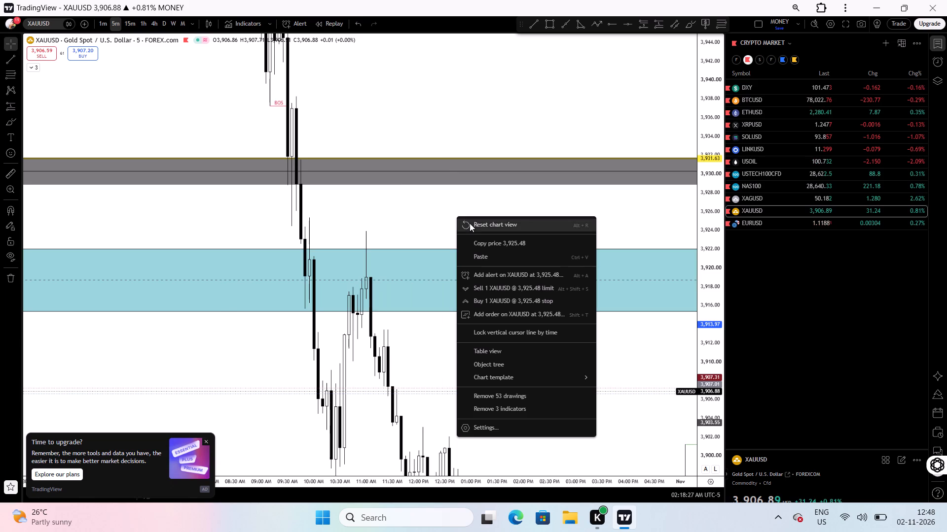
Examine the 5-minute XAUUSD candles at the long position against the blue zone, dark red level and crossing trendlines.
left_click_drag(578, 397, 437, 360)
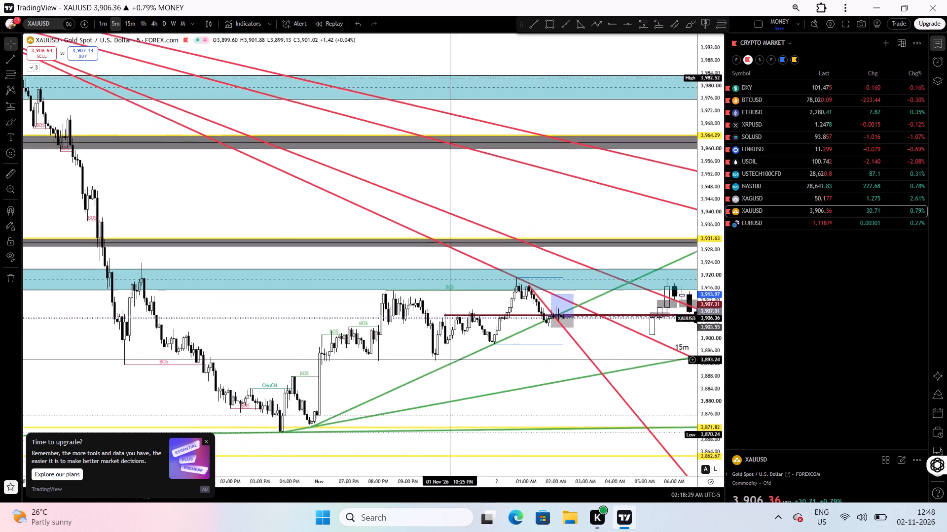
left_click_drag(697, 445, 655, 248)
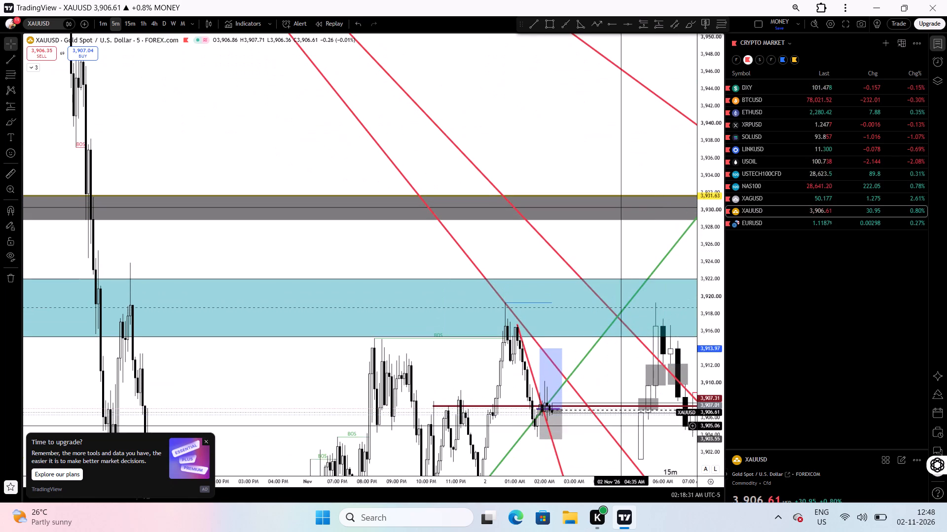
left_click_drag(606, 464, 690, 401)
left_click_drag(592, 485, 504, 485)
left_click_drag(628, 431, 587, 398)
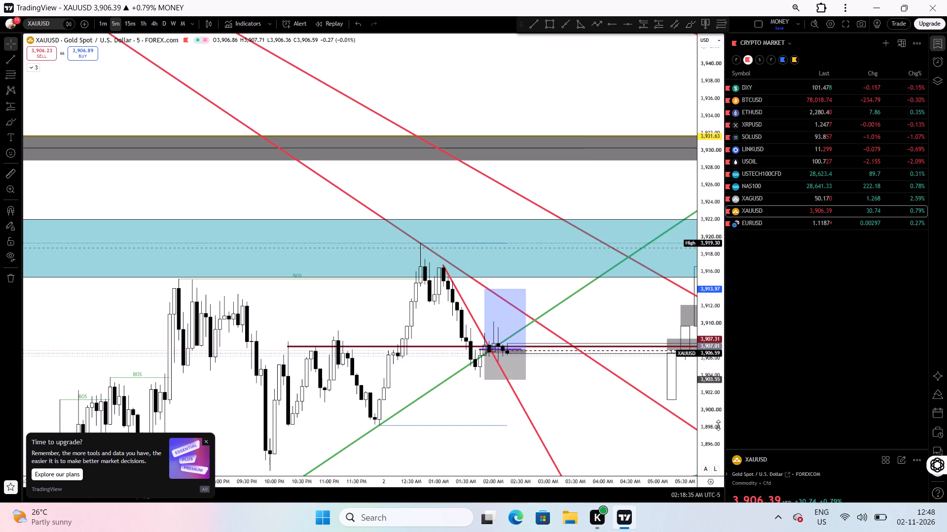
left_click_drag(722, 430, 668, 338)
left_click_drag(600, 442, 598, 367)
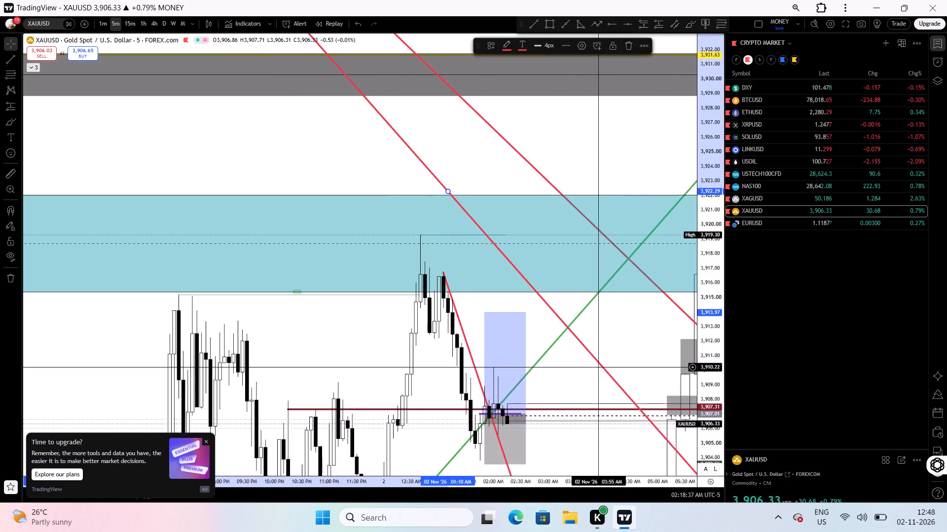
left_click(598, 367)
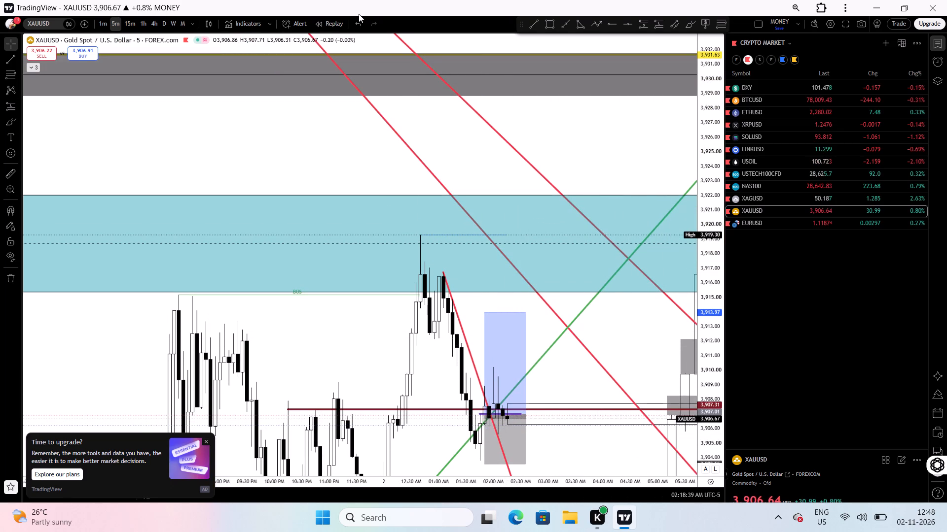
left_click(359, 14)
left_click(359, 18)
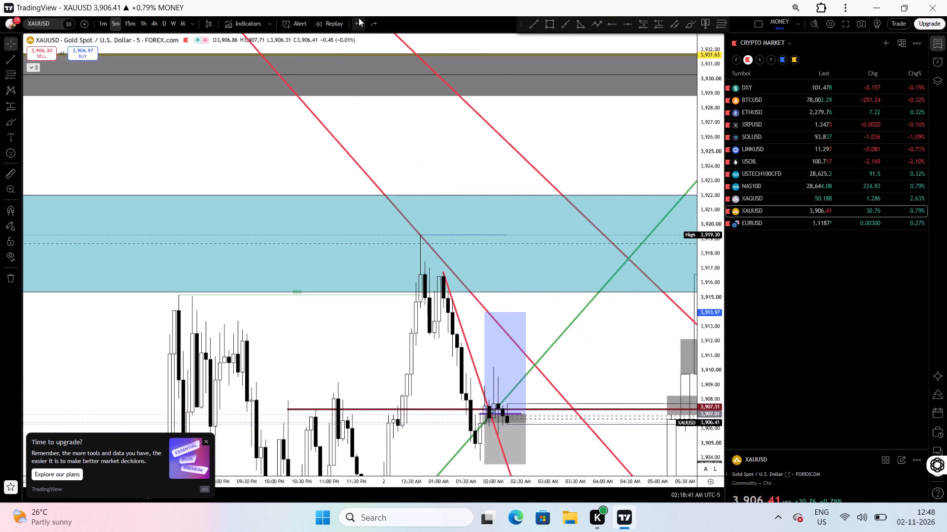
Inspect the latest 5-minute XAUUSD candles at the long position's entry and the rising green trendline up close.
left_click_drag(348, 375, 406, 273)
left_click_drag(491, 427, 568, 410)
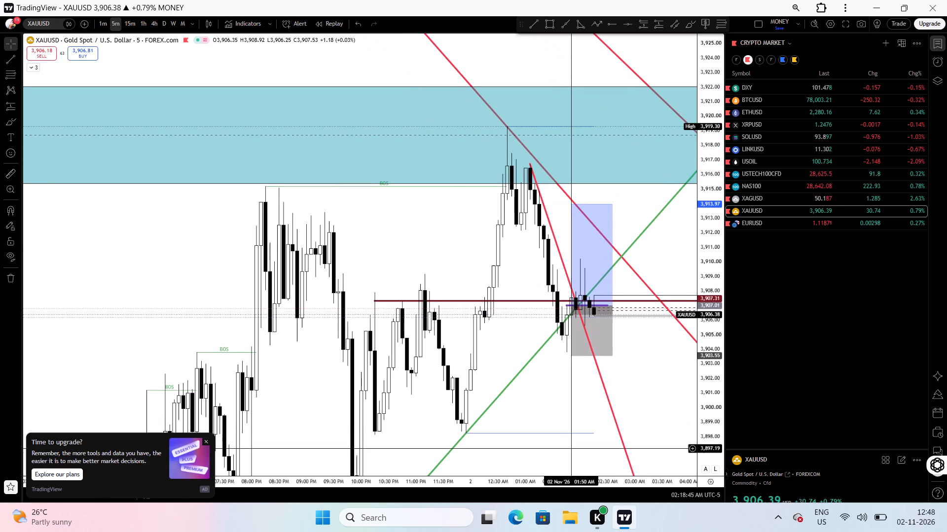
left_click_drag(574, 482, 523, 482)
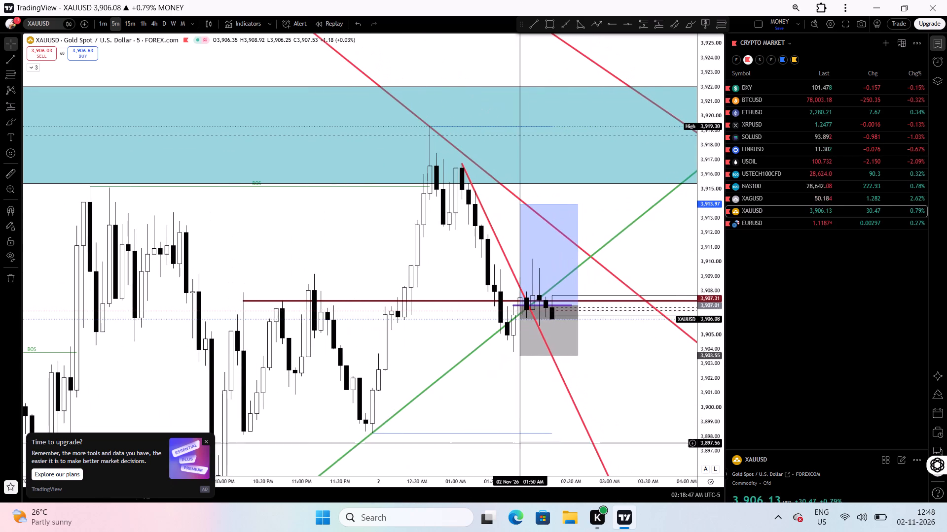
left_click_drag(520, 425, 495, 440)
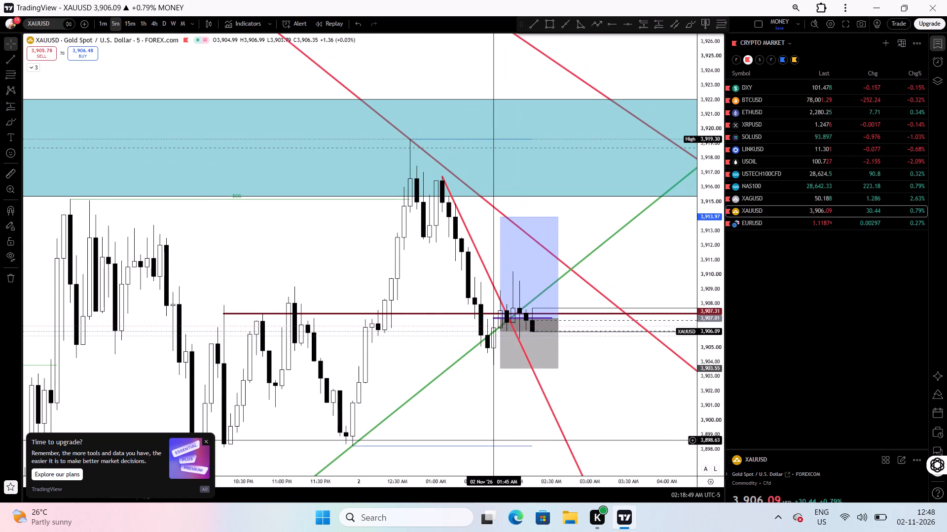
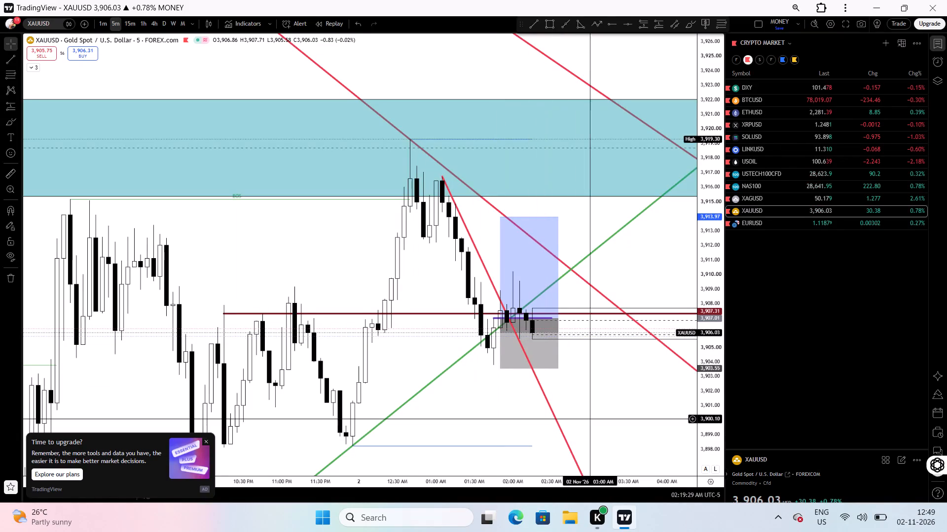
Examine the 5-minute XAUUSD candles at the long position's entry, with space ahead for the projected trendlines.
left_click_drag(594, 417, 550, 422)
left_click_drag(588, 411, 560, 428)
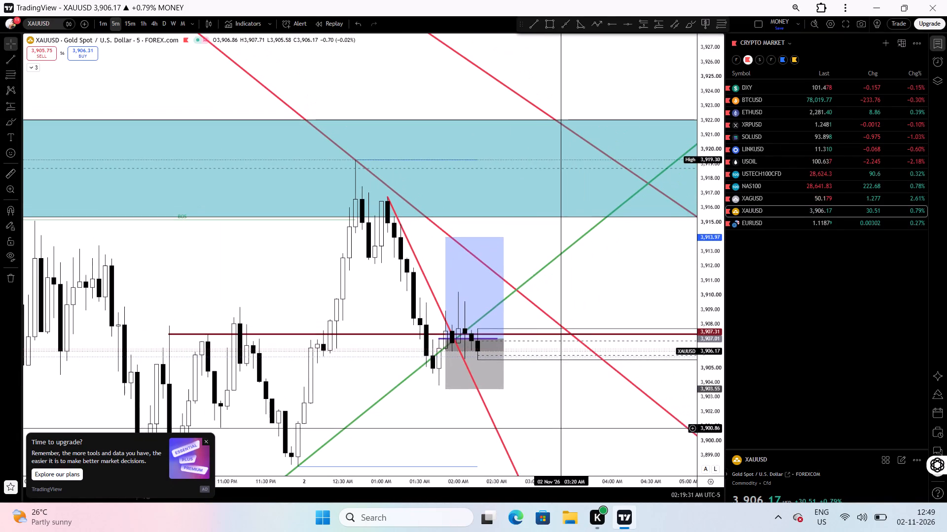
left_click_drag(546, 381, 537, 379)
left_click_drag(537, 379, 524, 388)
left_click_drag(524, 388, 522, 399)
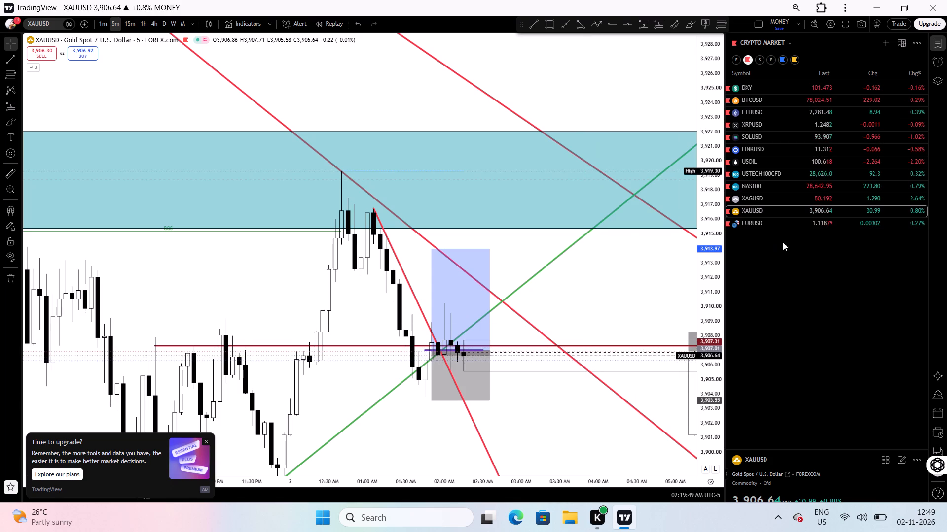
Check EURUSD on the 5-minute and 15-minute timeframes, examining the latest candles against the falling red trendline.
left_click(798, 219)
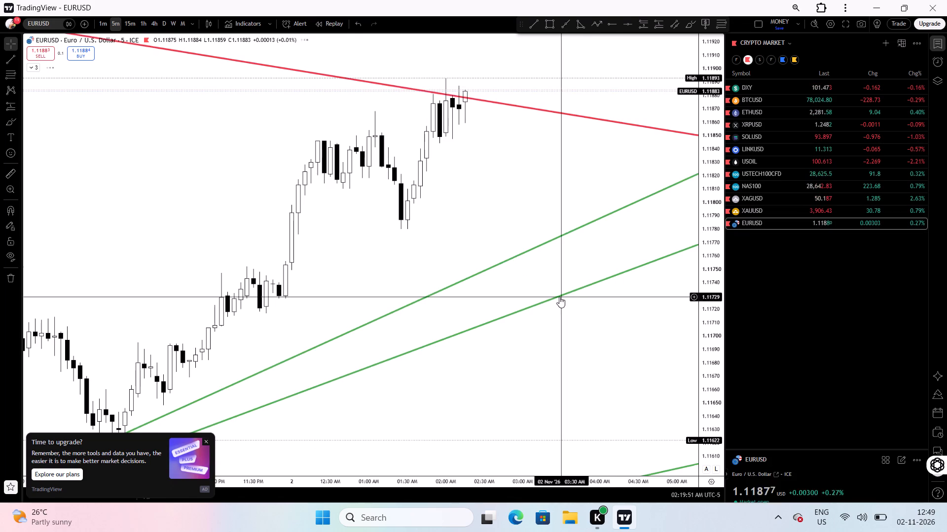
left_click_drag(325, 166, 239, 269)
left_click_drag(399, 235, 352, 300)
left_click(124, 23)
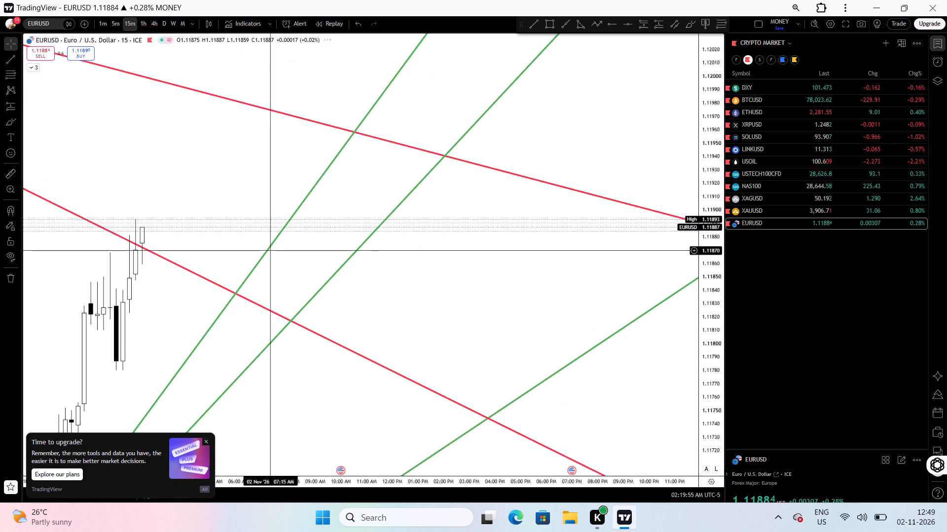
left_click_drag(173, 223, 400, 295)
left_click_drag(259, 368, 402, 348)
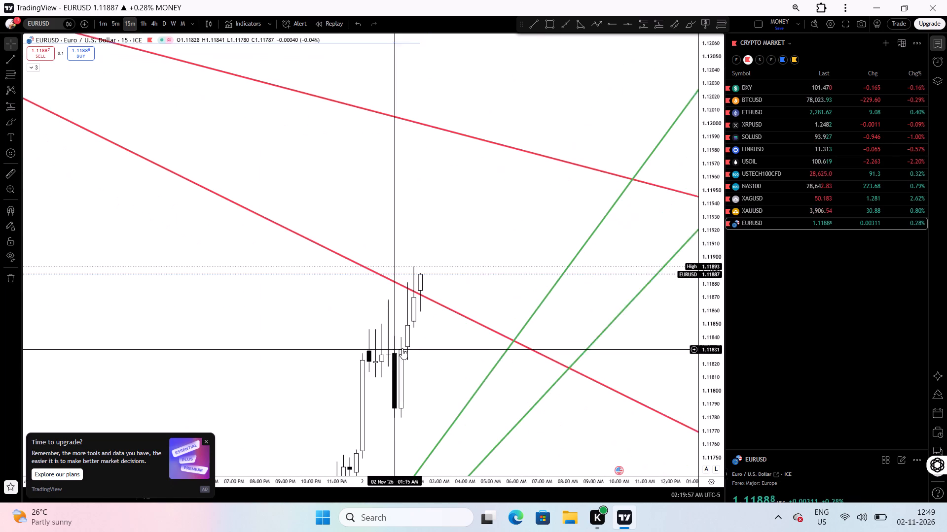
Return to XAUUSD and examine the 15-minute candles at the long position against the blue zone, dark red level and crossing trendlines.
left_click(784, 210)
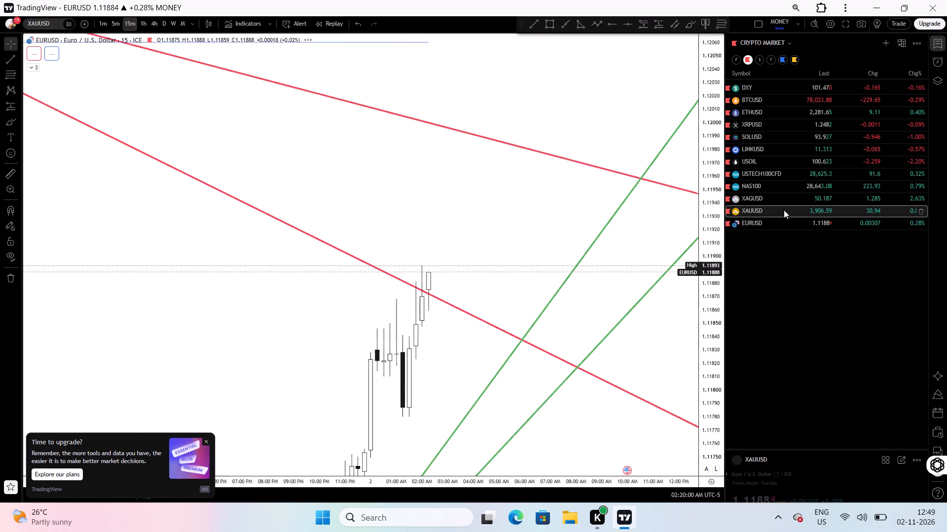
left_click_drag(482, 311, 615, 347)
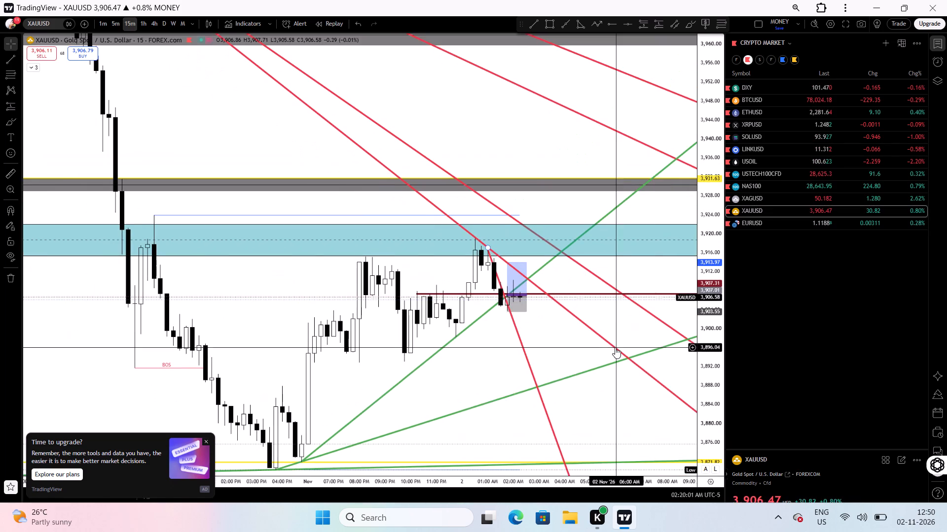
left_click_drag(704, 446, 616, 226)
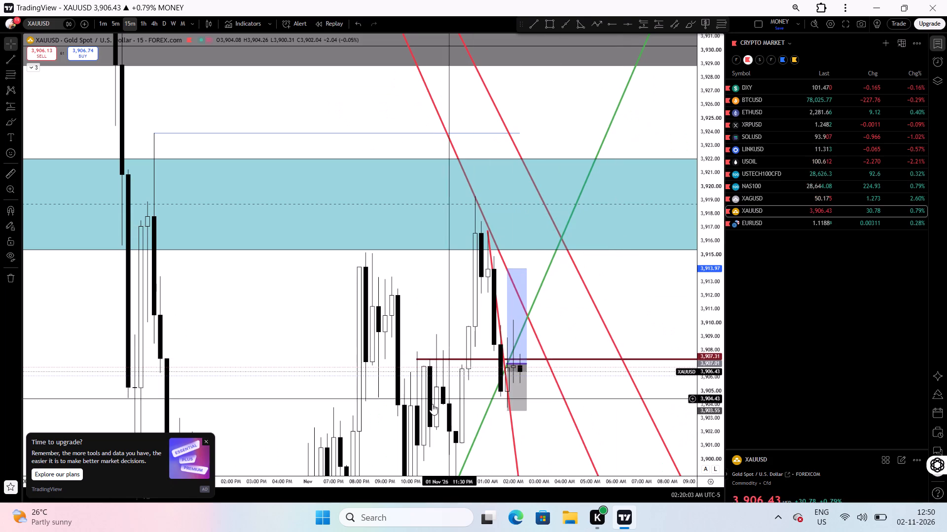
left_click_drag(432, 404, 559, 389)
left_click_drag(578, 480, 459, 466)
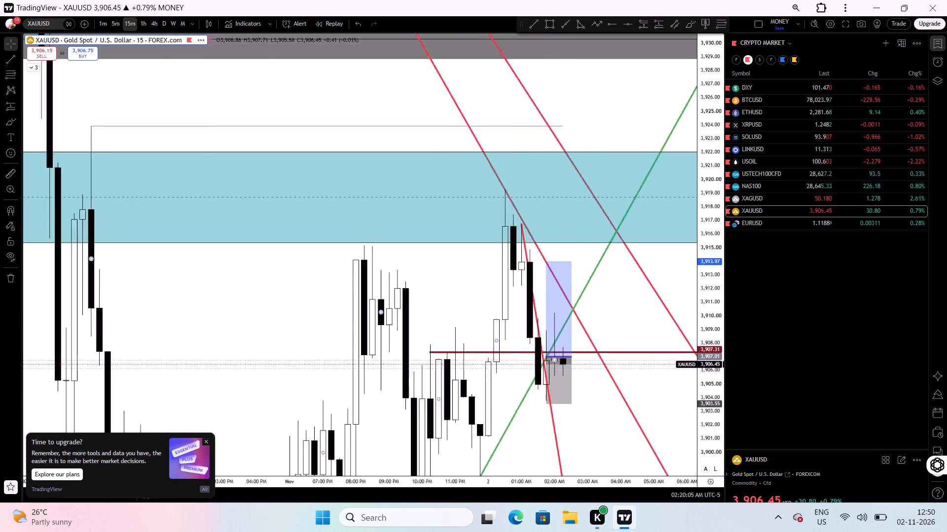
left_click_drag(459, 466, 398, 465)
left_click_drag(501, 427, 521, 422)
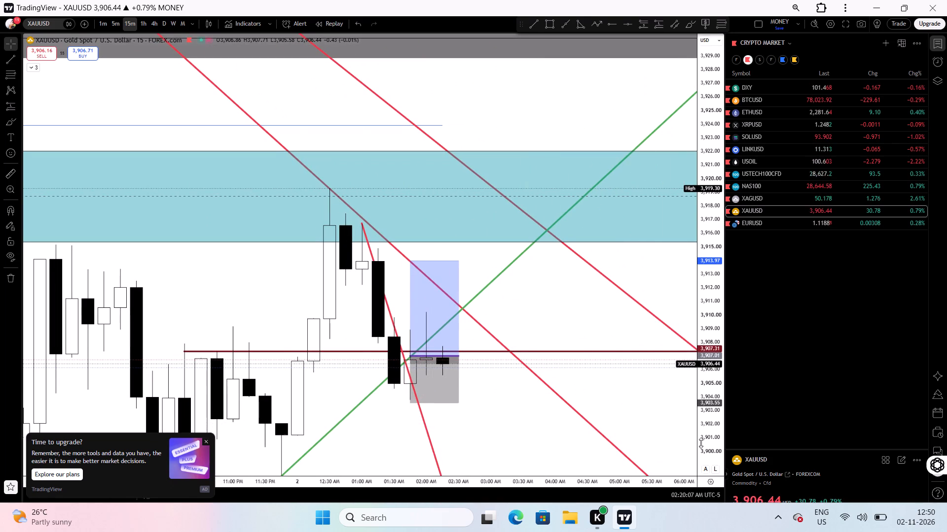
left_click_drag(710, 449, 653, 347)
left_click_drag(583, 392, 635, 255)
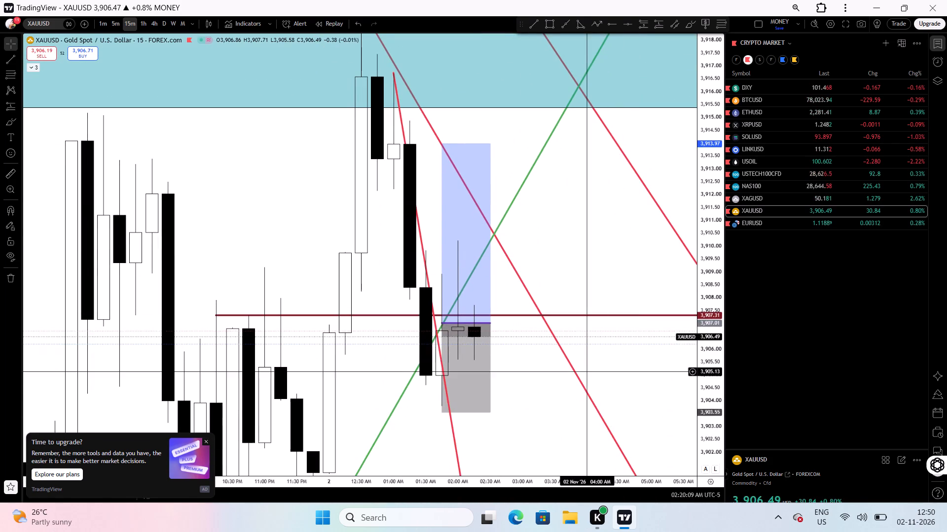
left_click_drag(538, 437, 579, 335)
left_click_drag(595, 370, 588, 411)
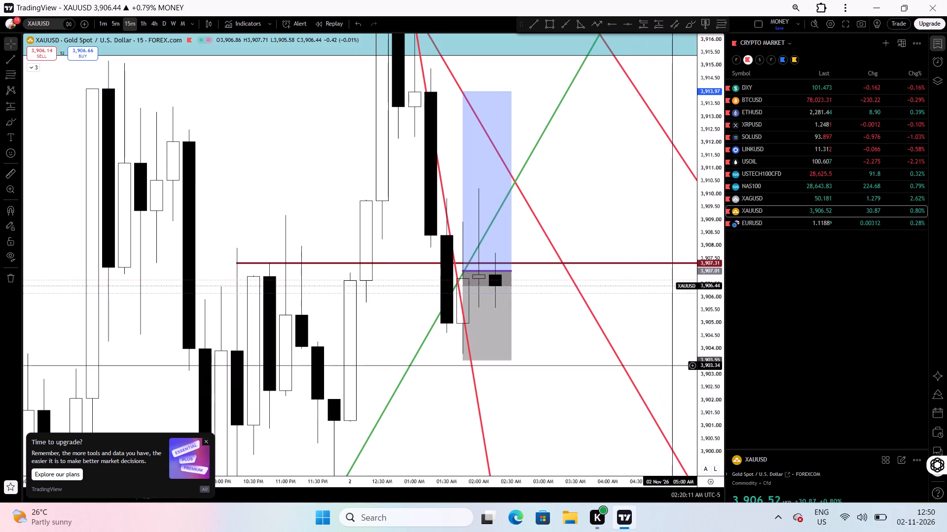
left_click_drag(713, 332, 673, 384)
left_click_drag(562, 395, 568, 416)
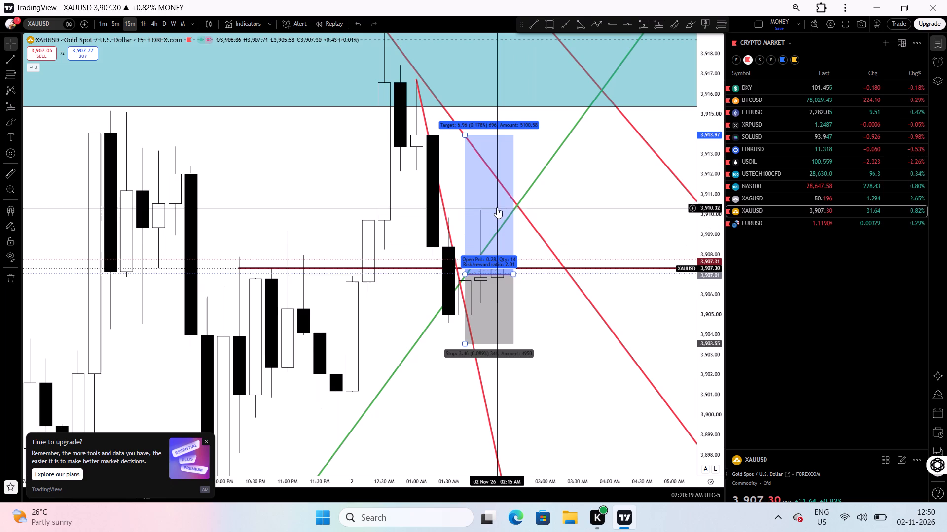